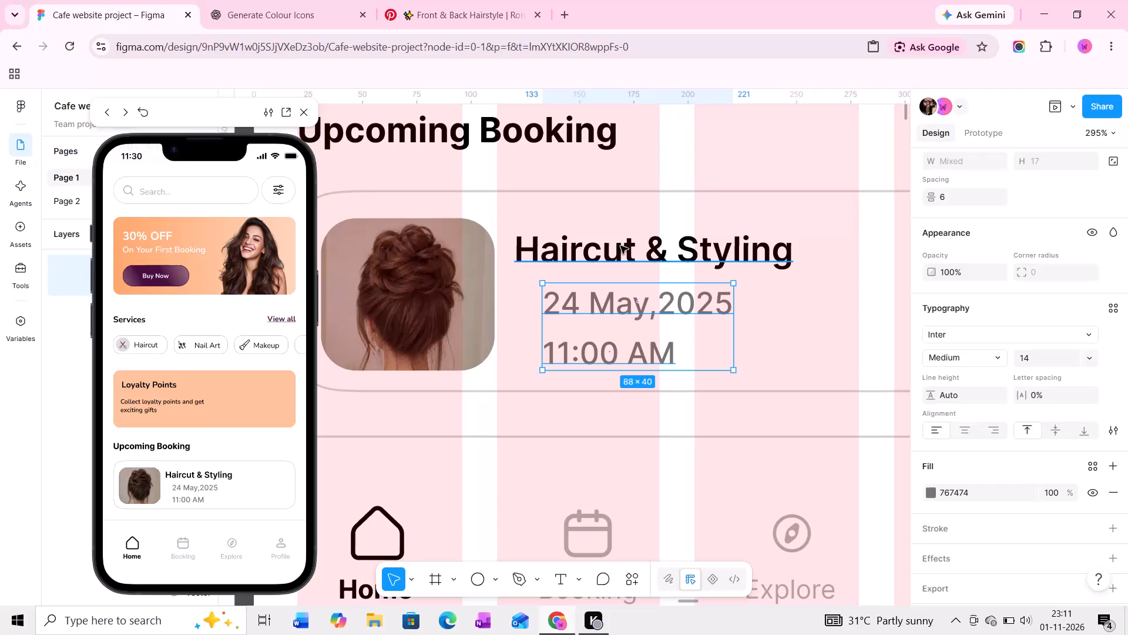
# Change the Haircut & Styling title and its date and time text in the Upcoming Booking card to the Nunito font.
pyautogui.click(620, 246)
pyautogui.click(961, 335)
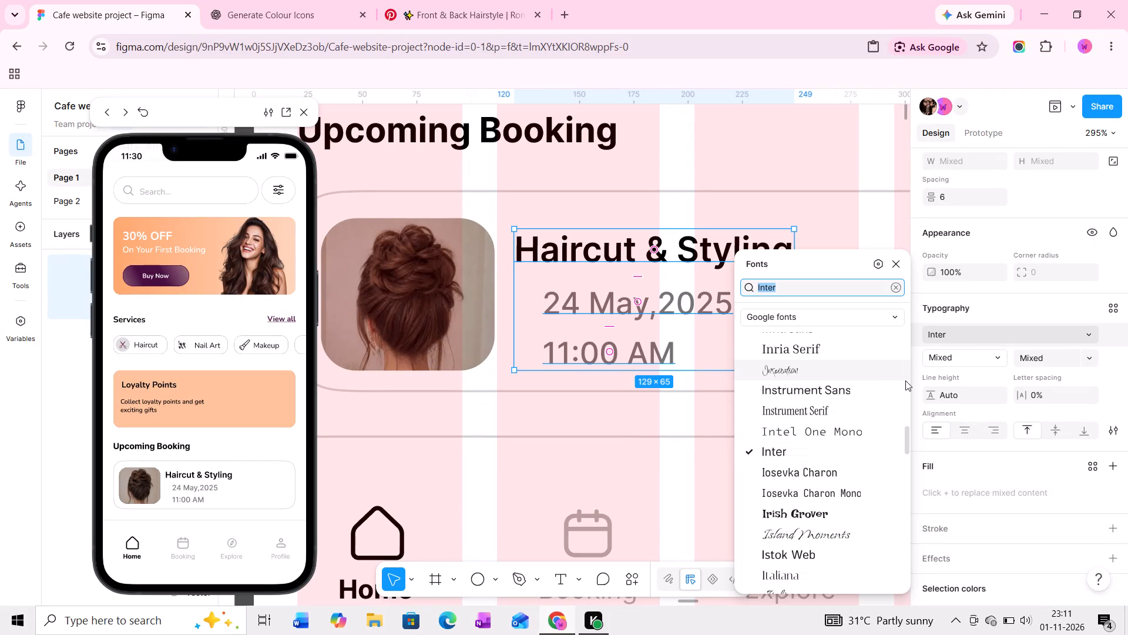
pyautogui.press('n')
pyautogui.press('u')
pyautogui.press('n')
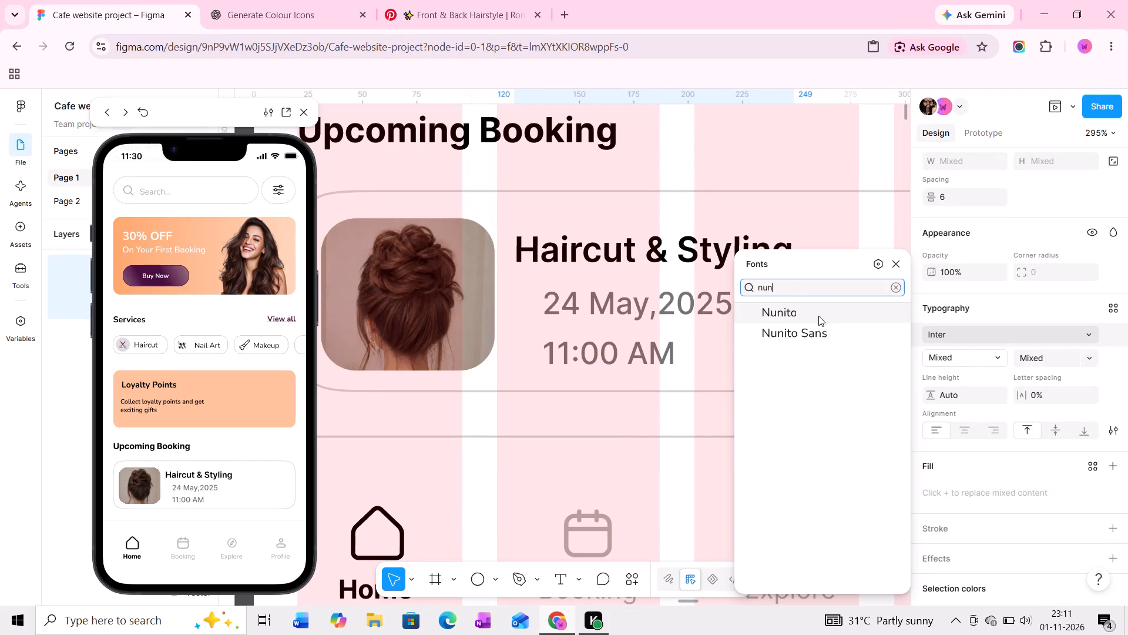
pyautogui.click(818, 310)
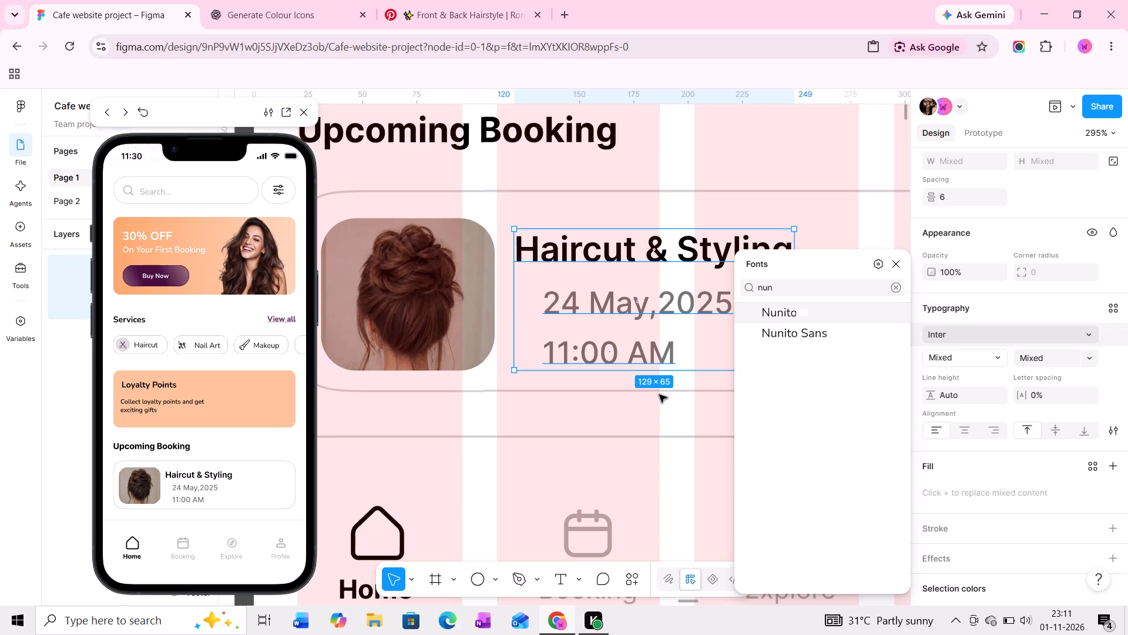
pyautogui.click(796, 312)
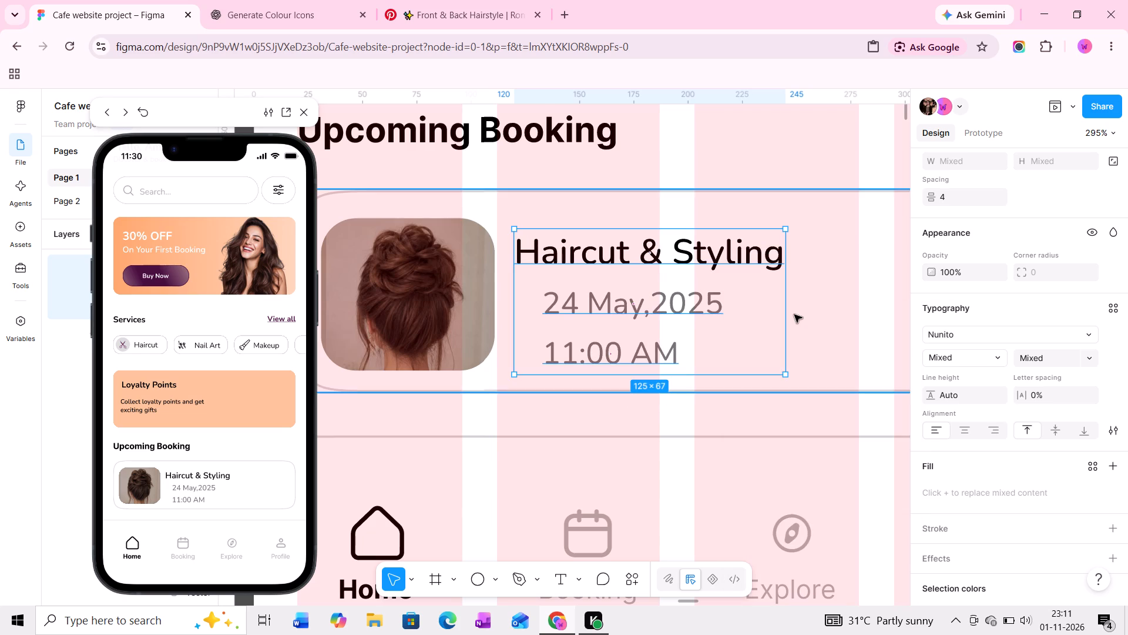
pyautogui.click(711, 430)
# Set the bottom navigation labels Home, Booking, Explore and Profile to the Nunito font.
pyautogui.keyDown('ctrl'); pyautogui.scroll(-4, 728, 390); pyautogui.keyUp('ctrl')
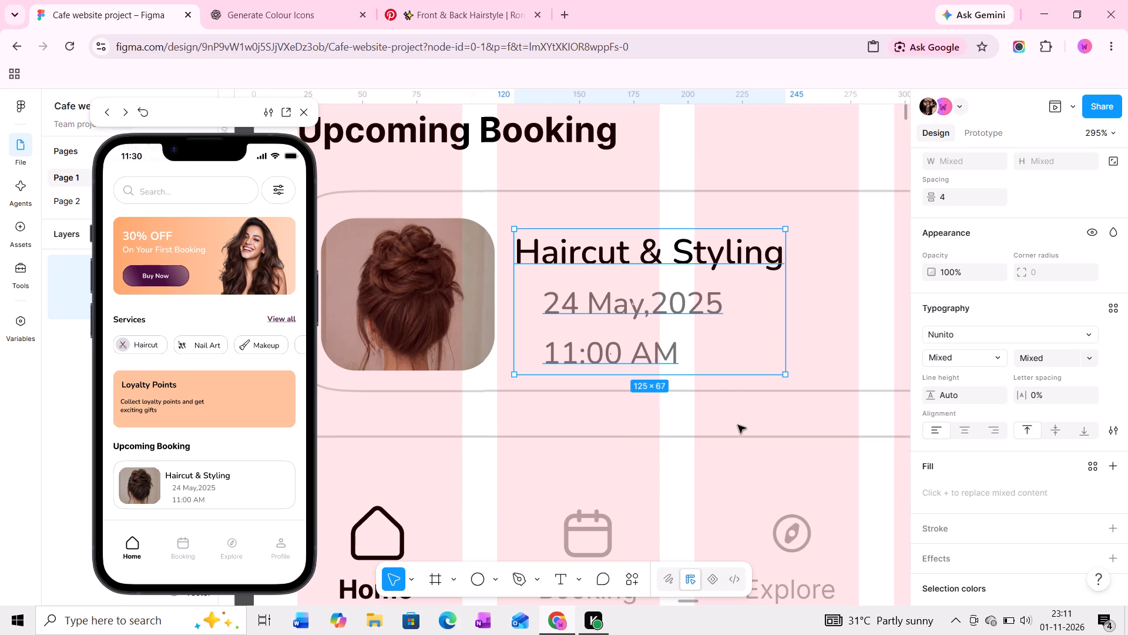
pyautogui.moveTo(741, 438); pyautogui.dragTo(741, 421, button='middle')
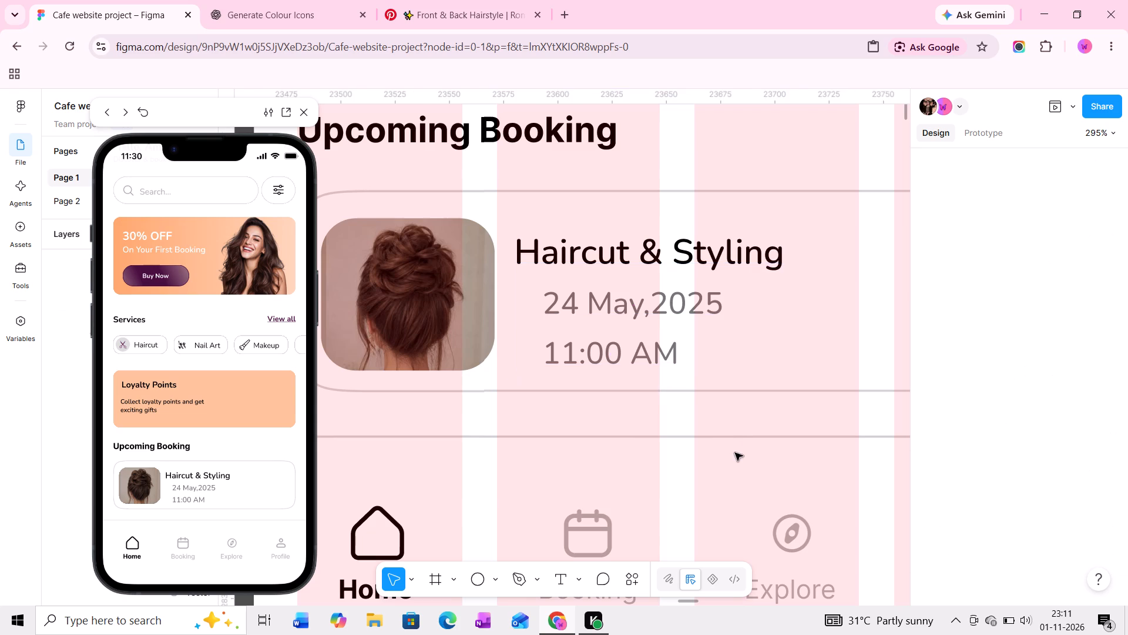
pyautogui.moveTo(733, 454); pyautogui.dragTo(747, 377, button='middle')
pyautogui.keyDown('ctrl'); pyautogui.click(473, 467); pyautogui.keyUp('ctrl')
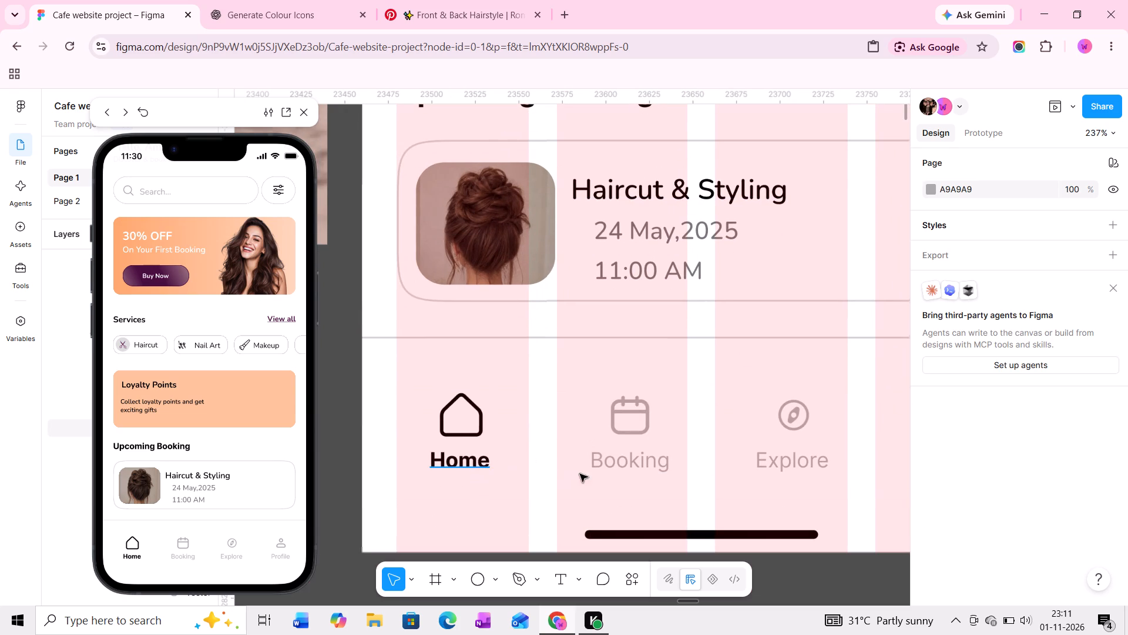
pyautogui.keyDown('shift'); pyautogui.click(608, 469); pyautogui.keyUp('shift')
pyautogui.keyDown('shift'); pyautogui.click(806, 466); pyautogui.keyUp('shift')
pyautogui.moveTo(811, 463); pyautogui.dragTo(645, 453, button='middle')
pyautogui.keyDown('shift'); pyautogui.click(775, 456); pyautogui.keyUp('shift')
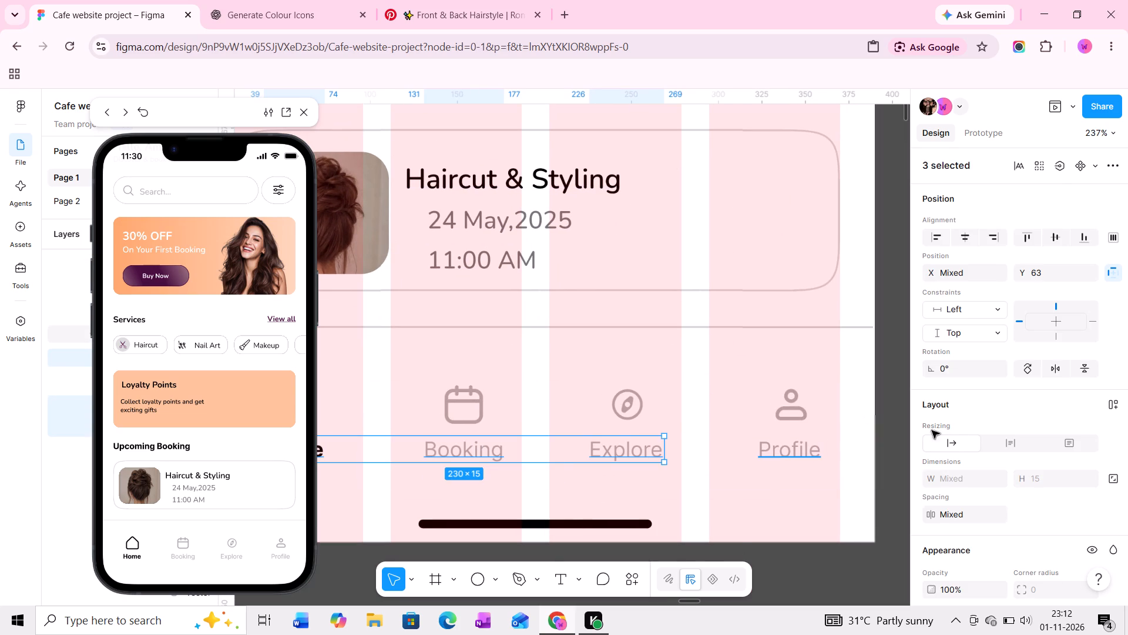
pyautogui.scroll(-2, 970, 456)
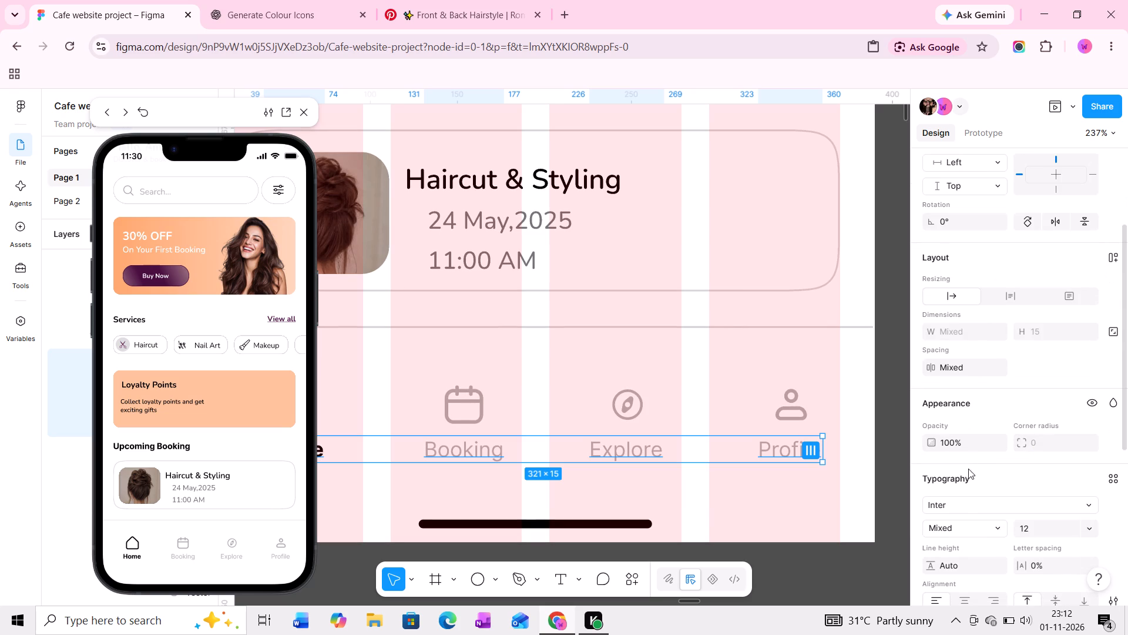
pyautogui.click(962, 504)
pyautogui.write('nun')
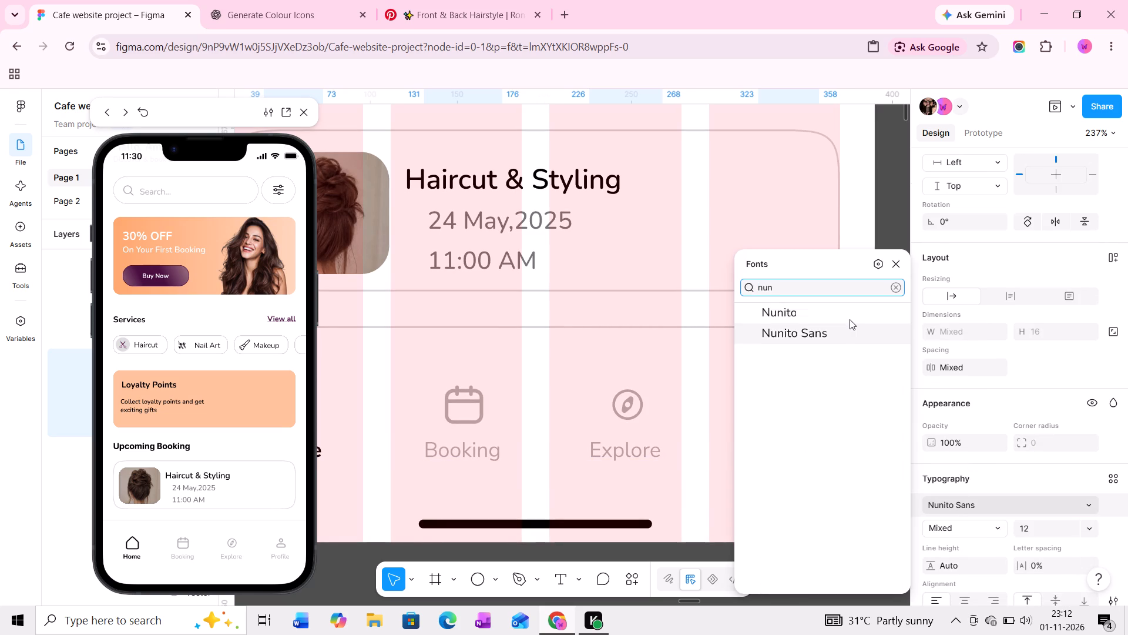
pyautogui.click(850, 317)
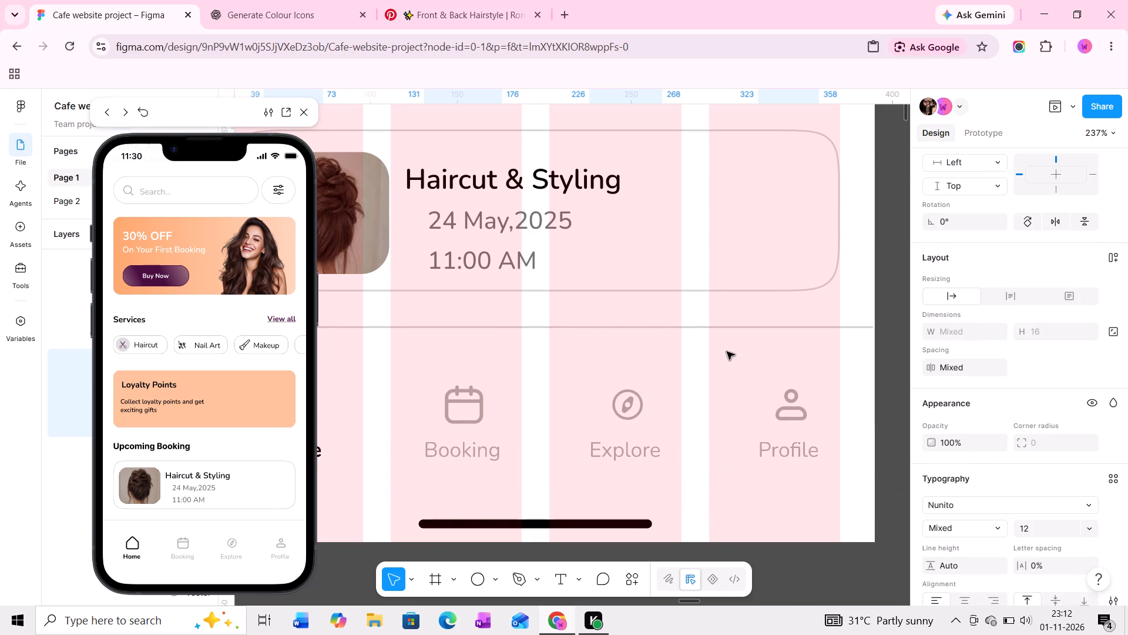
pyautogui.keyDown('ctrl'); pyautogui.scroll(-6, 757, 361); pyautogui.keyUp('ctrl')
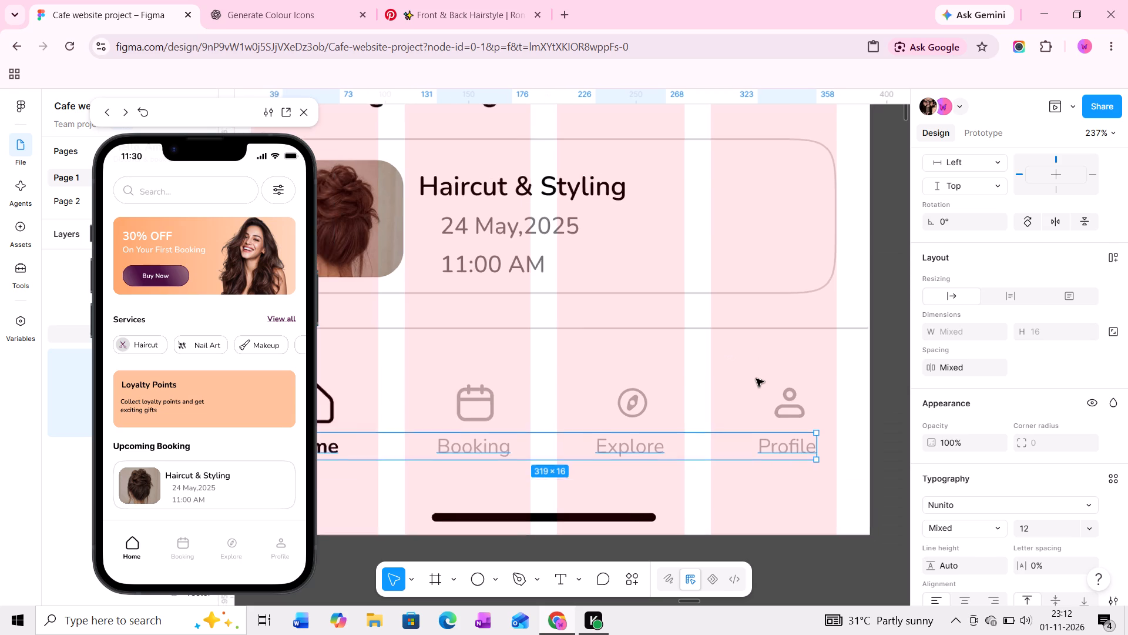
pyautogui.keyDown('ctrl'); pyautogui.scroll(-1, 756, 379); pyautogui.keyUp('ctrl')
pyautogui.moveTo(757, 367); pyautogui.dragTo(758, 345, button='middle')
pyautogui.click(731, 499)
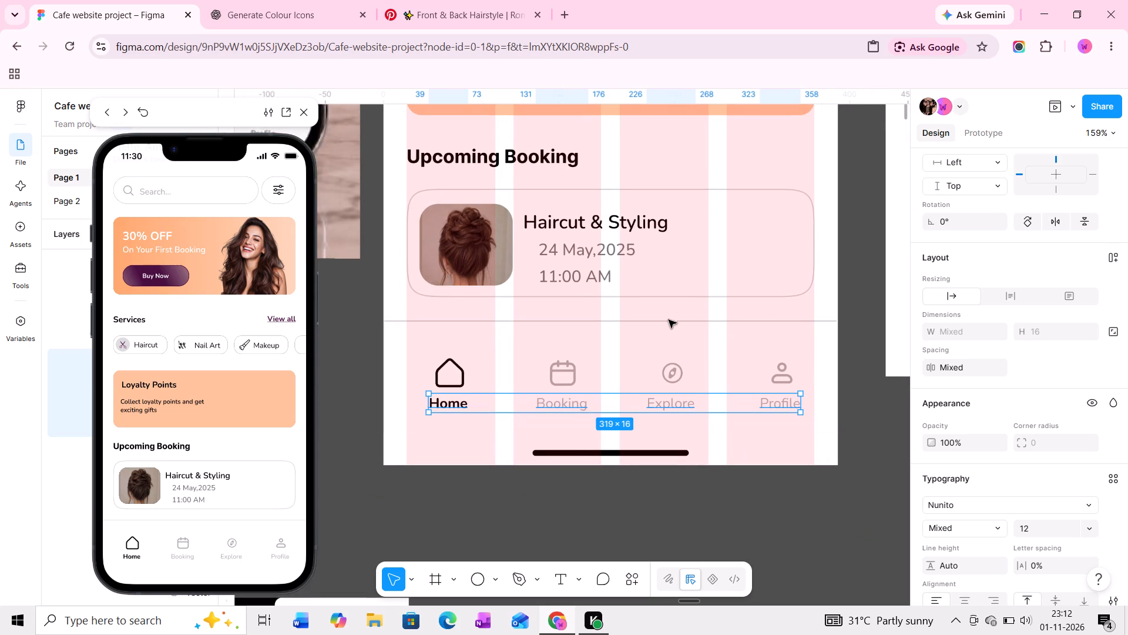
# Review the home screen from the greeting down to the bottom navigation, and compare it with the neighbouring reference frames.
pyautogui.keyDown('ctrl'); pyautogui.scroll(-1, 669, 323); pyautogui.keyUp('ctrl')
pyautogui.moveTo(712, 286); pyautogui.dragTo(695, 363, button='middle')
pyautogui.moveTo(709, 310); pyautogui.dragTo(703, 384, button='middle')
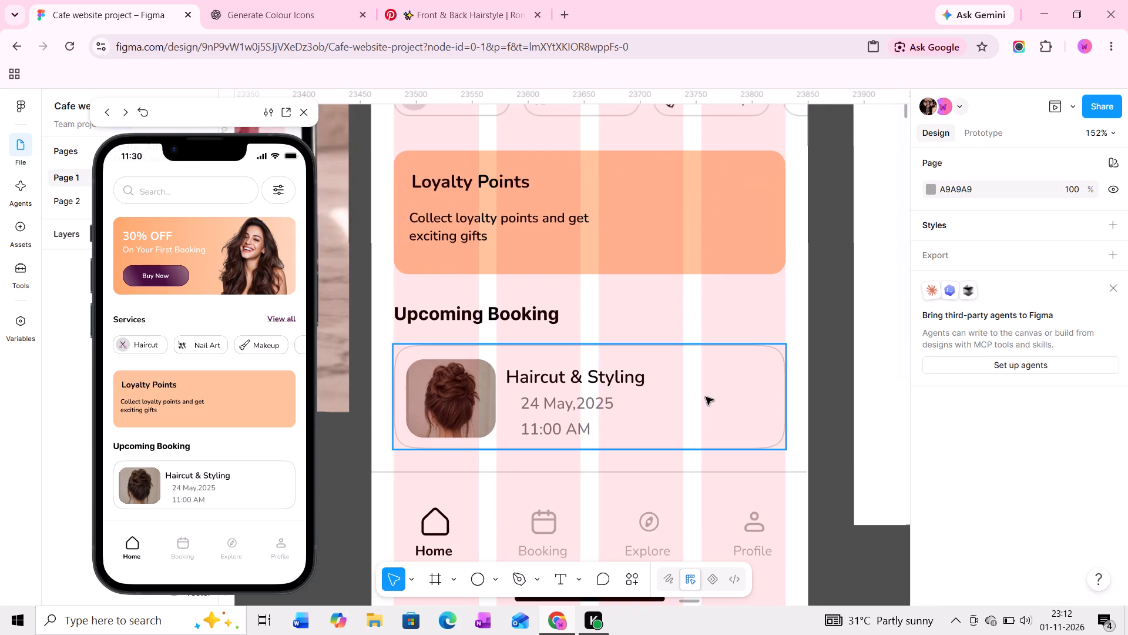
pyautogui.moveTo(700, 399); pyautogui.dragTo(706, 286, button='middle')
pyautogui.moveTo(711, 327); pyautogui.dragTo(694, 471, button='middle')
pyautogui.moveTo(700, 306); pyautogui.dragTo(669, 453, button='middle')
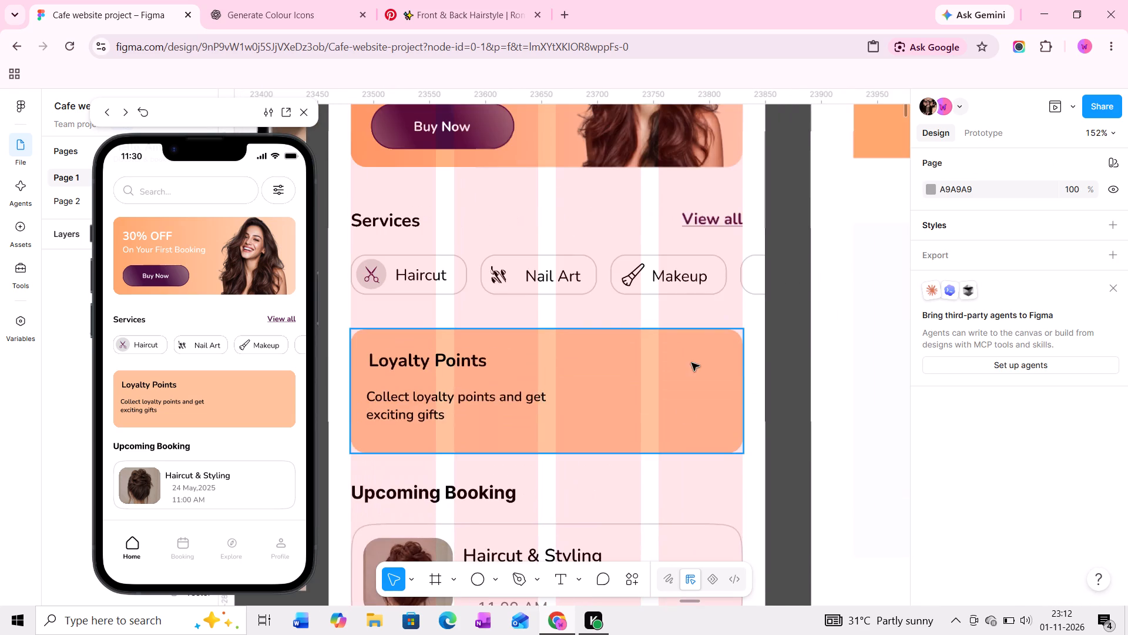
pyautogui.moveTo(692, 351); pyautogui.dragTo(701, 422, button='middle')
pyautogui.moveTo(696, 294); pyautogui.dragTo(721, 375, button='middle')
pyautogui.moveTo(694, 331); pyautogui.dragTo(690, 366, button='middle')
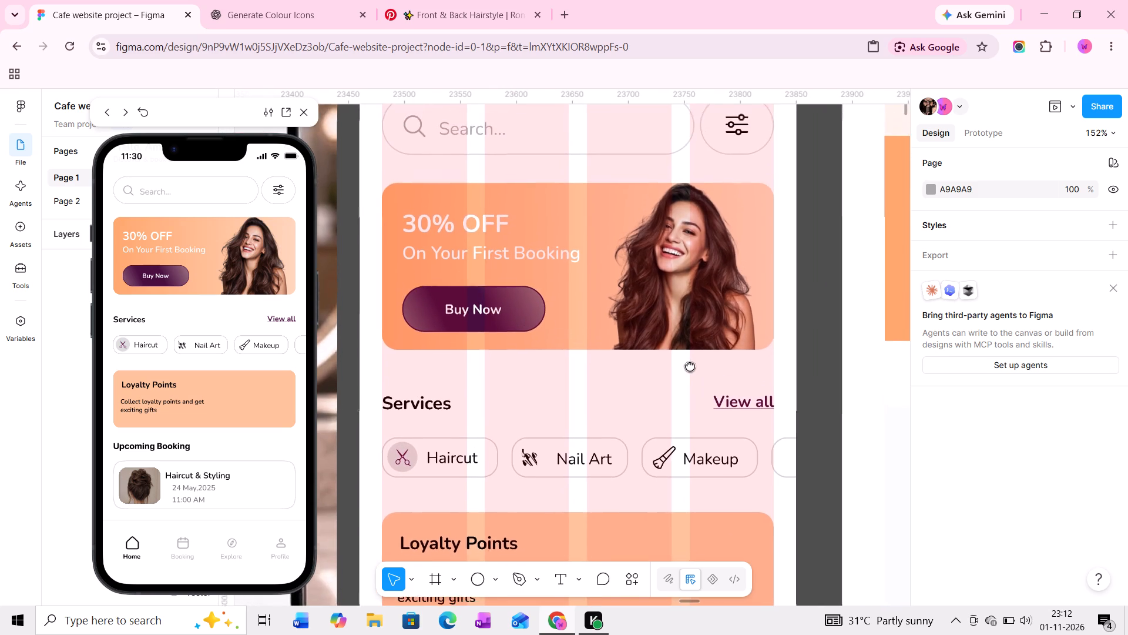
pyautogui.moveTo(690, 366); pyautogui.dragTo(686, 419, button='middle')
pyautogui.moveTo(684, 348); pyautogui.dragTo(675, 420, button='middle')
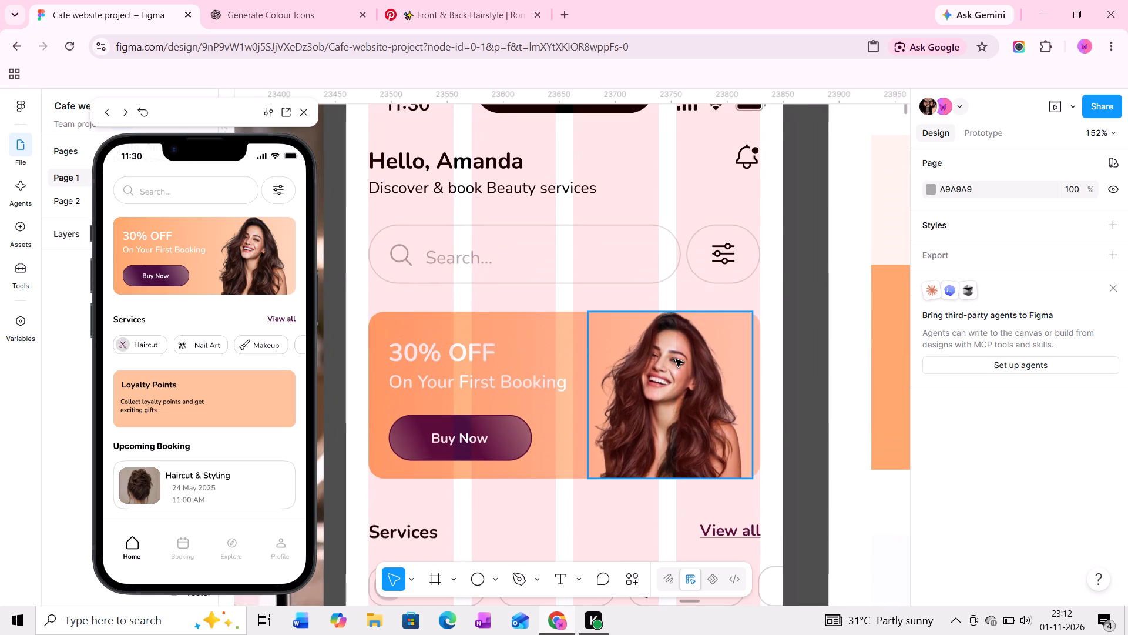
pyautogui.scroll(-6, 609, 339)
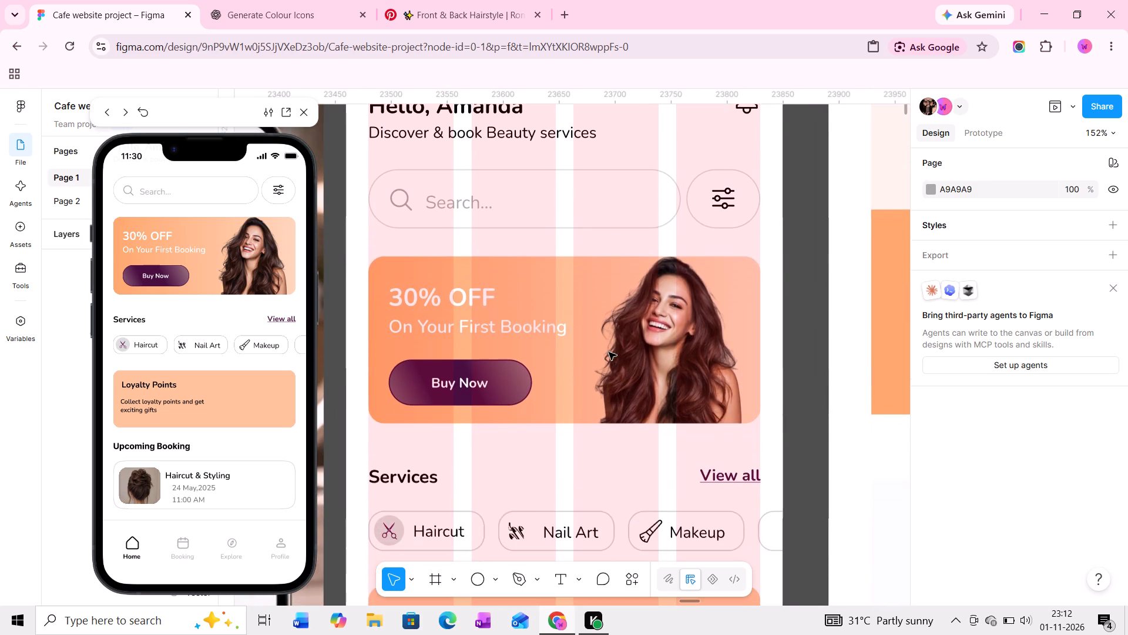
pyautogui.scroll(-20, 609, 353)
pyautogui.scroll(-1, 609, 372)
pyautogui.scroll(3, 609, 372)
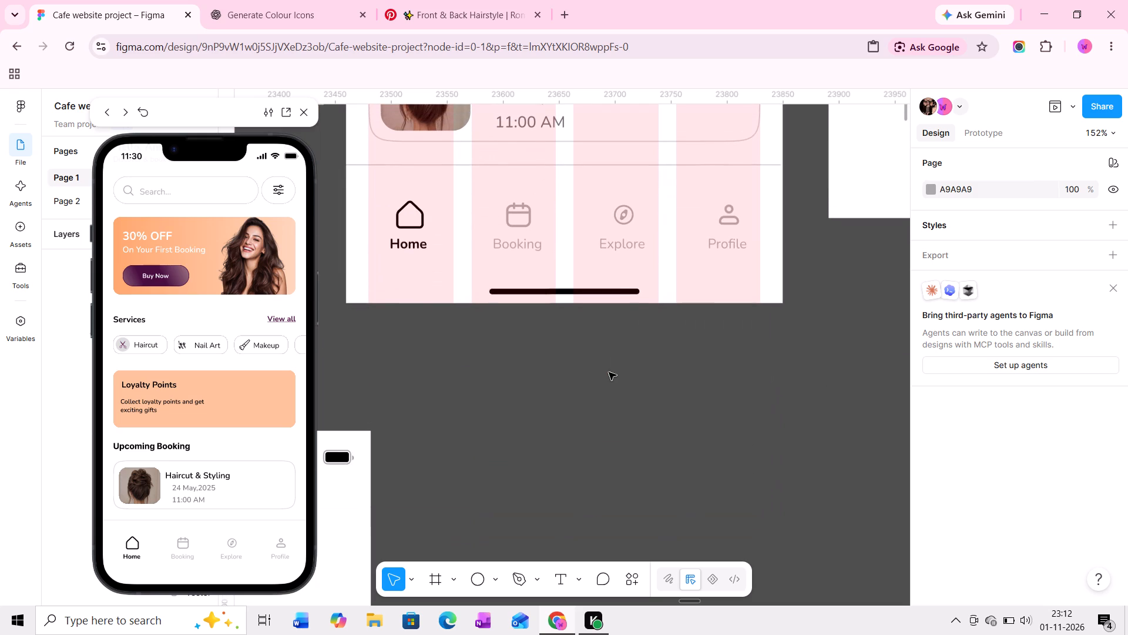
pyautogui.scroll(1, 609, 372)
pyautogui.scroll(-9, 609, 373)
pyautogui.keyDown('ctrl'); pyautogui.scroll(-4, 609, 375); pyautogui.keyUp('ctrl')
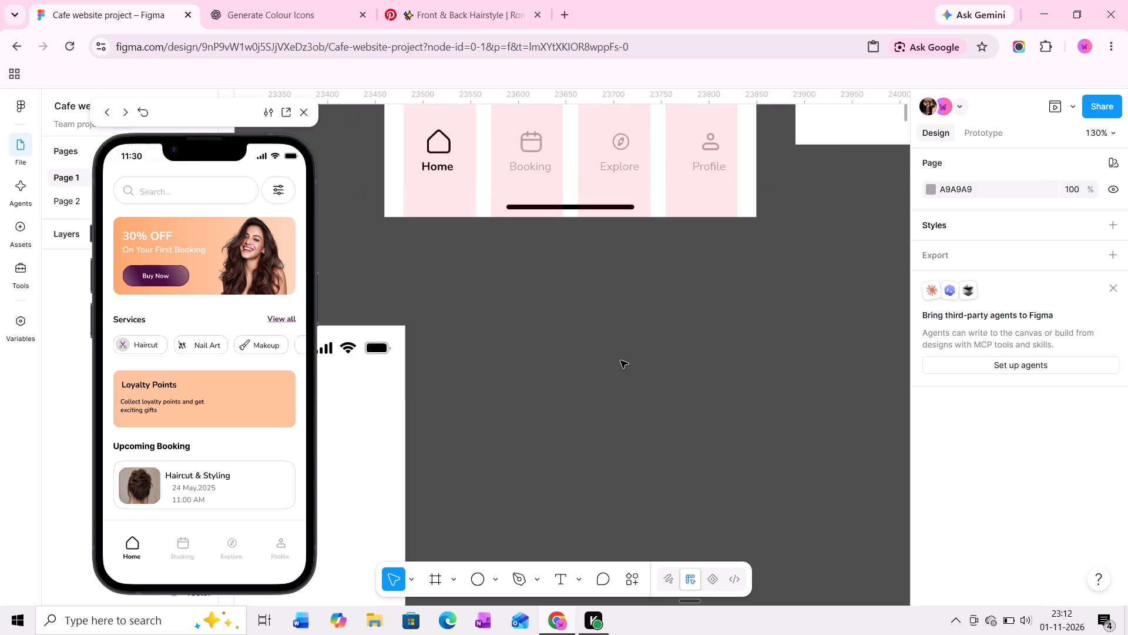
pyautogui.moveTo(619, 366); pyautogui.dragTo(591, 439, button='middle')
pyautogui.keyDown('ctrl'); pyautogui.scroll(-9, 601, 412); pyautogui.keyUp('ctrl')
pyautogui.moveTo(657, 318); pyautogui.dragTo(639, 359, button='middle')
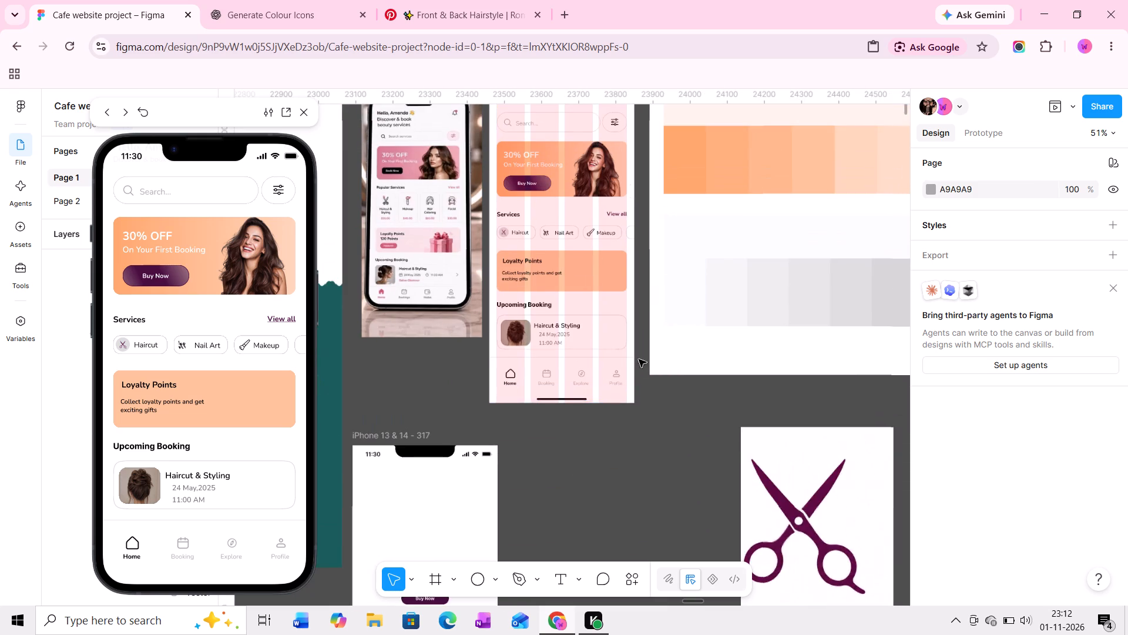
pyautogui.moveTo(664, 302); pyautogui.dragTo(584, 359, button='middle')
pyautogui.keyDown('ctrl'); pyautogui.scroll(-3, 642, 340); pyautogui.keyUp('ctrl')
pyautogui.moveTo(631, 370); pyautogui.dragTo(623, 374, button='middle')
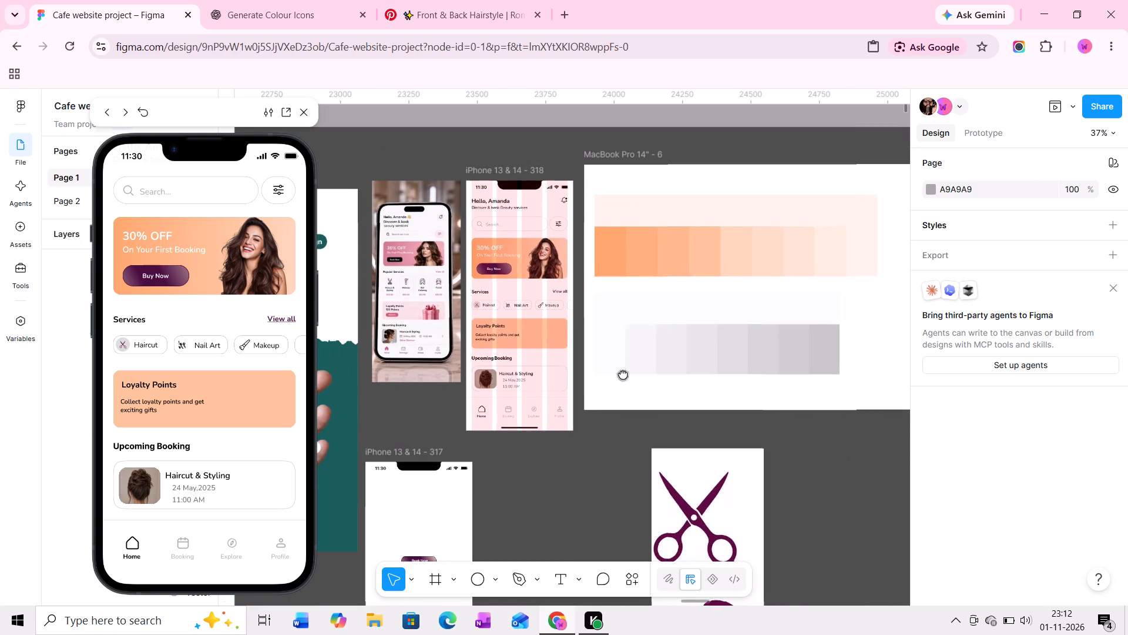
pyautogui.moveTo(623, 374); pyautogui.dragTo(622, 375, button='middle')
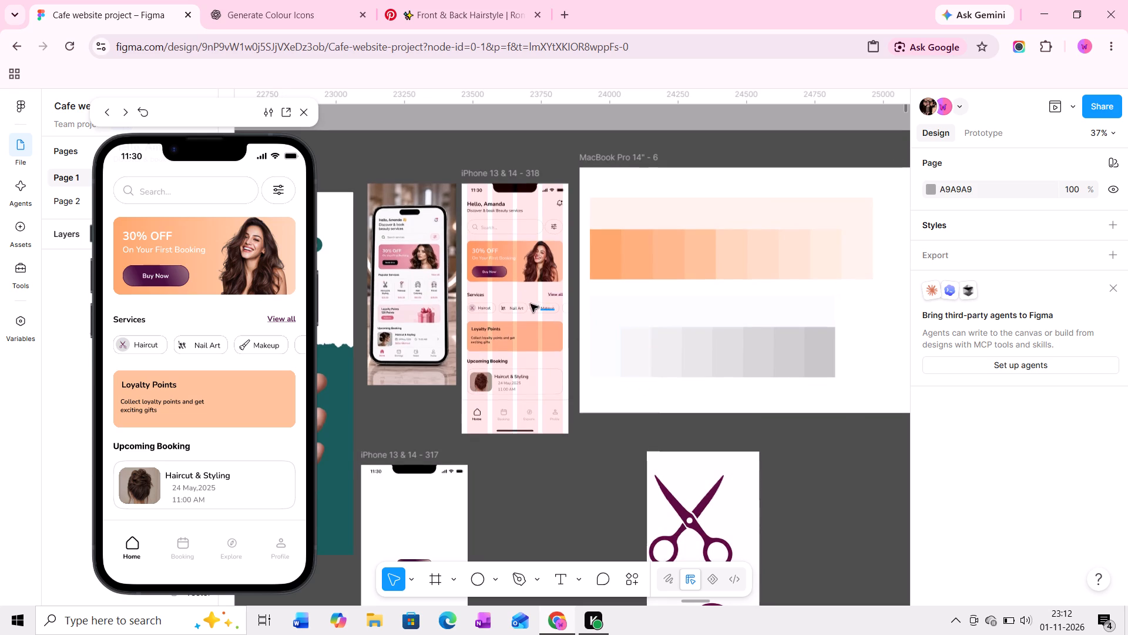
pyautogui.keyDown('ctrl'); pyautogui.scroll(14, 525, 302); pyautogui.keyUp('ctrl')
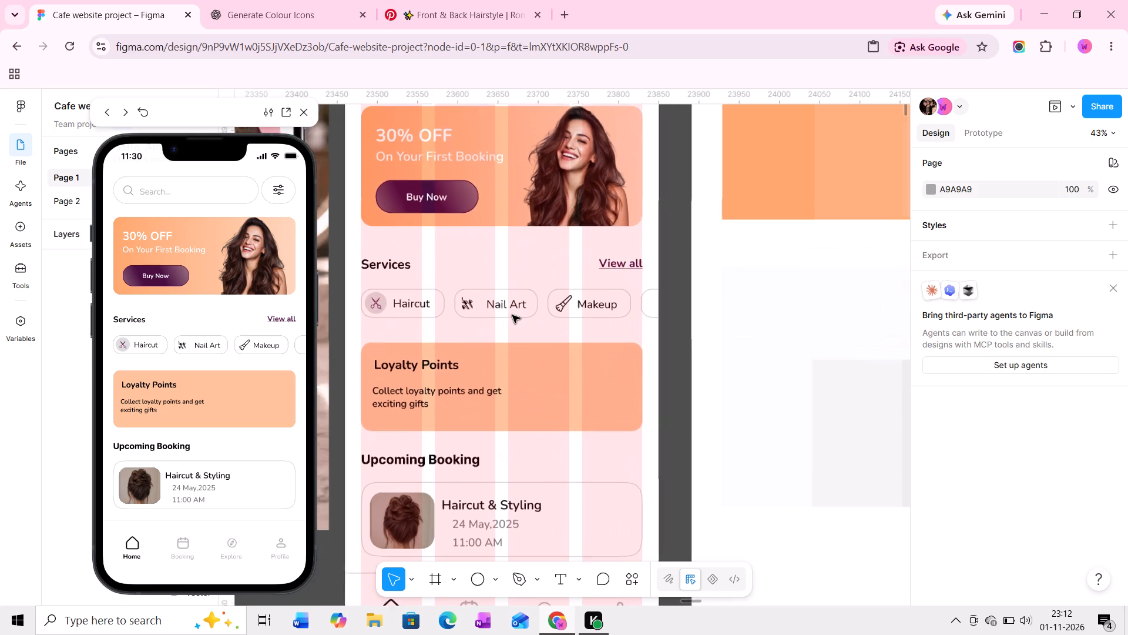
pyautogui.keyDown('ctrl'); pyautogui.scroll(1, 512, 315); pyautogui.keyUp('ctrl')
pyautogui.moveTo(550, 382); pyautogui.dragTo(493, 277, button='middle')
pyautogui.moveTo(585, 375); pyautogui.dragTo(518, 136, button='middle')
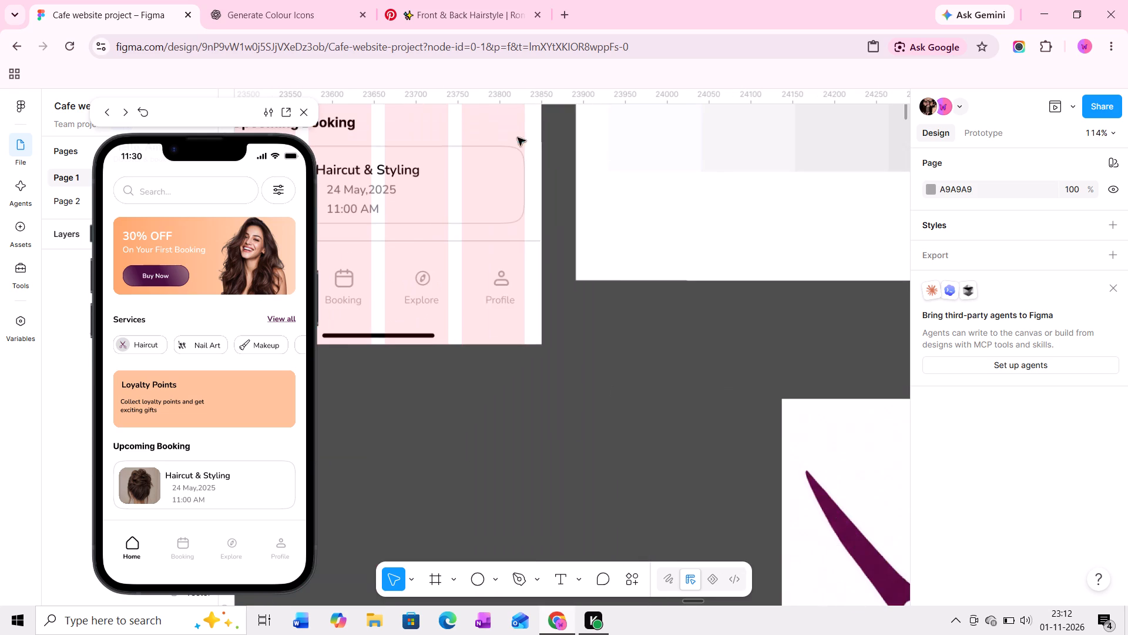
# Move the scissors icon image closer to the home screen frame, to about X 1688, Y 984.
pyautogui.moveTo(652, 290); pyautogui.dragTo(531, 223, button='middle')
pyautogui.keyDown('ctrl'); pyautogui.scroll(-4, 630, 289); pyautogui.keyUp('ctrl')
pyautogui.keyDown('ctrl'); pyautogui.scroll(-5, 709, 345); pyautogui.keyUp('ctrl')
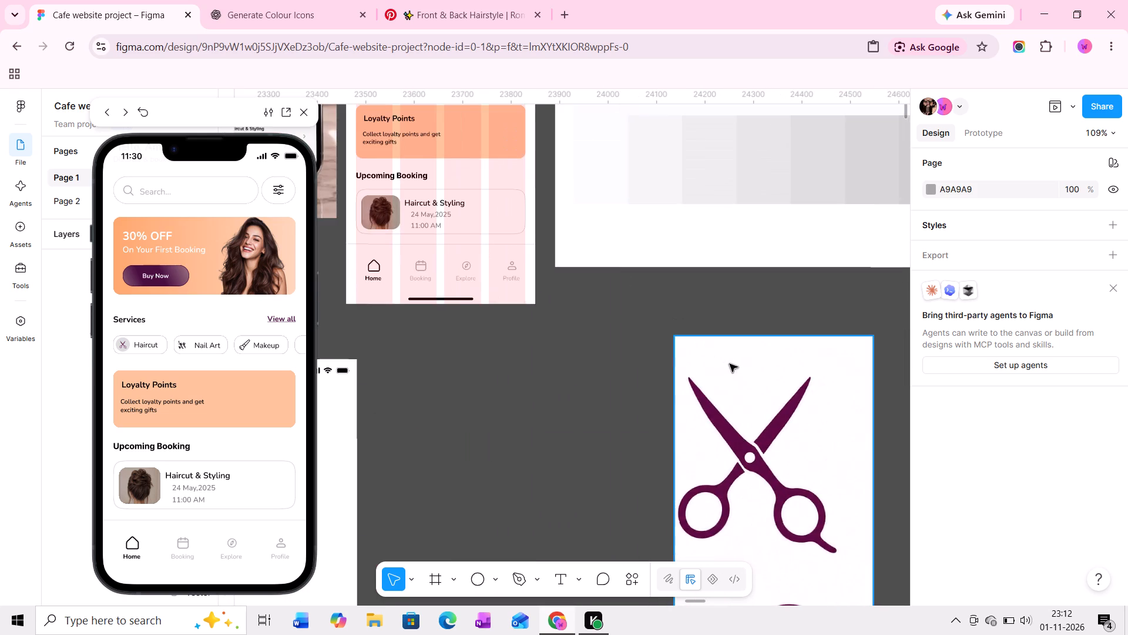
pyautogui.moveTo(731, 368); pyautogui.dragTo(690, 356, button='middle')
pyautogui.moveTo(739, 392); pyautogui.dragTo(612, 300)
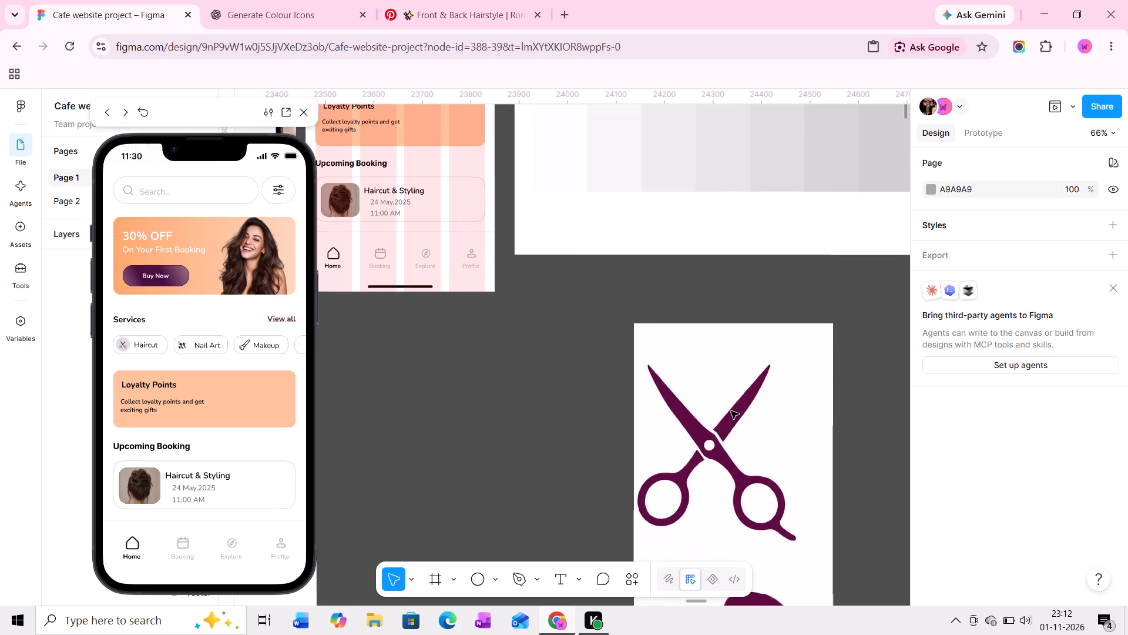
# Re-crop the scissors icon image to show only the whole makeup brush, at about 436 × 432.
pyautogui.moveTo(657, 484); pyautogui.dragTo(647, 317, button='middle')
pyautogui.keyDown('ctrl'); pyautogui.moveTo(637, 365); pyautogui.dragTo(633, 436); pyautogui.keyUp('ctrl')
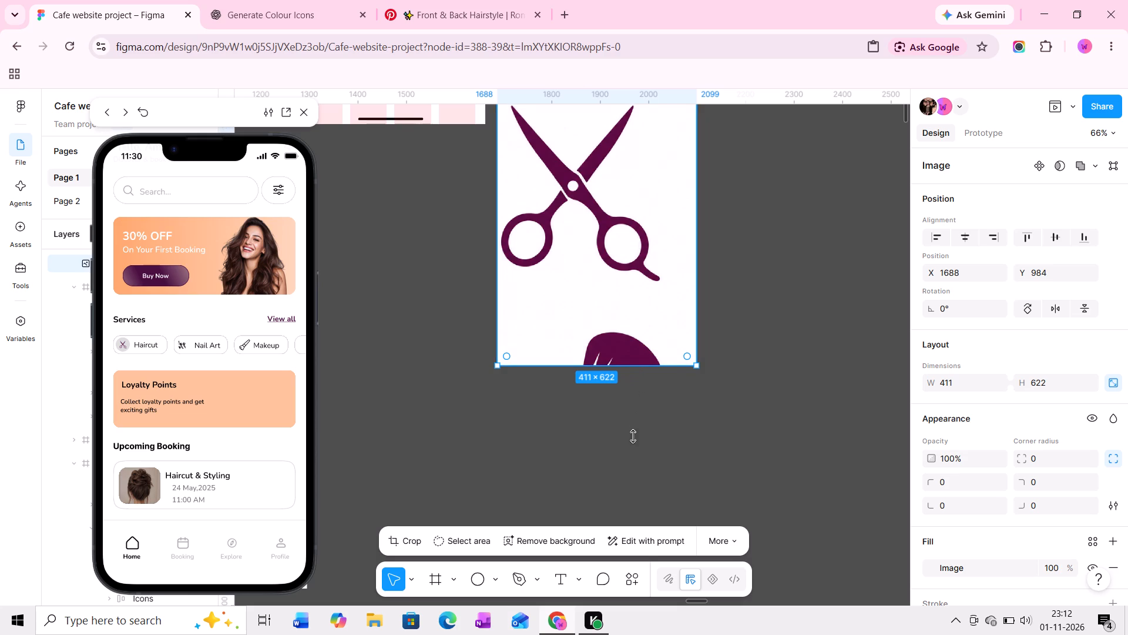
pyautogui.keyDown('ctrl'); pyautogui.moveTo(633, 436); pyautogui.dragTo(630, 516); pyautogui.keyUp('ctrl')
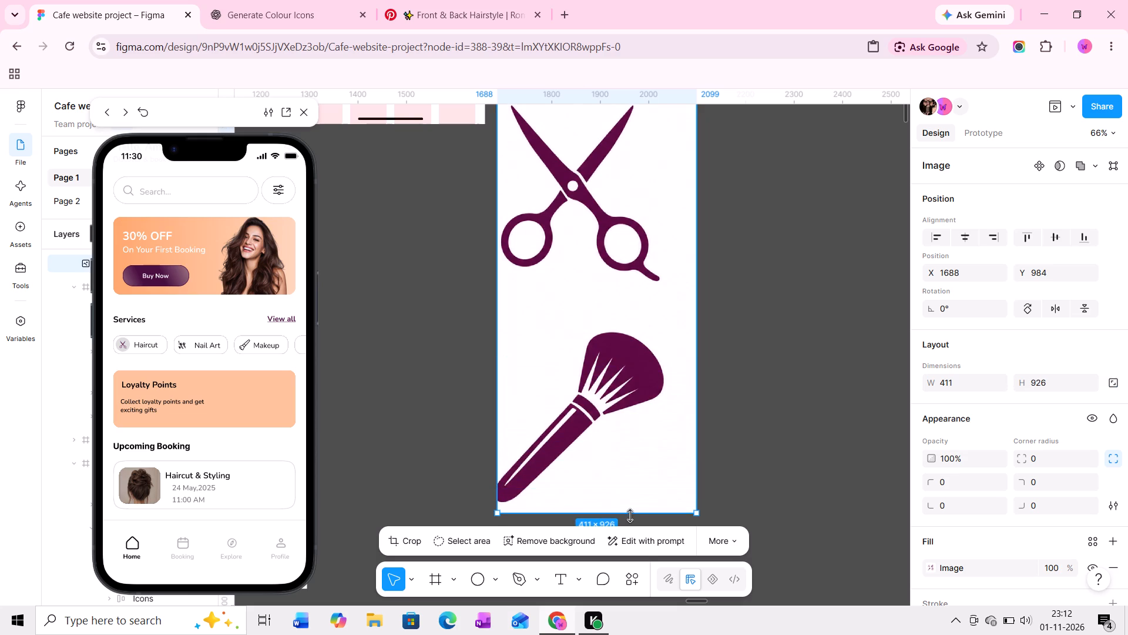
pyautogui.keyDown('ctrl'); pyautogui.moveTo(630, 516); pyautogui.dragTo(630, 514); pyautogui.keyUp('ctrl')
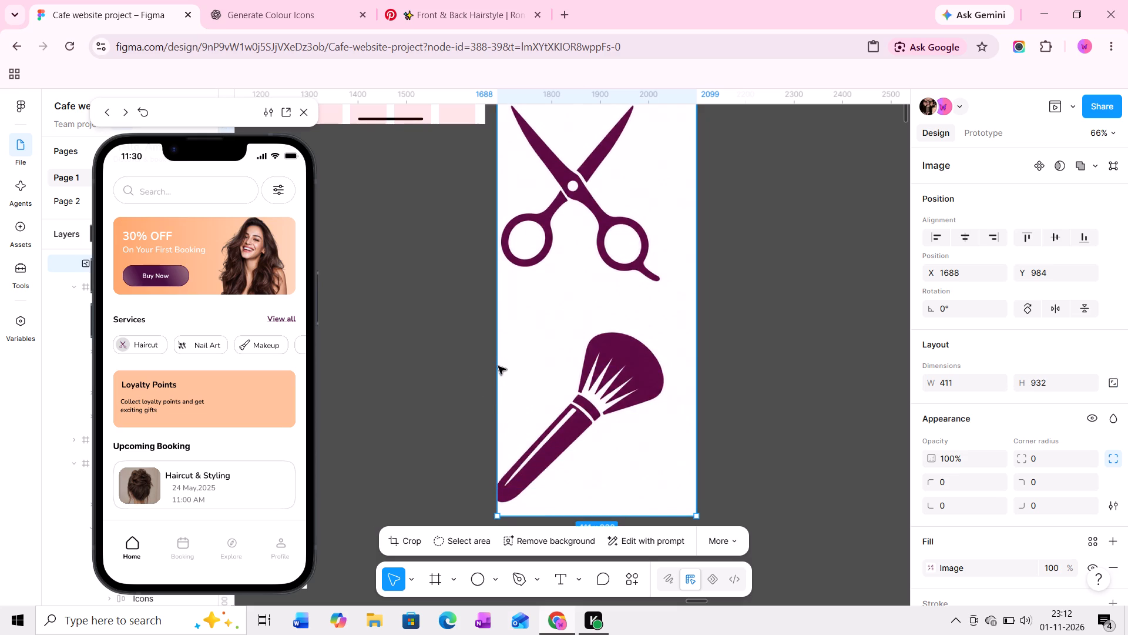
pyautogui.keyDown('ctrl'); pyautogui.moveTo(498, 366); pyautogui.dragTo(488, 367); pyautogui.keyUp('ctrl')
pyautogui.moveTo(580, 257); pyautogui.dragTo(576, 365, button='middle')
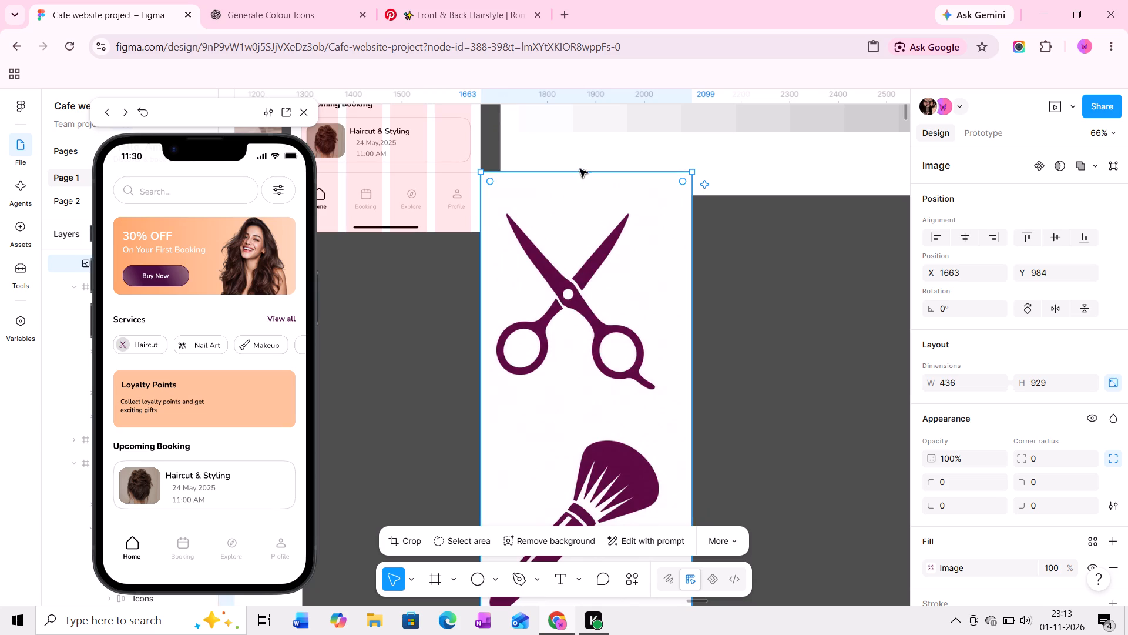
pyautogui.keyDown('ctrl'); pyautogui.moveTo(580, 169); pyautogui.dragTo(562, 418); pyautogui.keyUp('ctrl')
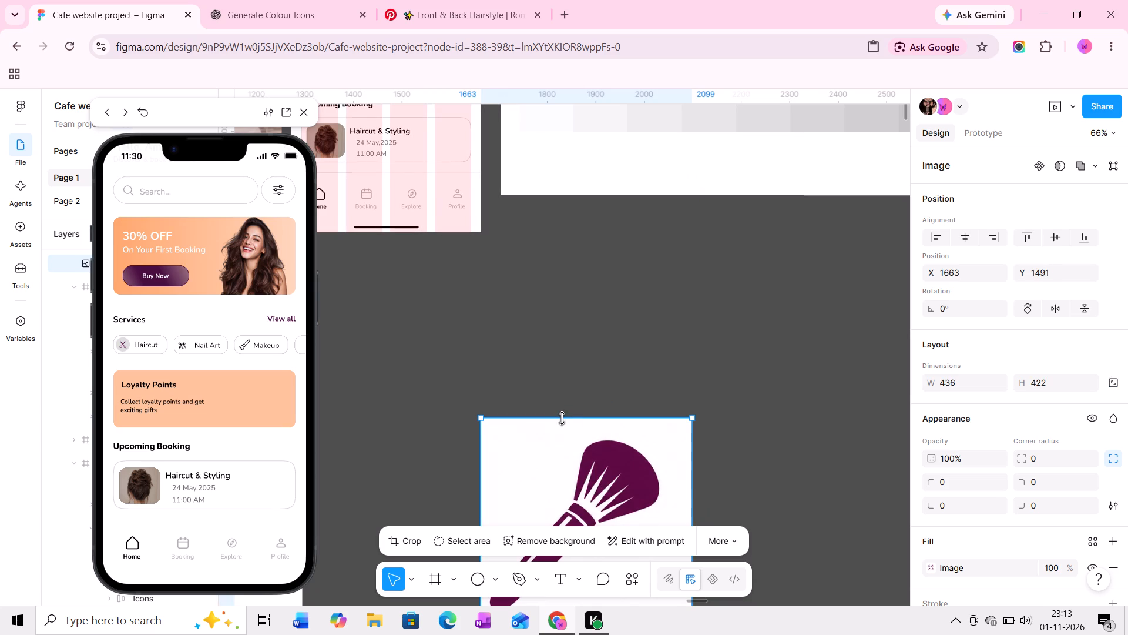
pyautogui.keyDown('ctrl'); pyautogui.moveTo(562, 418); pyautogui.dragTo(562, 413); pyautogui.keyUp('ctrl')
# Duplicate the cropped makeup brush image and place the copy beside the original at about X 2112, Y 1496.
pyautogui.moveTo(562, 418); pyautogui.dragTo(537, 242, button='middle')
pyautogui.keyDown('alt'); pyautogui.moveTo(556, 345); pyautogui.dragTo(756, 353); pyautogui.keyUp('alt')
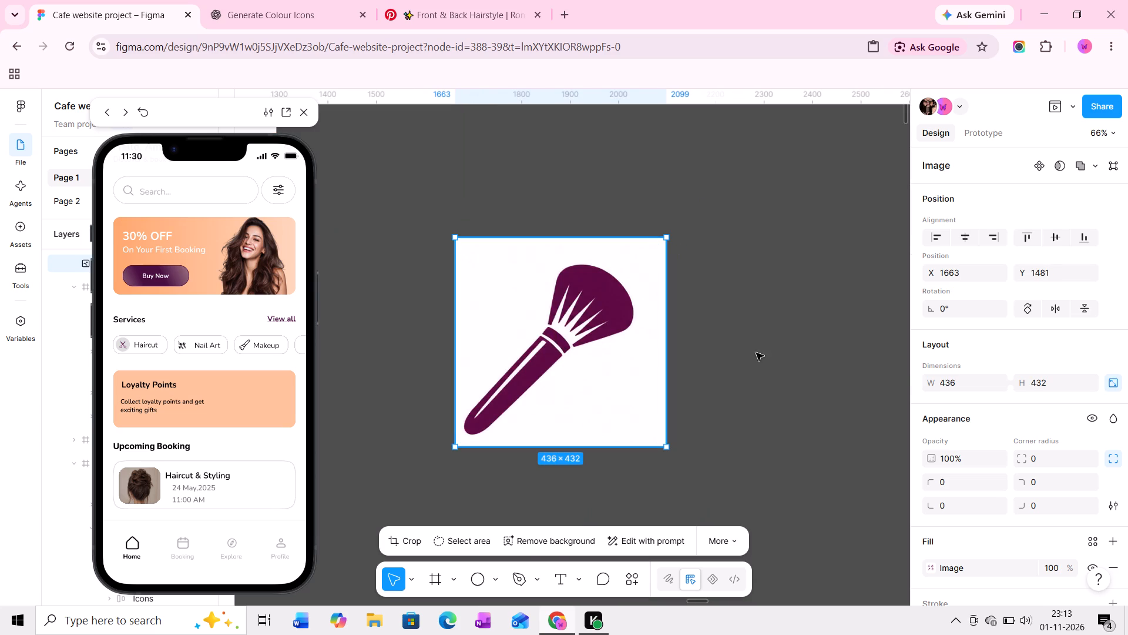
pyautogui.keyDown('alt'); pyautogui.moveTo(756, 353); pyautogui.dragTo(774, 353); pyautogui.keyUp('alt')
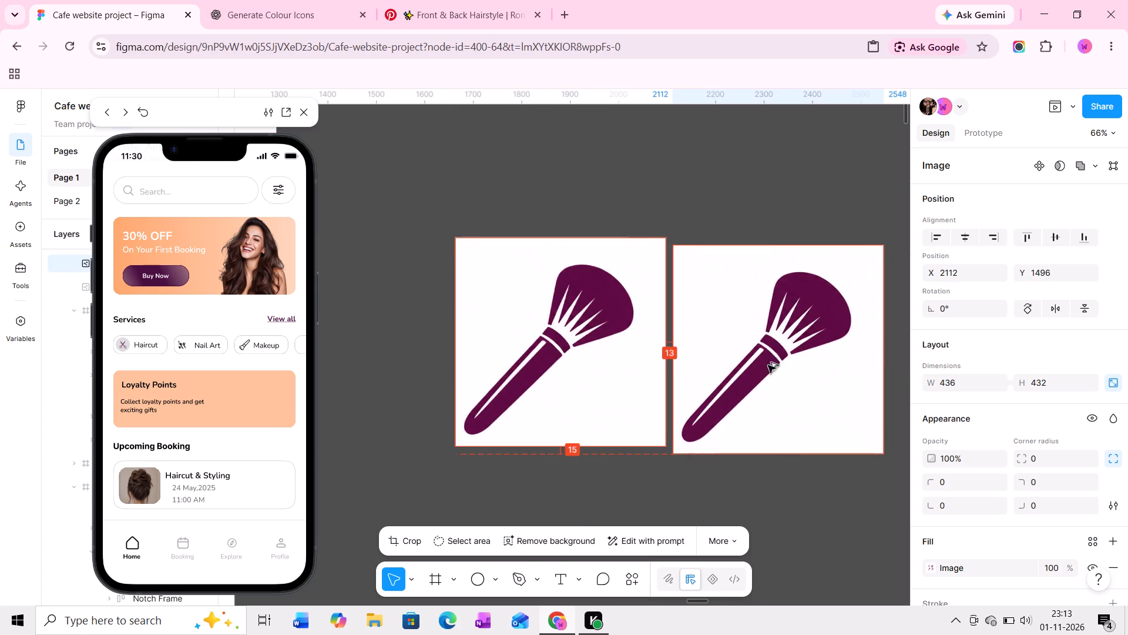
pyautogui.click(627, 570)
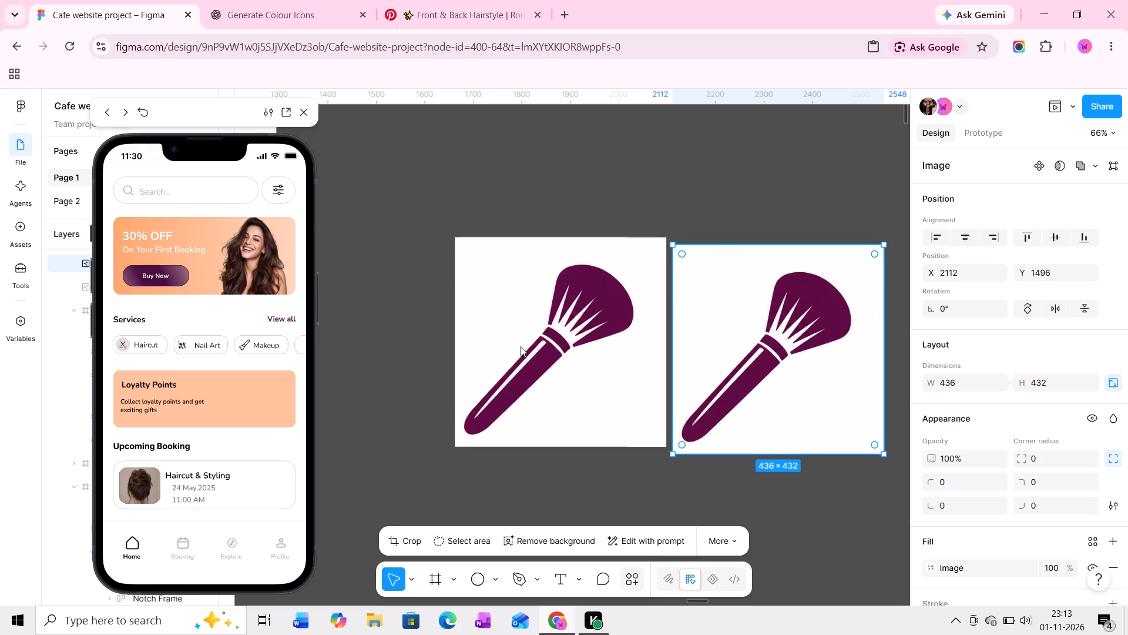
# Remove the background from the duplicated makeup brush image with the Remove BG plugin.
pyautogui.click(573, 410)
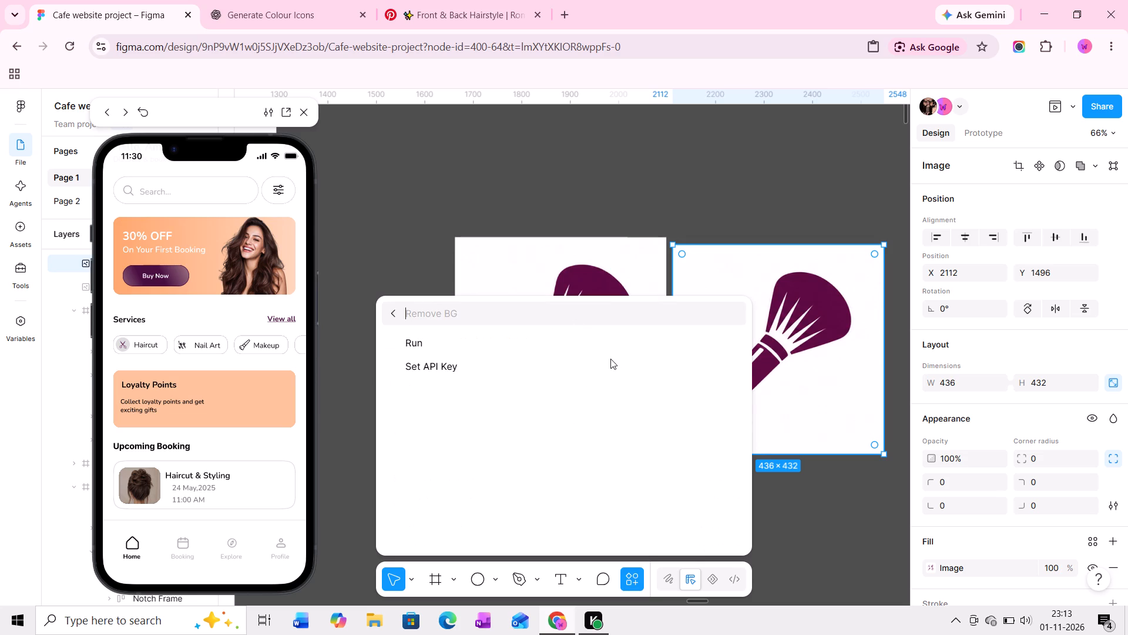
pyautogui.click(574, 341)
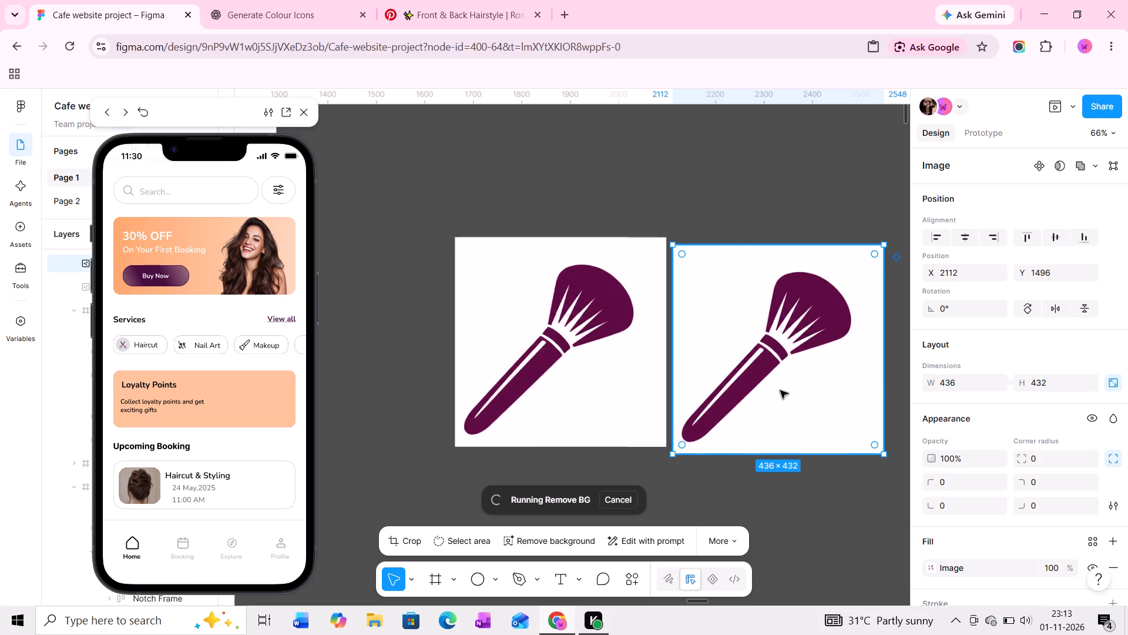
pyautogui.moveTo(746, 385); pyautogui.dragTo(729, 385, button='middle')
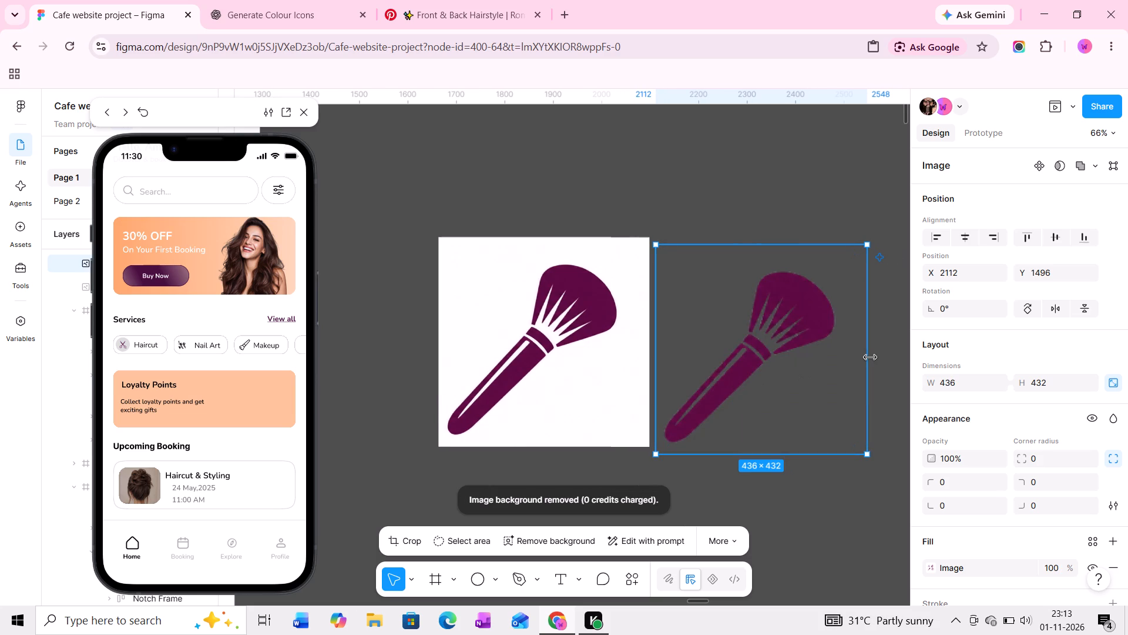
# Narrow the transparent makeup brush image to about 393 × 432.
pyautogui.keyDown('ctrl'); pyautogui.moveTo(871, 357); pyautogui.dragTo(854, 357); pyautogui.keyUp('ctrl')
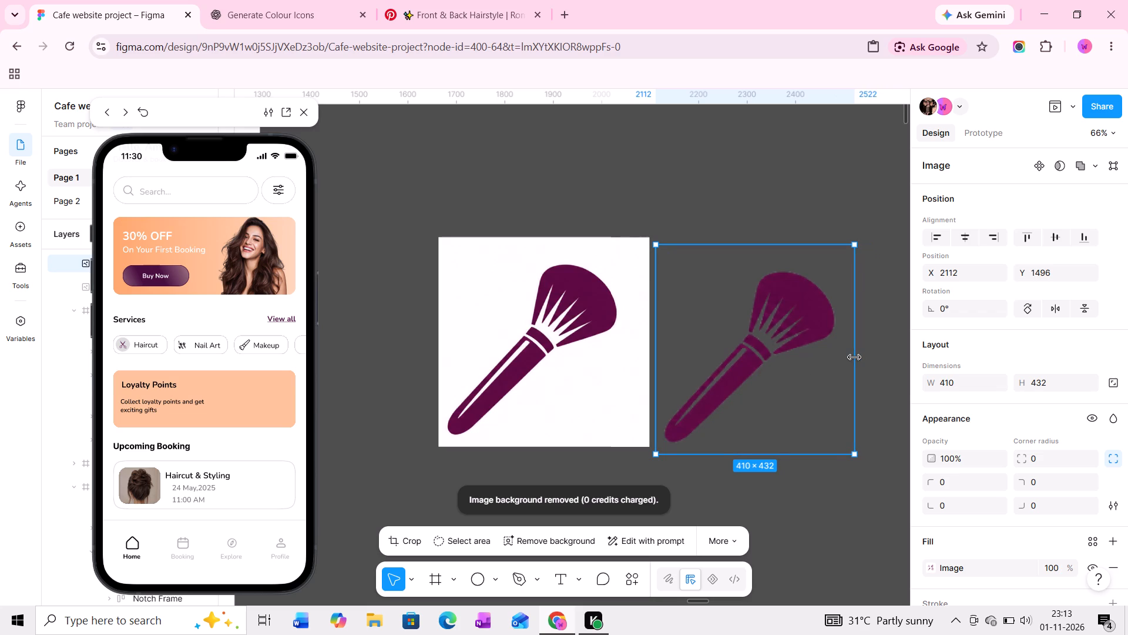
pyautogui.keyDown('ctrl'); pyautogui.moveTo(854, 357); pyautogui.dragTo(846, 357); pyautogui.keyUp('ctrl')
# Bring the transparent brush image just below the home screen frame and scale it down to about 33 × 36.
pyautogui.moveTo(807, 374); pyautogui.dragTo(394, 195)
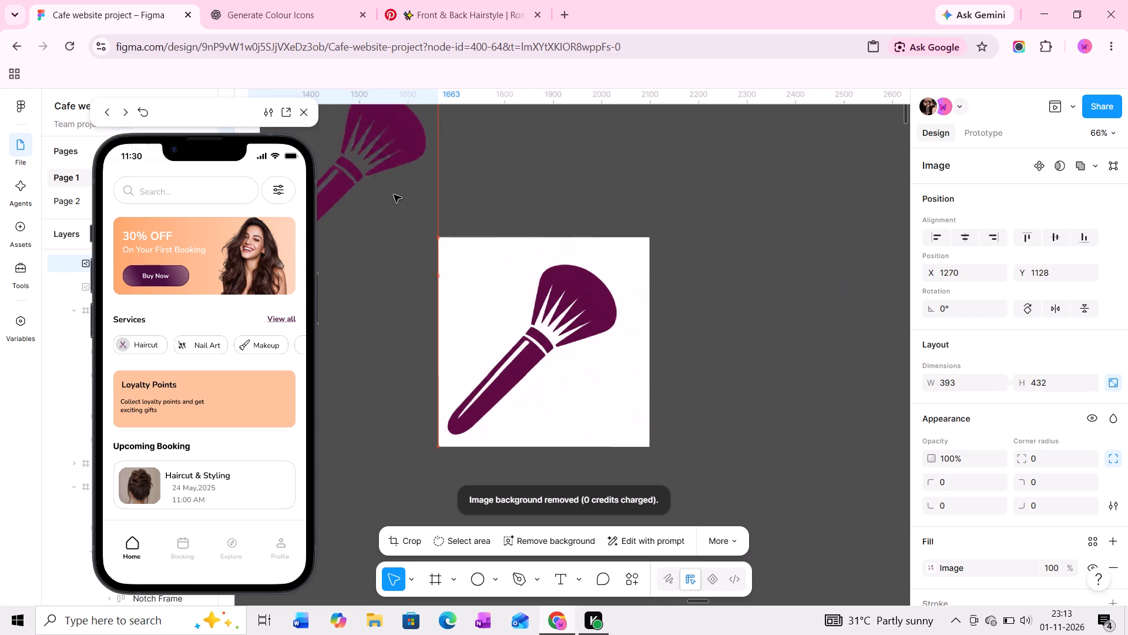
pyautogui.moveTo(395, 195); pyautogui.dragTo(714, 537, button='middle')
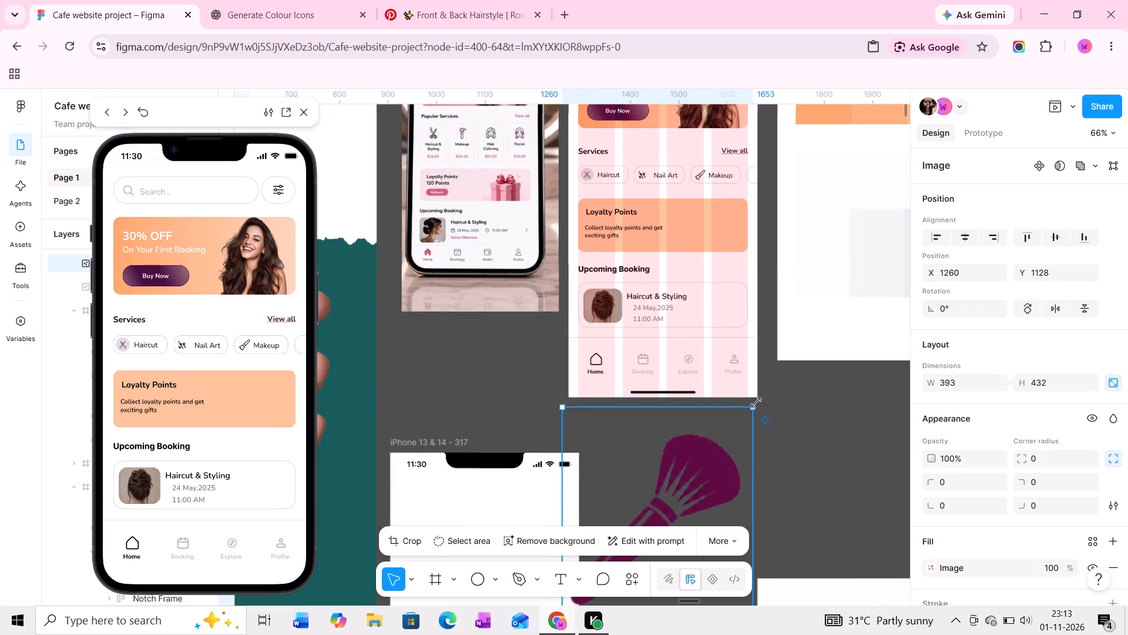
pyautogui.moveTo(756, 406); pyautogui.dragTo(605, 503)
pyautogui.moveTo(613, 497); pyautogui.dragTo(654, 354, button='middle')
pyautogui.keyDown('ctrl'); pyautogui.scroll(18, 700, 366); pyautogui.keyUp('ctrl')
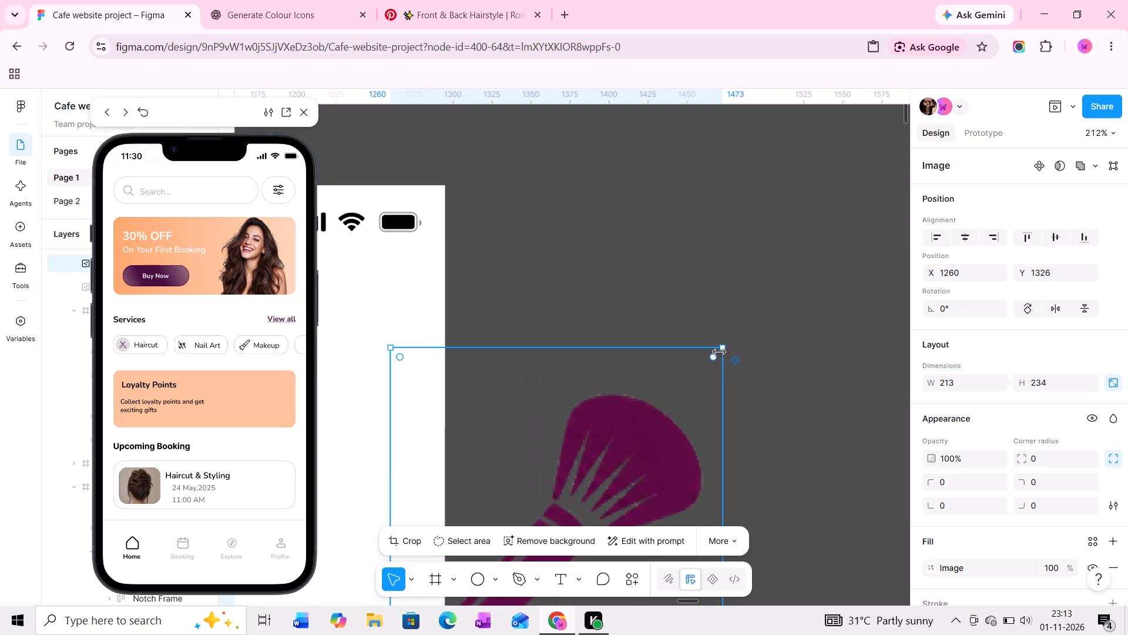
pyautogui.moveTo(720, 349); pyautogui.dragTo(563, 500)
pyautogui.moveTo(568, 483); pyautogui.dragTo(633, 316, button='middle')
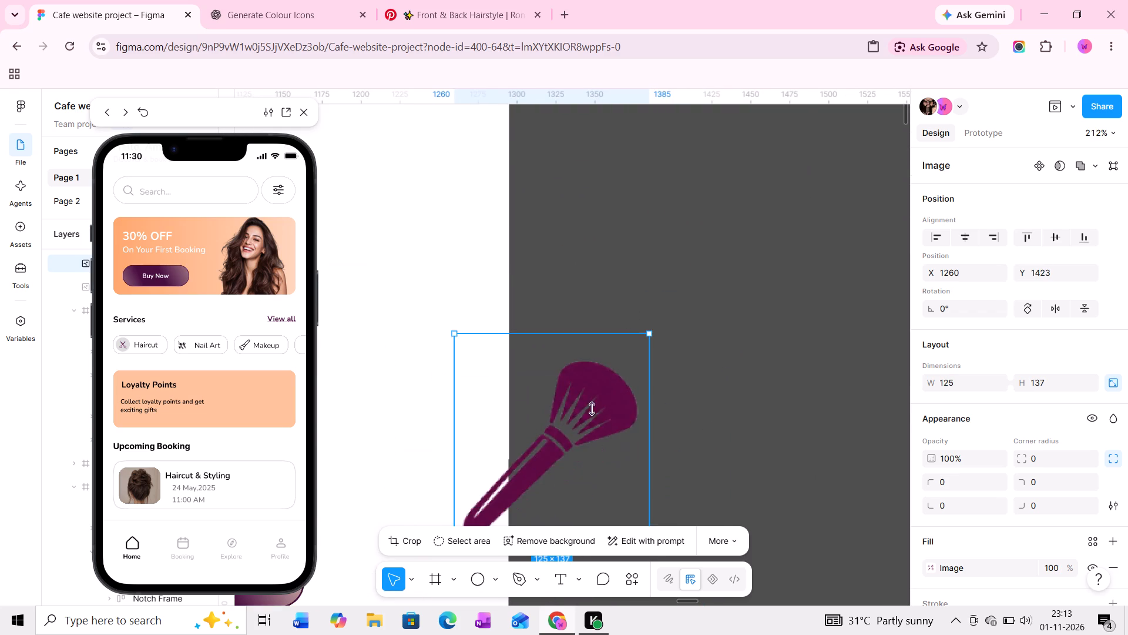
pyautogui.moveTo(582, 419); pyautogui.dragTo(740, 148)
pyautogui.moveTo(740, 149); pyautogui.dragTo(563, 543, button='middle')
pyautogui.scroll(1, 563, 543)
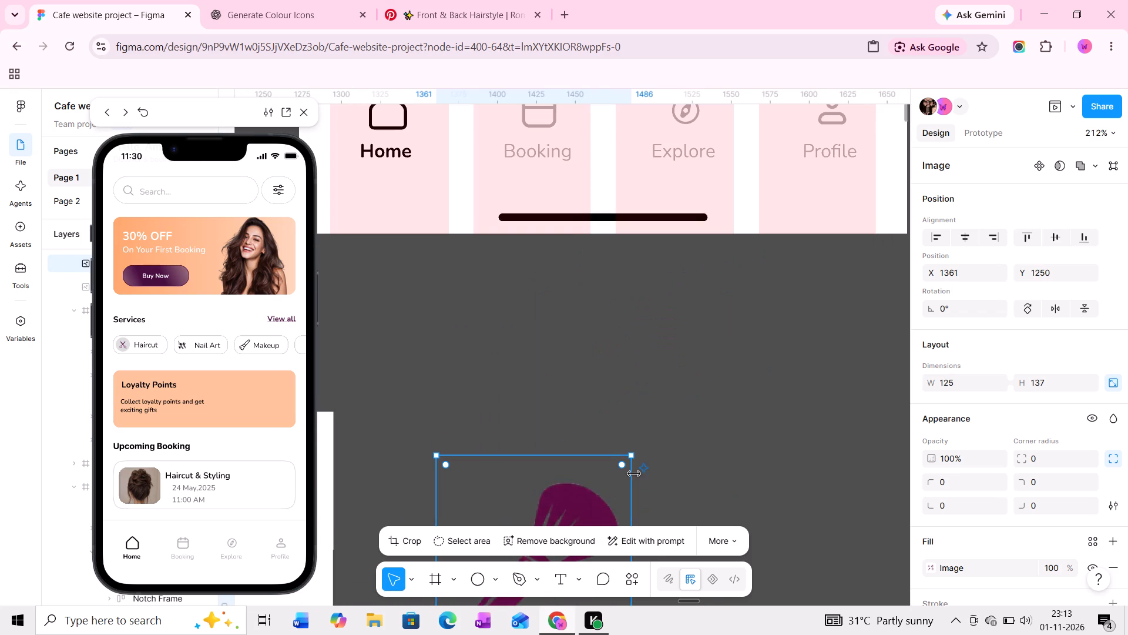
pyautogui.moveTo(633, 455); pyautogui.dragTo(531, 545)
pyautogui.moveTo(602, 422); pyautogui.dragTo(672, 287, button='middle')
pyautogui.moveTo(570, 450); pyautogui.dragTo(669, 189)
pyautogui.moveTo(669, 188); pyautogui.dragTo(615, 399, button='middle')
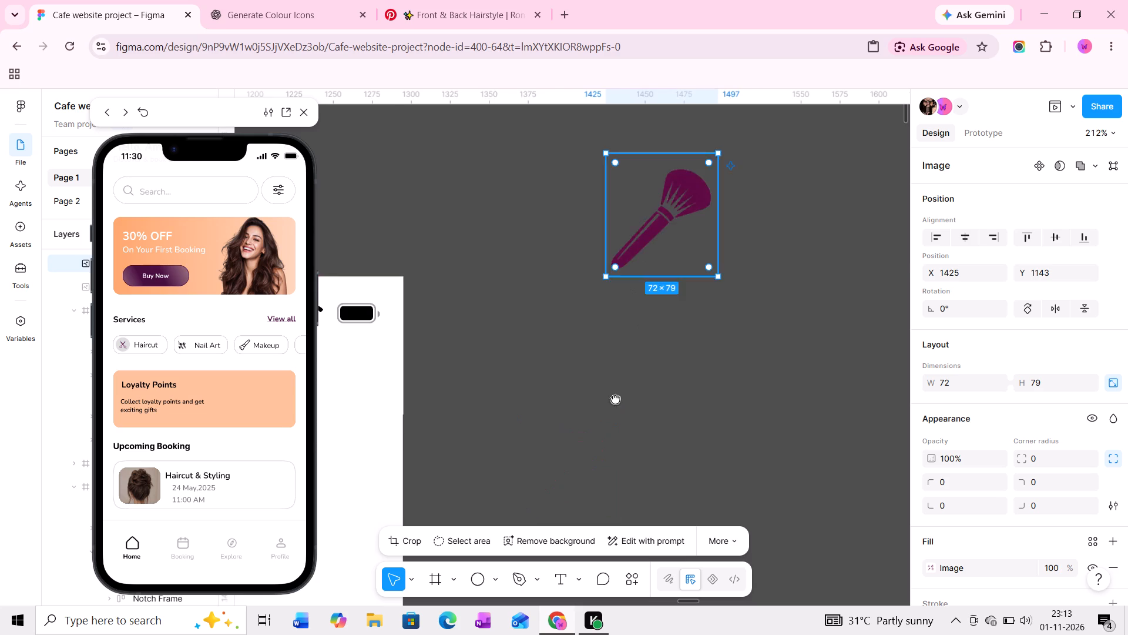
pyautogui.moveTo(615, 399); pyautogui.dragTo(599, 436, button='middle')
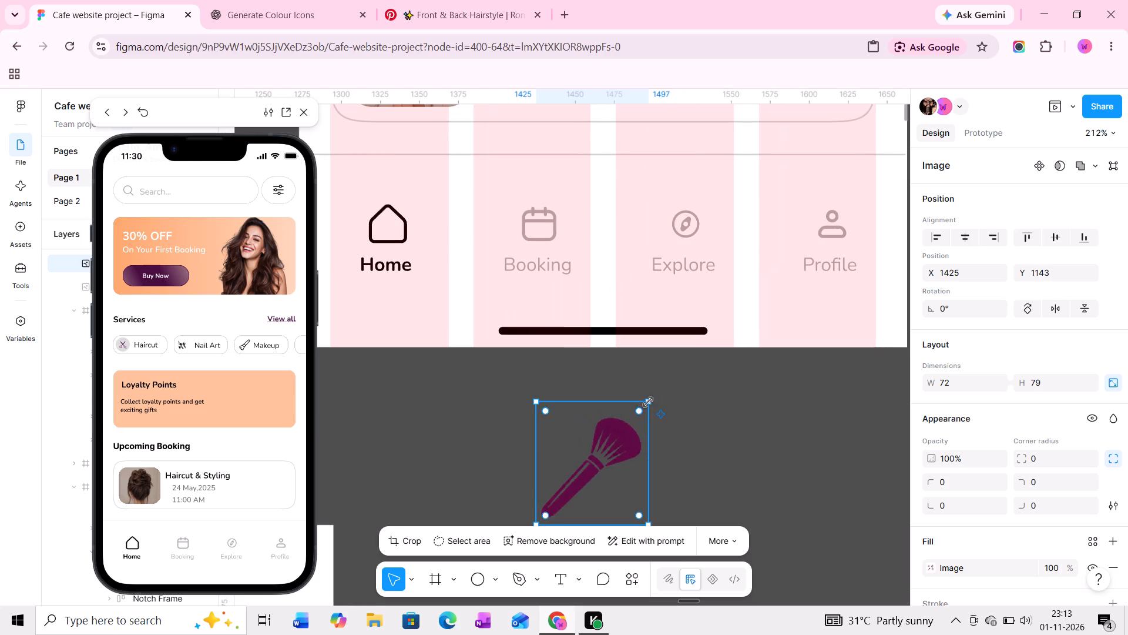
pyautogui.moveTo(648, 402); pyautogui.dragTo(587, 477)
# Move the small brush image into the home screen, just under the Makeup service chip, at about X 251, Y 472.
pyautogui.moveTo(572, 493); pyautogui.dragTo(592, 162)
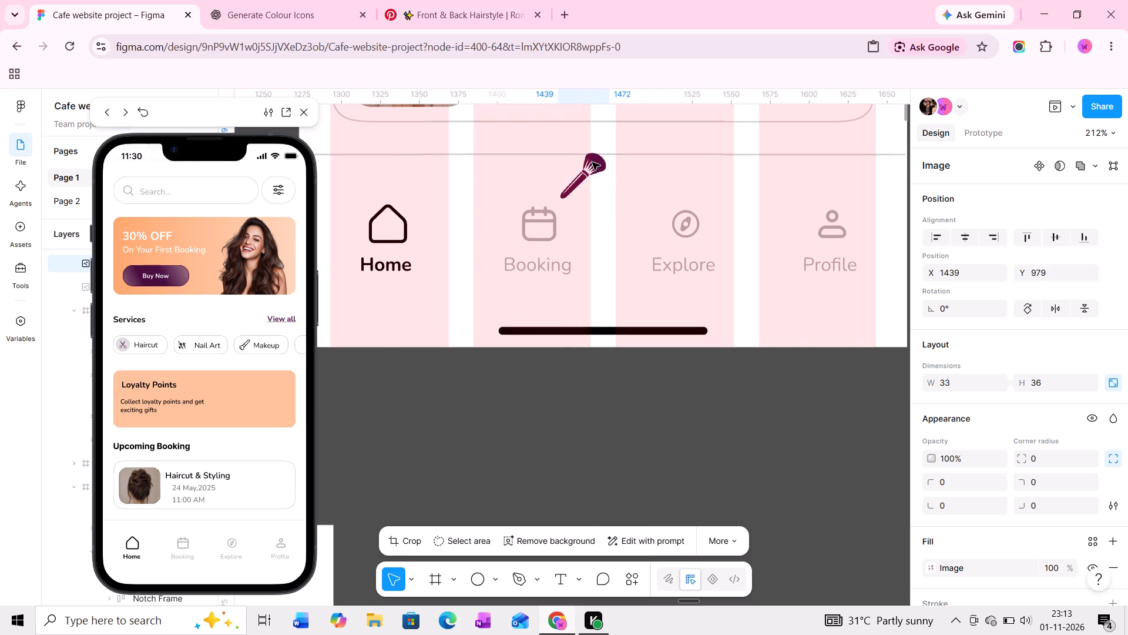
pyautogui.moveTo(592, 162); pyautogui.dragTo(592, 151)
pyautogui.moveTo(592, 150); pyautogui.dragTo(535, 462, button='middle')
pyautogui.scroll(1, 535, 462)
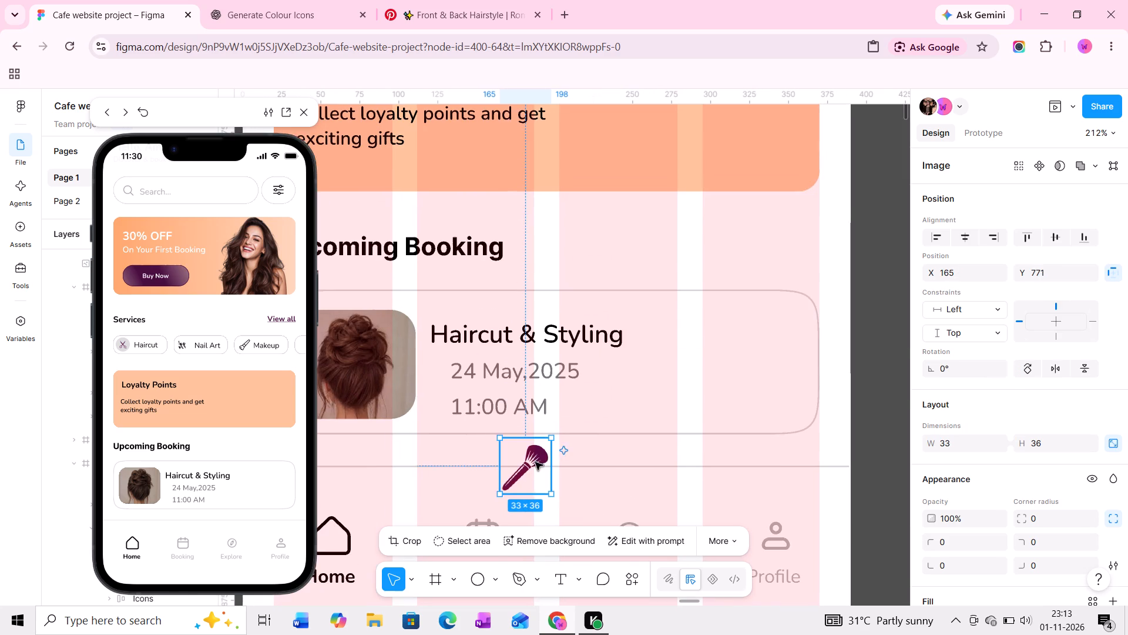
pyautogui.moveTo(535, 463); pyautogui.dragTo(506, 197)
pyautogui.moveTo(506, 197); pyautogui.dragTo(508, 458, button='middle')
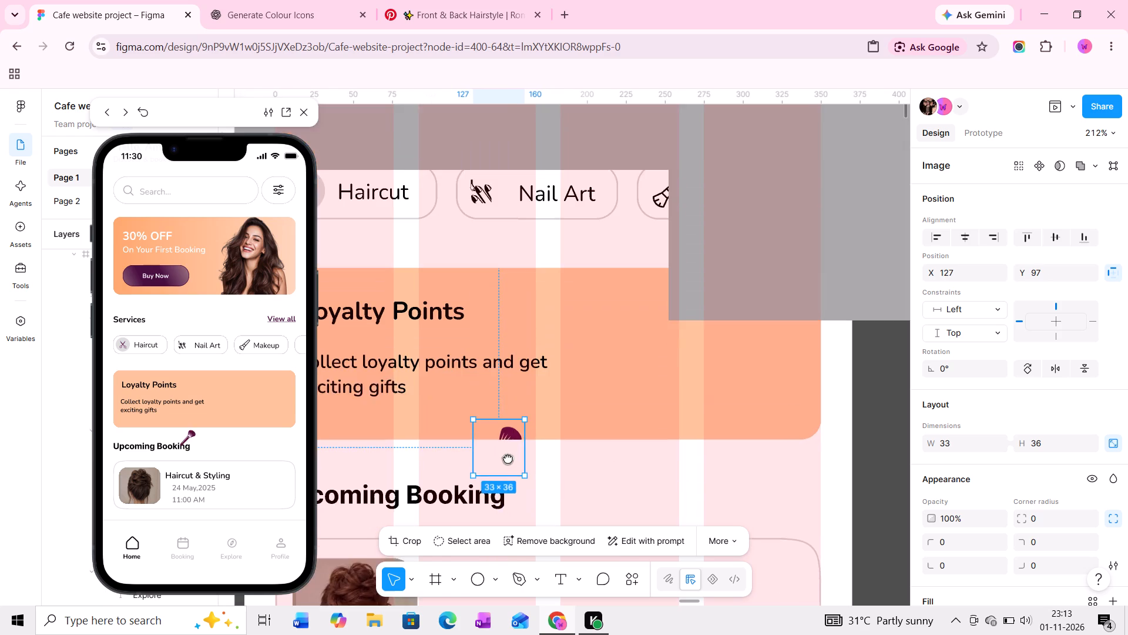
pyautogui.moveTo(508, 458); pyautogui.dragTo(508, 463, button='middle')
pyautogui.moveTo(502, 452); pyautogui.dragTo(466, 263)
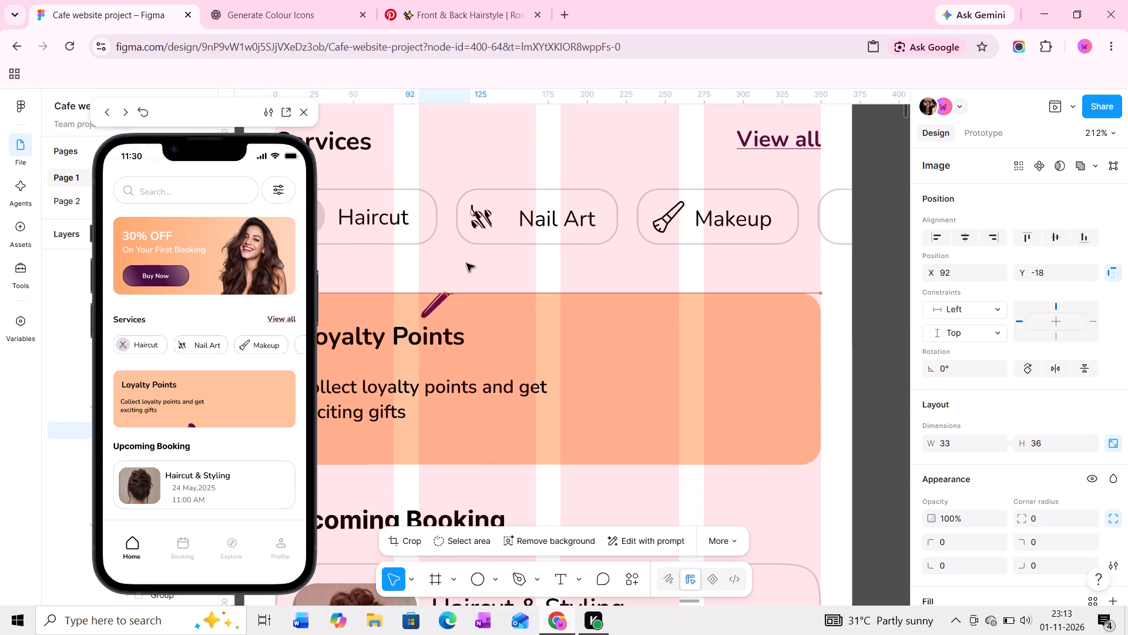
pyautogui.moveTo(466, 263); pyautogui.dragTo(491, 254)
pyautogui.moveTo(492, 255); pyautogui.dragTo(498, 377, button='middle')
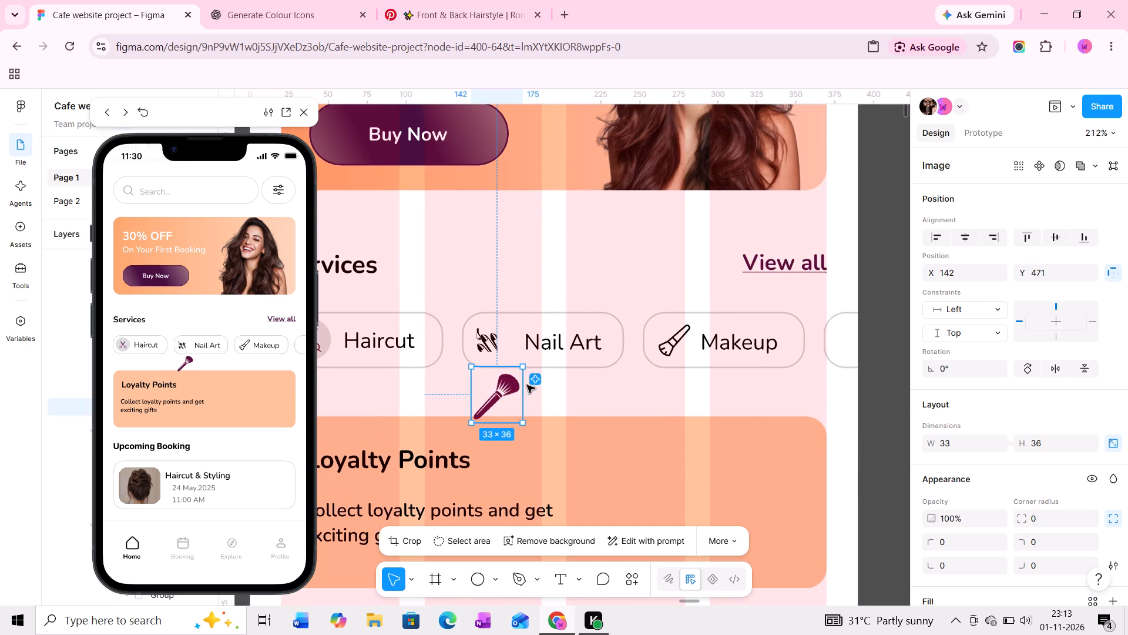
pyautogui.moveTo(498, 393); pyautogui.dragTo(668, 391)
# Delete the black outline brush icon from the Makeup service chip.
pyautogui.keyDown('ctrl'); pyautogui.scroll(2, 669, 384); pyautogui.keyUp('ctrl')
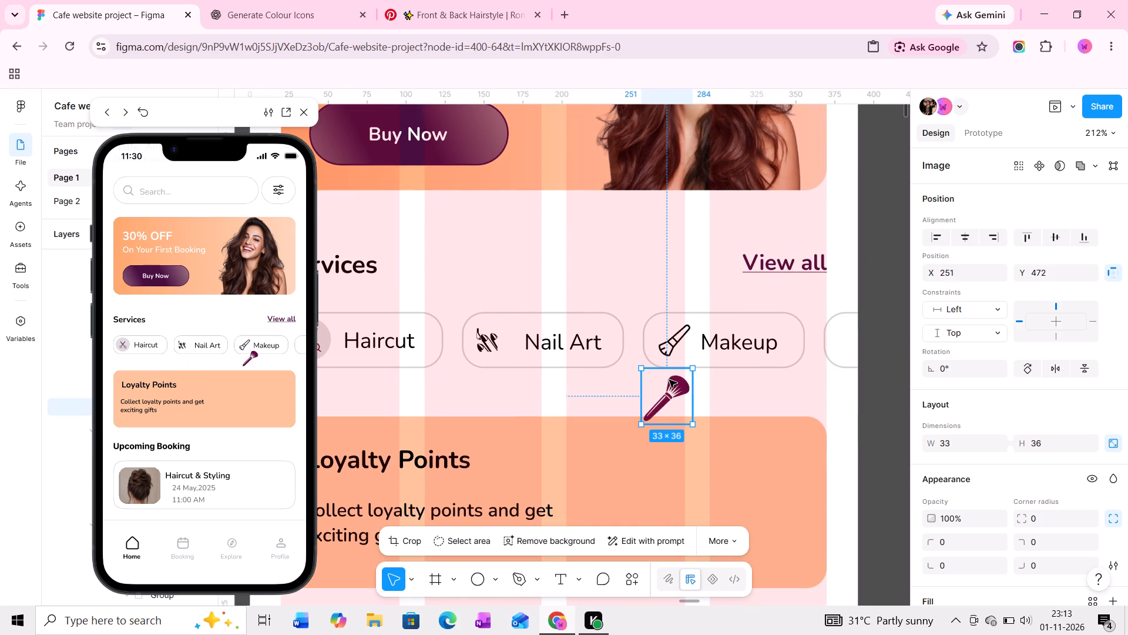
pyautogui.keyDown('ctrl'); pyautogui.scroll(18, 669, 380); pyautogui.keyUp('ctrl')
pyautogui.moveTo(677, 400); pyautogui.dragTo(556, 371, button='middle')
pyautogui.keyDown('ctrl'); pyautogui.scroll(6, 587, 332); pyautogui.keyUp('ctrl')
pyautogui.moveTo(590, 315); pyautogui.dragTo(590, 360, button='middle')
pyautogui.scroll(1, 590, 360)
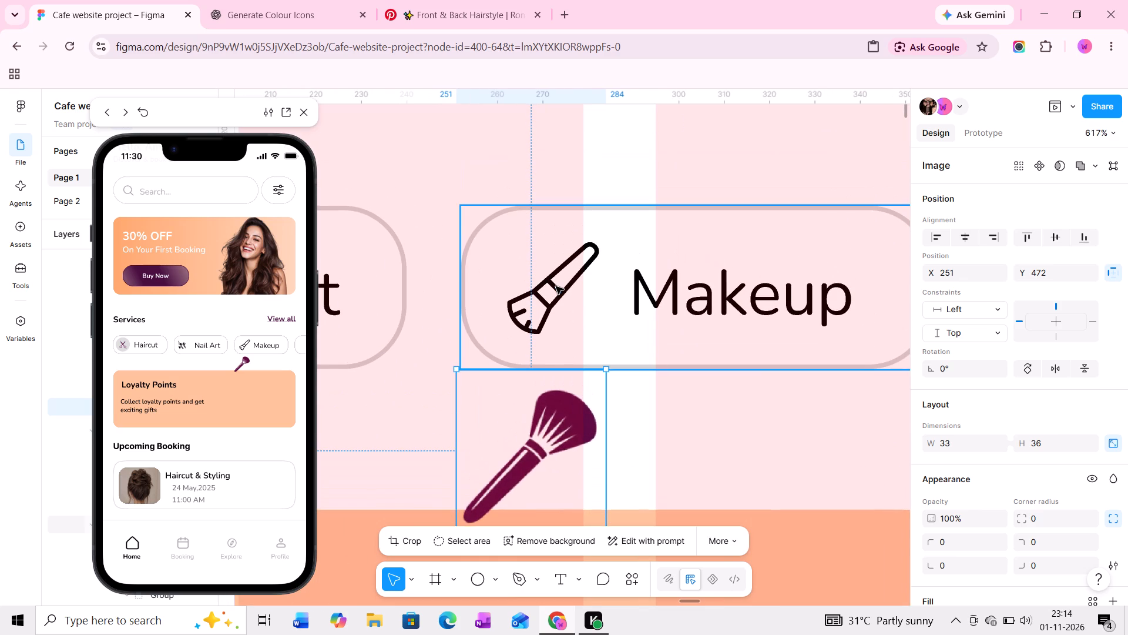
pyautogui.keyDown('ctrl'); pyautogui.click(556, 286); pyautogui.keyUp('ctrl')
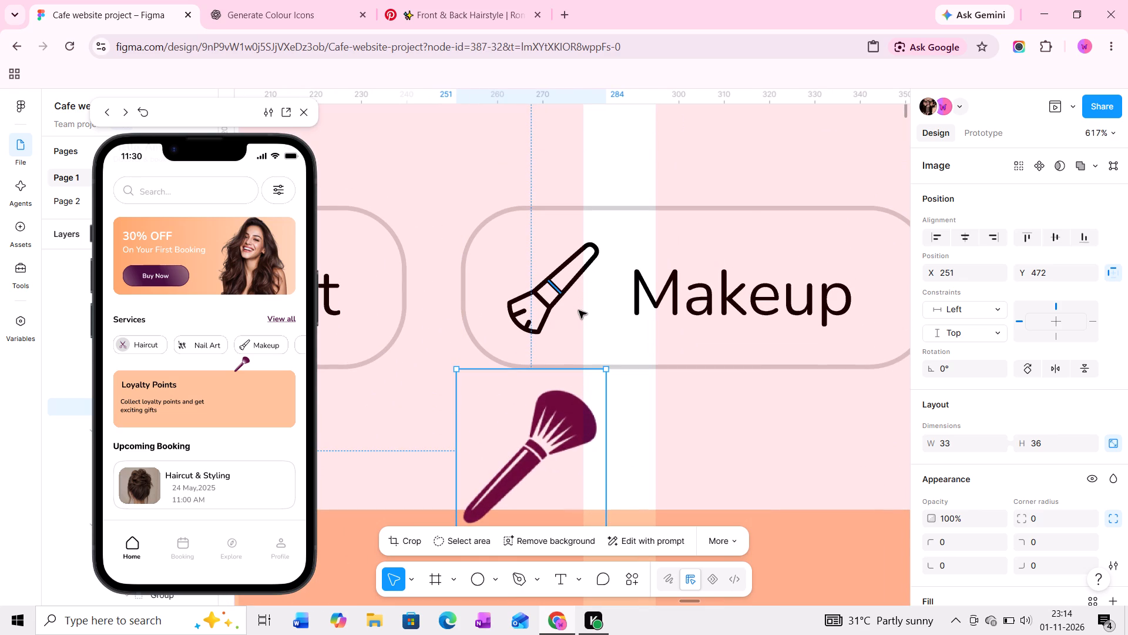
pyautogui.click(579, 310)
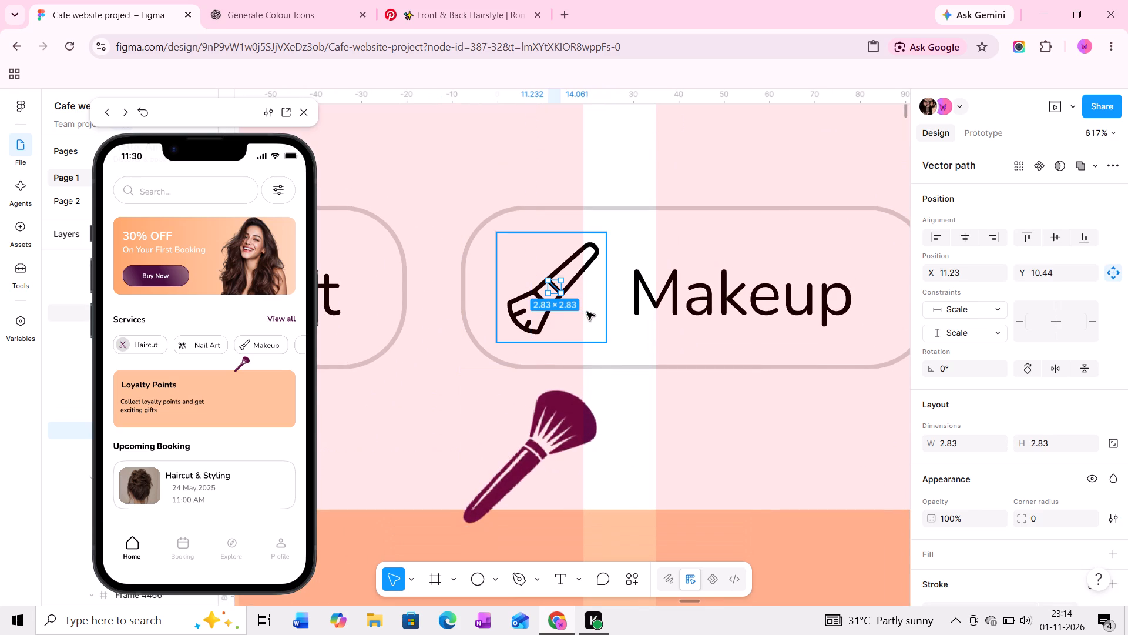
pyautogui.press('Delete')
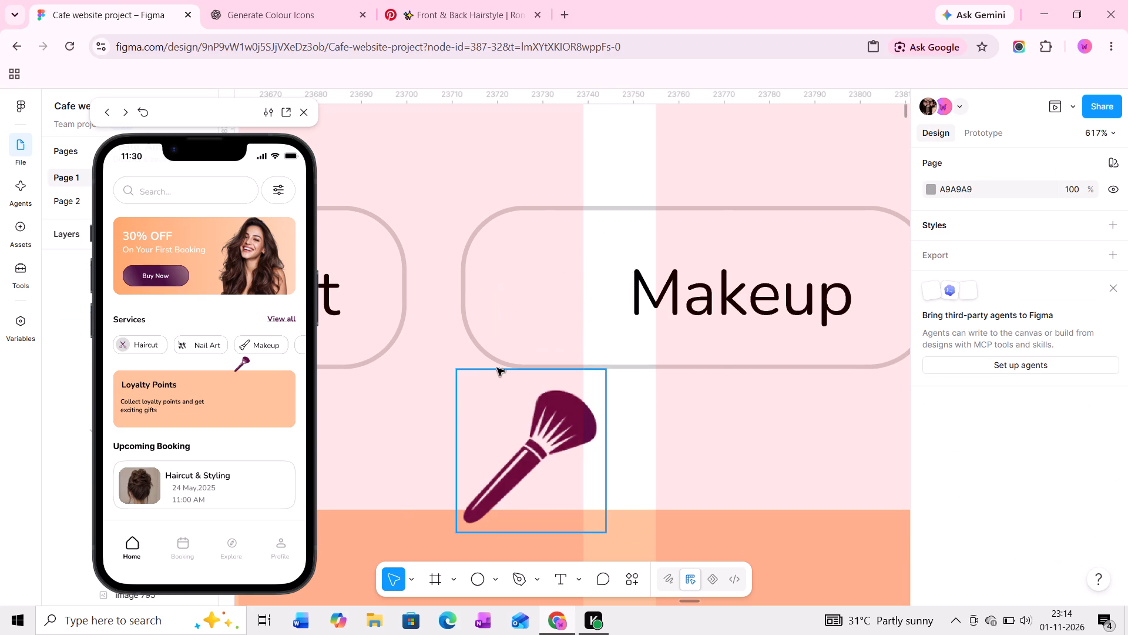
# Copy the grey 27 × 27 circle from the Haircut chip into the Makeup chip at about X 6, Y 5.
pyautogui.moveTo(493, 367); pyautogui.dragTo(727, 365, button='middle')
pyautogui.moveTo(571, 366); pyautogui.dragTo(748, 372, button='middle')
pyautogui.moveTo(540, 360); pyautogui.dragTo(714, 367, button='middle')
pyautogui.moveTo(534, 362); pyautogui.dragTo(783, 362, button='middle')
pyautogui.moveTo(579, 361); pyautogui.dragTo(654, 363, button='middle')
pyautogui.keyDown('ctrl'); pyautogui.click(455, 292); pyautogui.keyUp('ctrl')
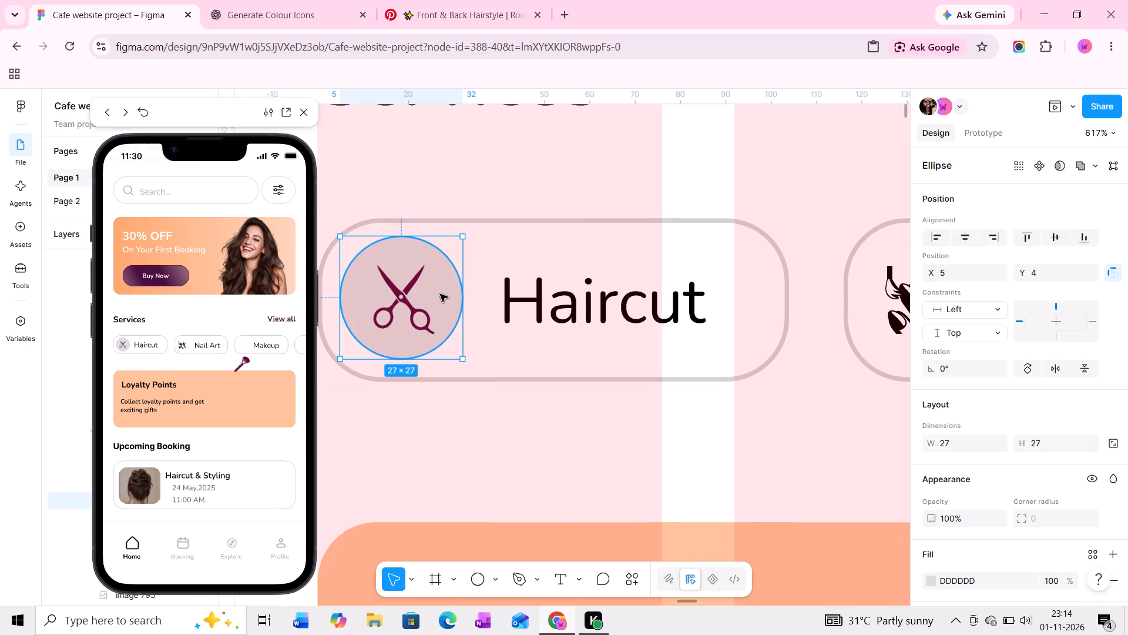
pyautogui.keyDown('alt'); pyautogui.moveTo(439, 295); pyautogui.dragTo(902, 306); pyautogui.keyUp('alt')
pyautogui.keyDown('alt'); pyautogui.moveTo(902, 306); pyautogui.dragTo(918, 306); pyautogui.keyUp('alt')
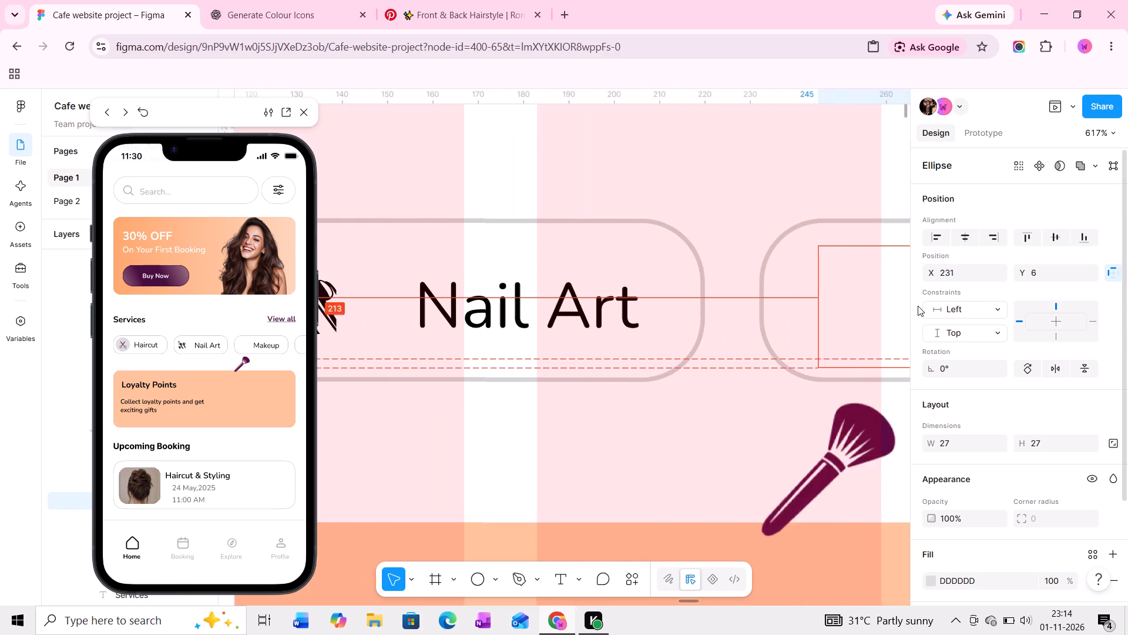
pyautogui.keyDown('alt'); pyautogui.moveTo(918, 306); pyautogui.dragTo(753, 300); pyautogui.keyUp('alt')
pyautogui.moveTo(753, 306); pyautogui.dragTo(688, 302, button='middle')
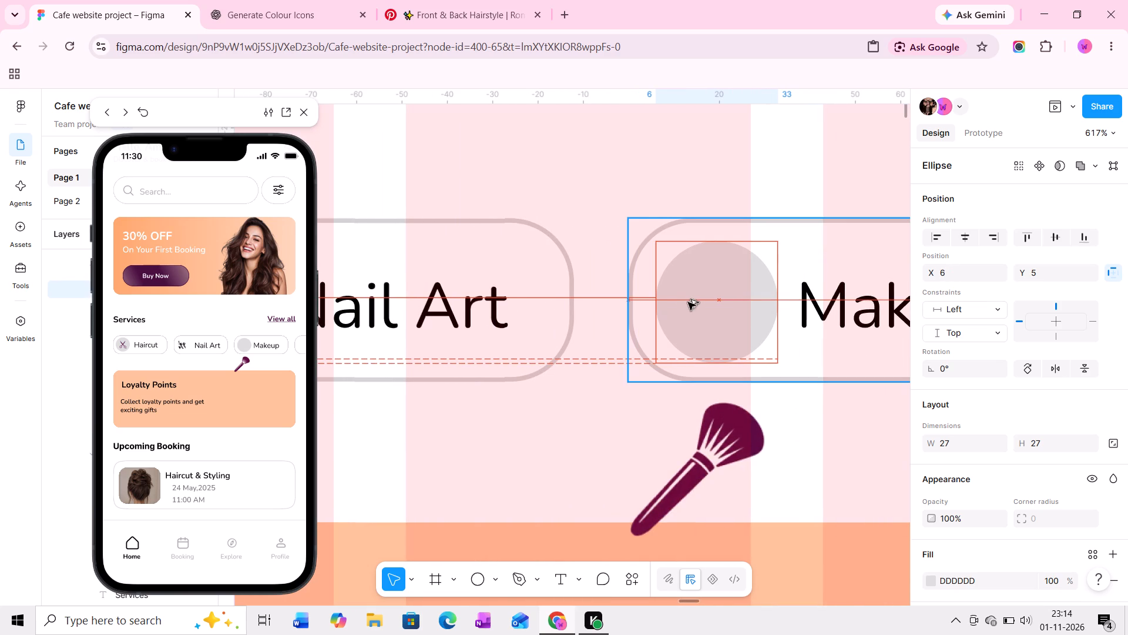
pyautogui.moveTo(688, 302); pyautogui.dragTo(676, 302, button='middle')
# Scale the brush image to about 18 × 20 and place it on the Makeup chip's grey circle at about X 11, Y 8.
pyautogui.click(616, 464)
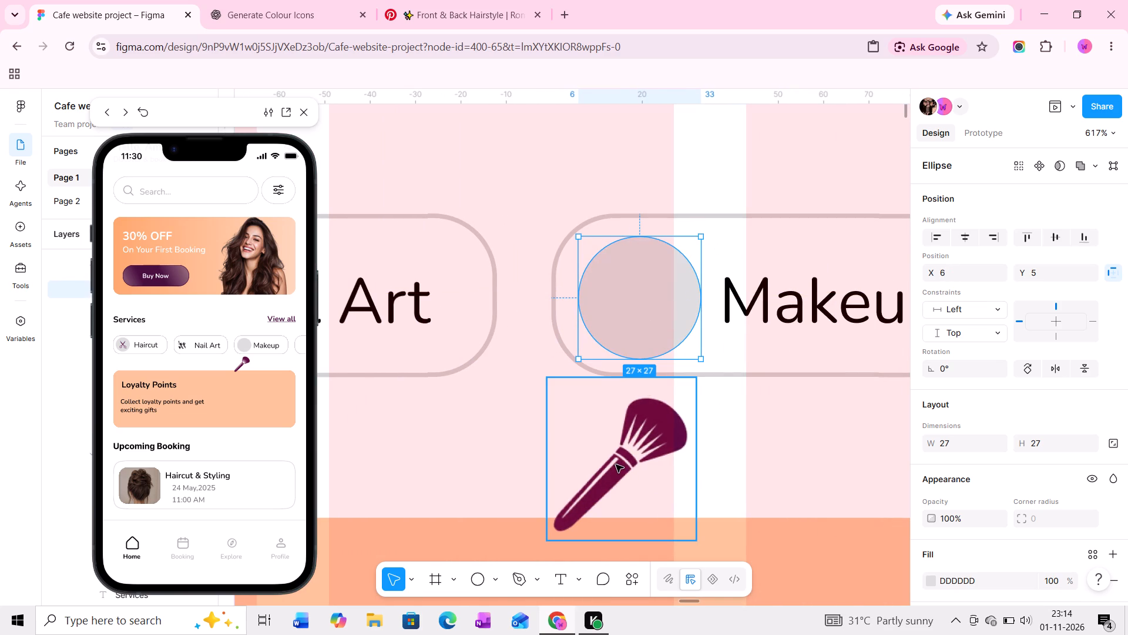
pyautogui.moveTo(694, 429); pyautogui.dragTo(656, 432, button='middle')
pyautogui.keyDown('ctrl'); pyautogui.scroll(4, 655, 430); pyautogui.keyUp('ctrl')
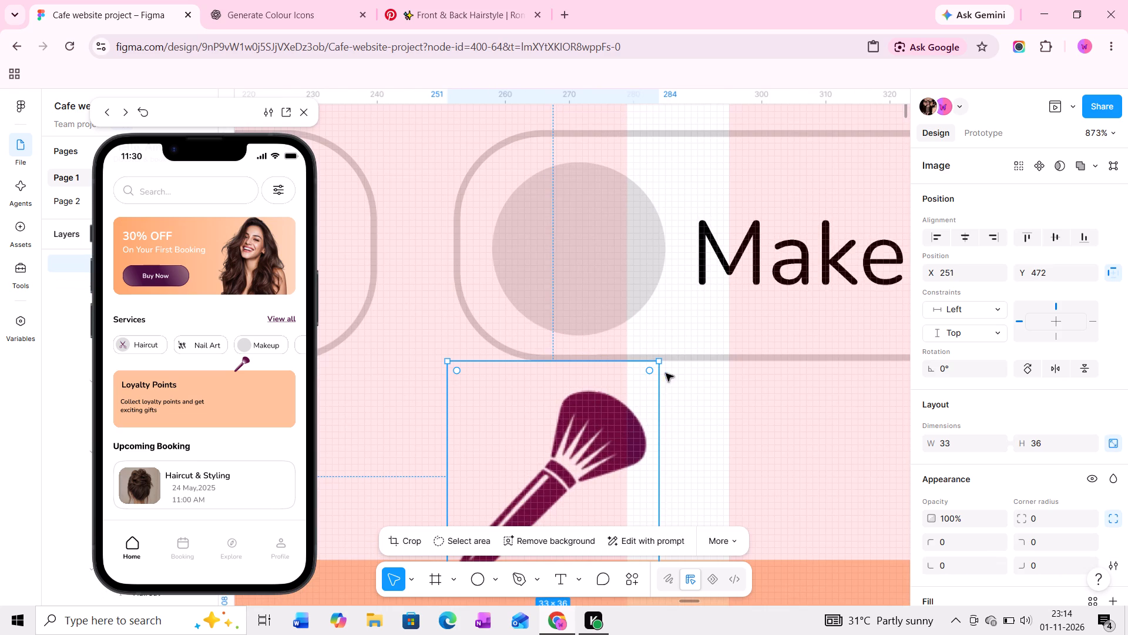
pyautogui.moveTo(653, 362); pyautogui.dragTo(560, 464)
pyautogui.moveTo(556, 454); pyautogui.dragTo(581, 355, button='middle')
pyautogui.moveTo(545, 423); pyautogui.dragTo(619, 176)
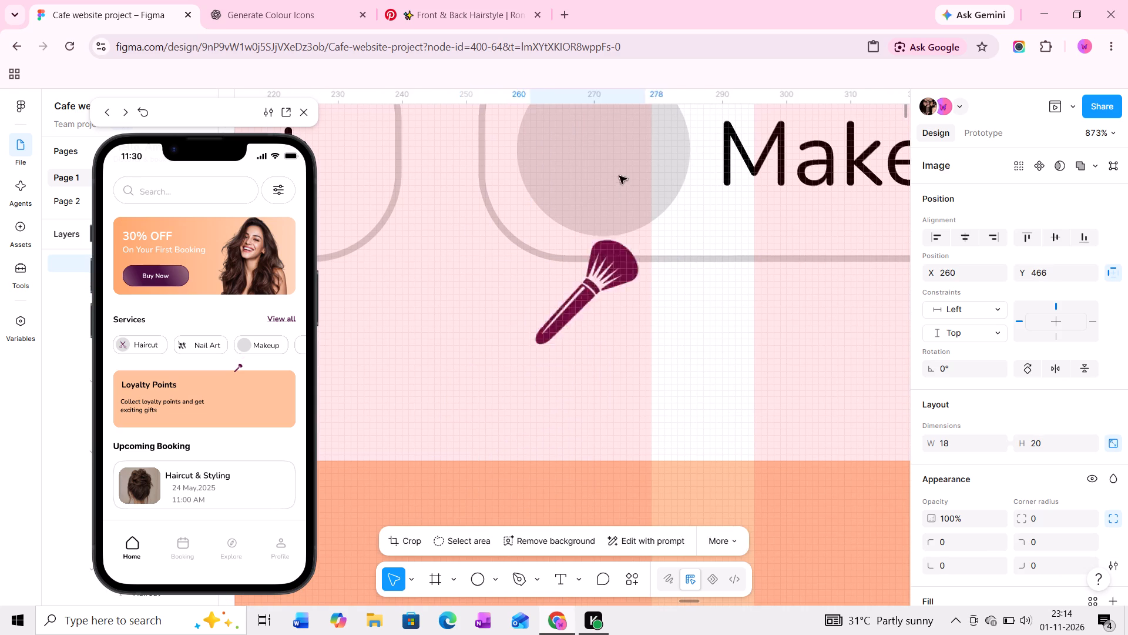
pyautogui.moveTo(619, 176); pyautogui.dragTo(617, 167)
pyautogui.moveTo(616, 169); pyautogui.dragTo(596, 393, button='middle')
pyautogui.keyDown('ctrl'); pyautogui.scroll(4, 589, 380); pyautogui.keyUp('ctrl')
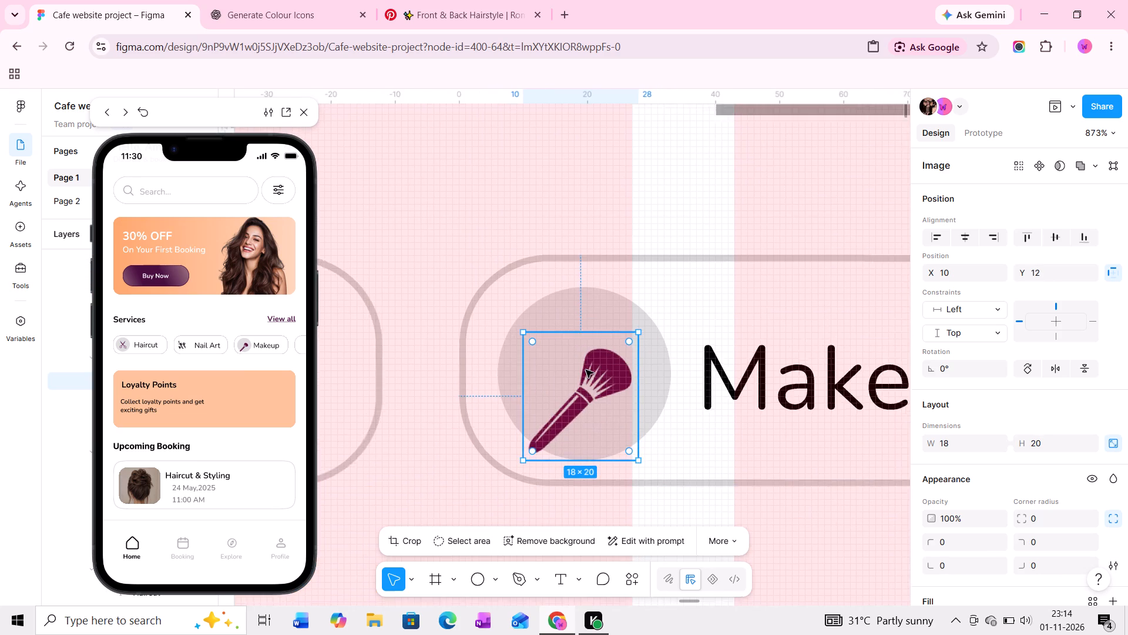
pyautogui.keyDown('ctrl'); pyautogui.scroll(1, 586, 370); pyautogui.keyUp('ctrl')
pyautogui.moveTo(600, 387); pyautogui.dragTo(601, 345)
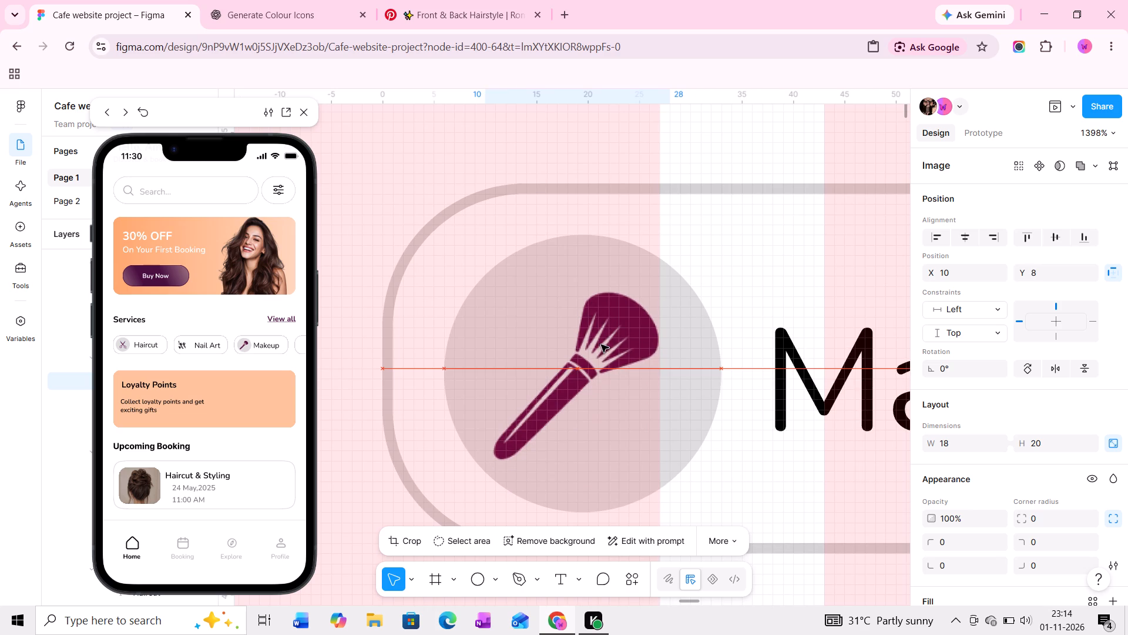
pyautogui.moveTo(601, 345); pyautogui.dragTo(613, 345)
# Shrink the Makeup brush icon to about 15 × 17 and re-centre it in the grey circle at about X 12, Y 9.
pyautogui.keyDown('ctrl'); pyautogui.scroll(-4, 593, 375); pyautogui.keyUp('ctrl')
pyautogui.keyDown('ctrl'); pyautogui.scroll(6, 613, 355); pyautogui.keyUp('ctrl')
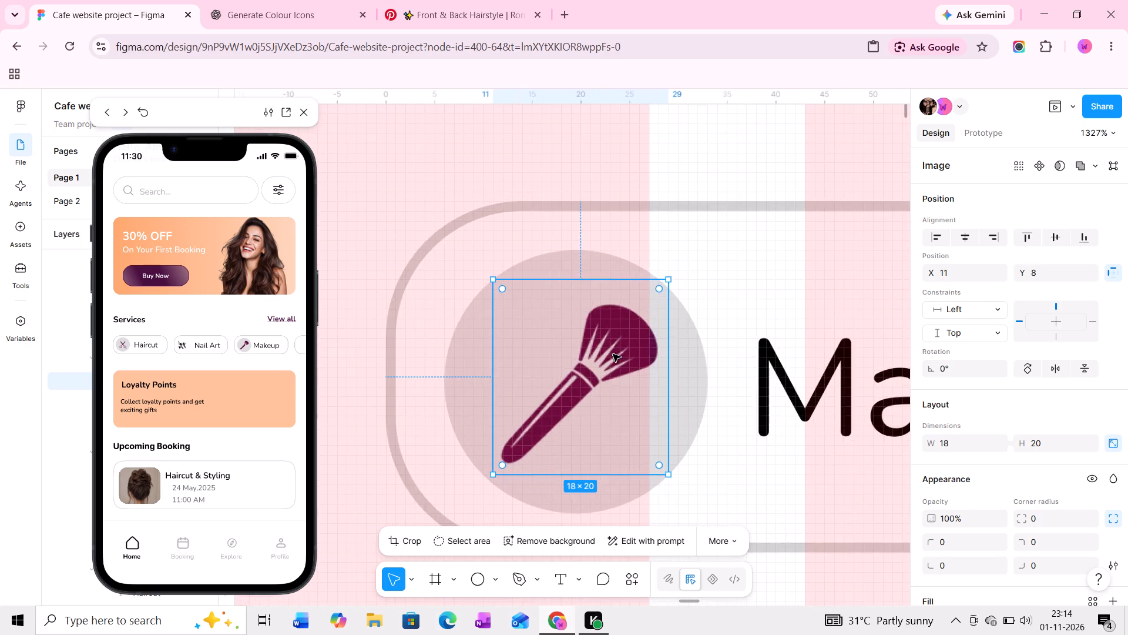
pyautogui.keyDown('ctrl'); pyautogui.scroll(3, 613, 354); pyautogui.keyUp('ctrl')
pyautogui.moveTo(689, 251); pyautogui.dragTo(646, 302)
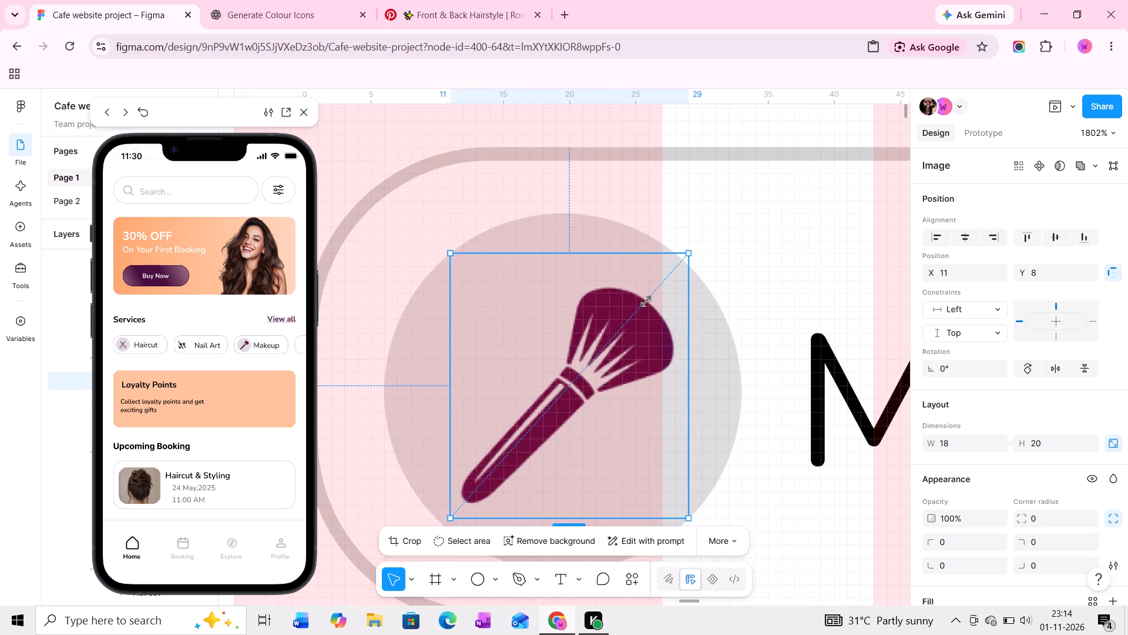
pyautogui.moveTo(646, 302); pyautogui.dragTo(651, 296)
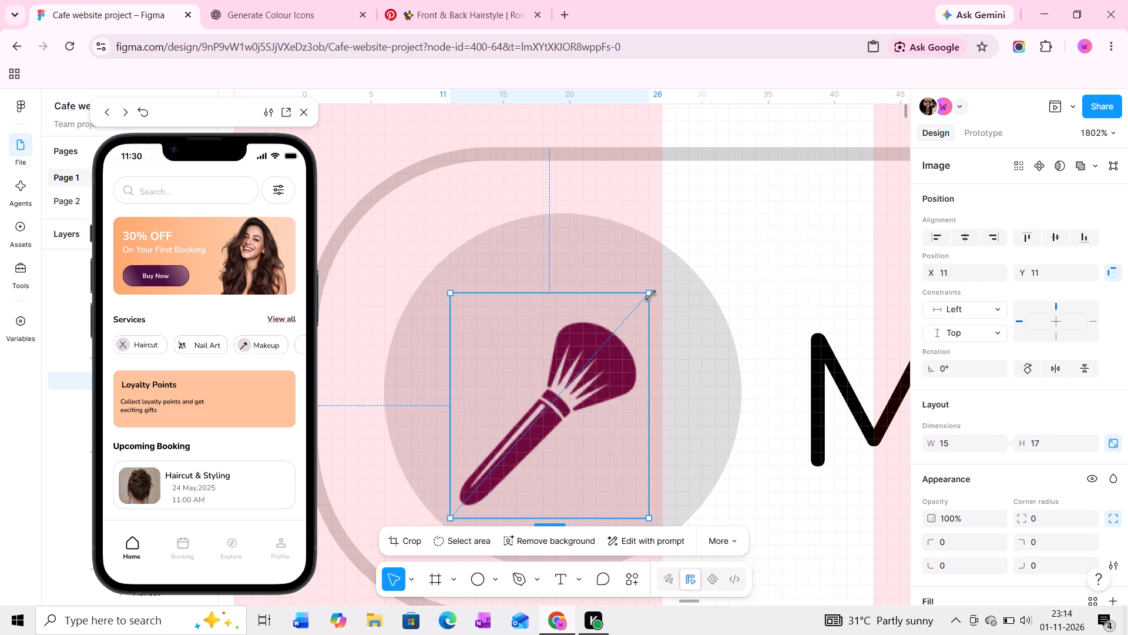
pyautogui.moveTo(651, 296); pyautogui.dragTo(654, 292)
pyautogui.moveTo(576, 360); pyautogui.dragTo(592, 341)
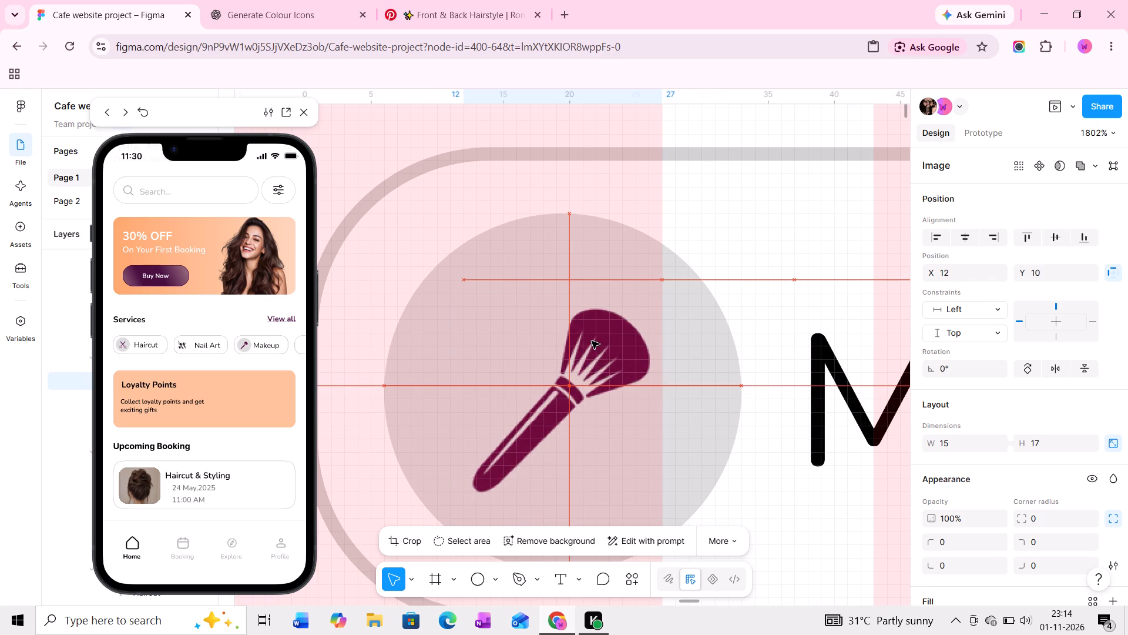
pyautogui.moveTo(592, 341); pyautogui.dragTo(592, 341)
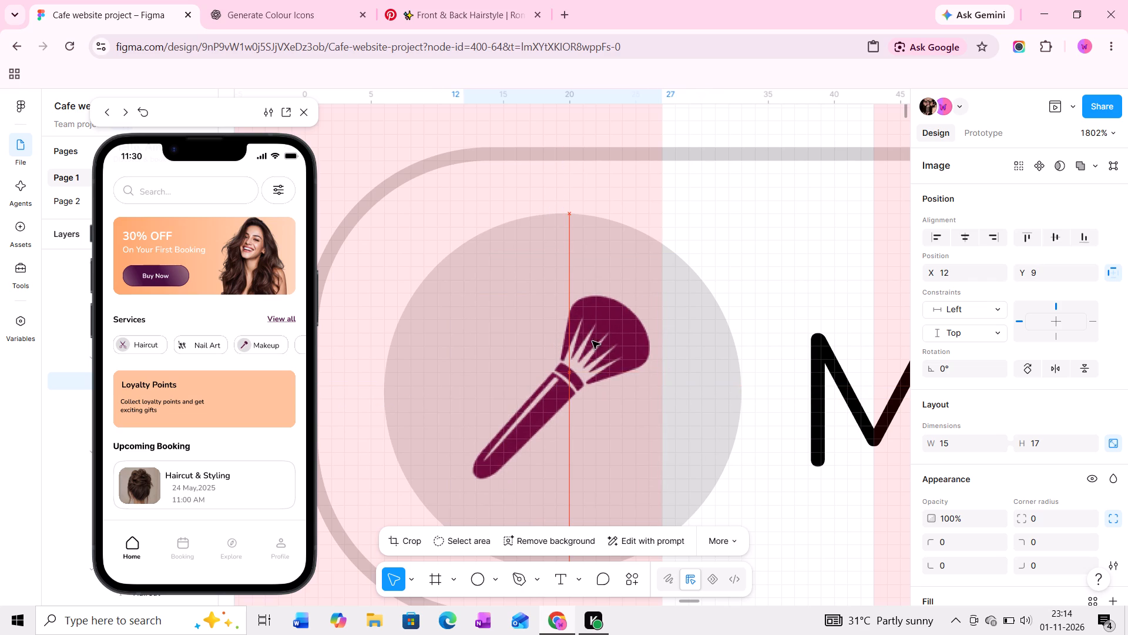
# Nudge the Makeup chip's brush icon down to Y 10 within its grey circle.
pyautogui.moveTo(592, 341); pyautogui.dragTo(592, 343)
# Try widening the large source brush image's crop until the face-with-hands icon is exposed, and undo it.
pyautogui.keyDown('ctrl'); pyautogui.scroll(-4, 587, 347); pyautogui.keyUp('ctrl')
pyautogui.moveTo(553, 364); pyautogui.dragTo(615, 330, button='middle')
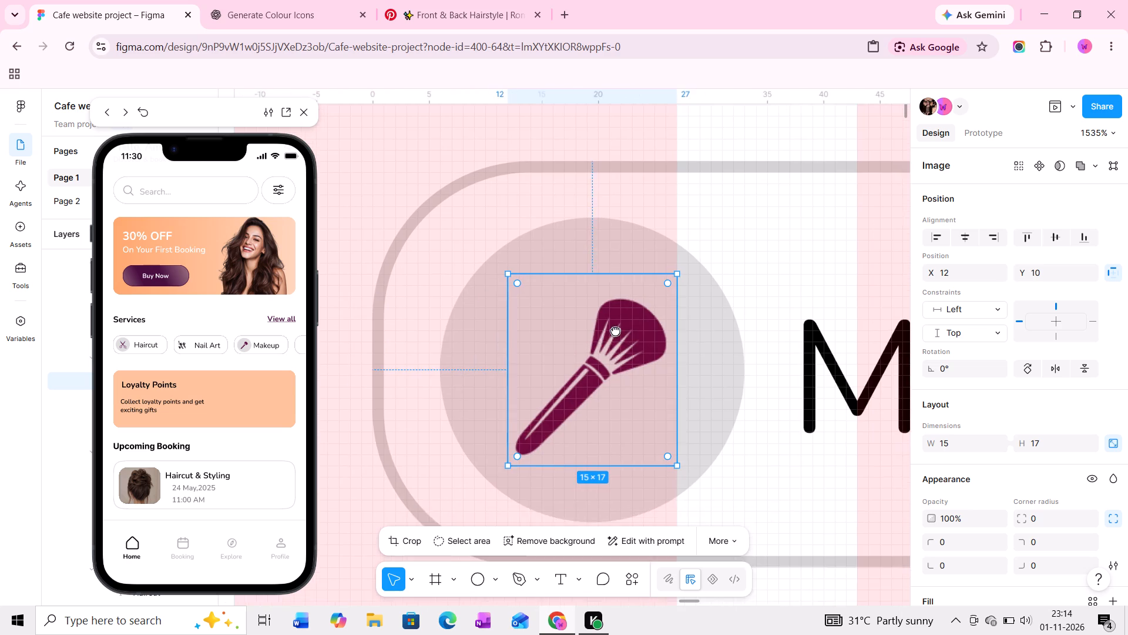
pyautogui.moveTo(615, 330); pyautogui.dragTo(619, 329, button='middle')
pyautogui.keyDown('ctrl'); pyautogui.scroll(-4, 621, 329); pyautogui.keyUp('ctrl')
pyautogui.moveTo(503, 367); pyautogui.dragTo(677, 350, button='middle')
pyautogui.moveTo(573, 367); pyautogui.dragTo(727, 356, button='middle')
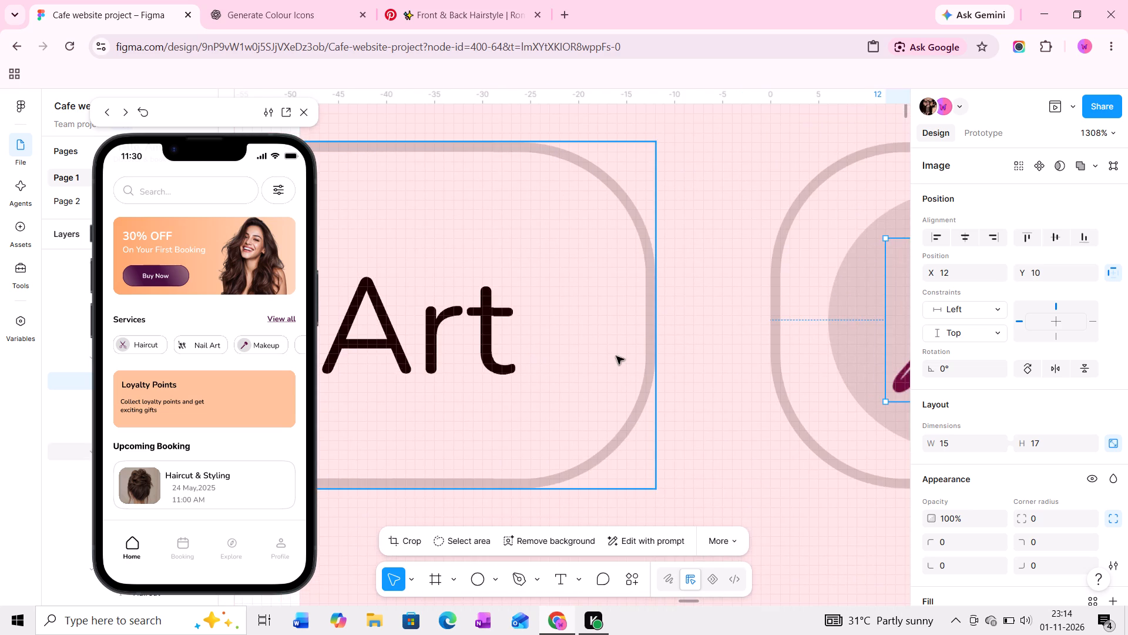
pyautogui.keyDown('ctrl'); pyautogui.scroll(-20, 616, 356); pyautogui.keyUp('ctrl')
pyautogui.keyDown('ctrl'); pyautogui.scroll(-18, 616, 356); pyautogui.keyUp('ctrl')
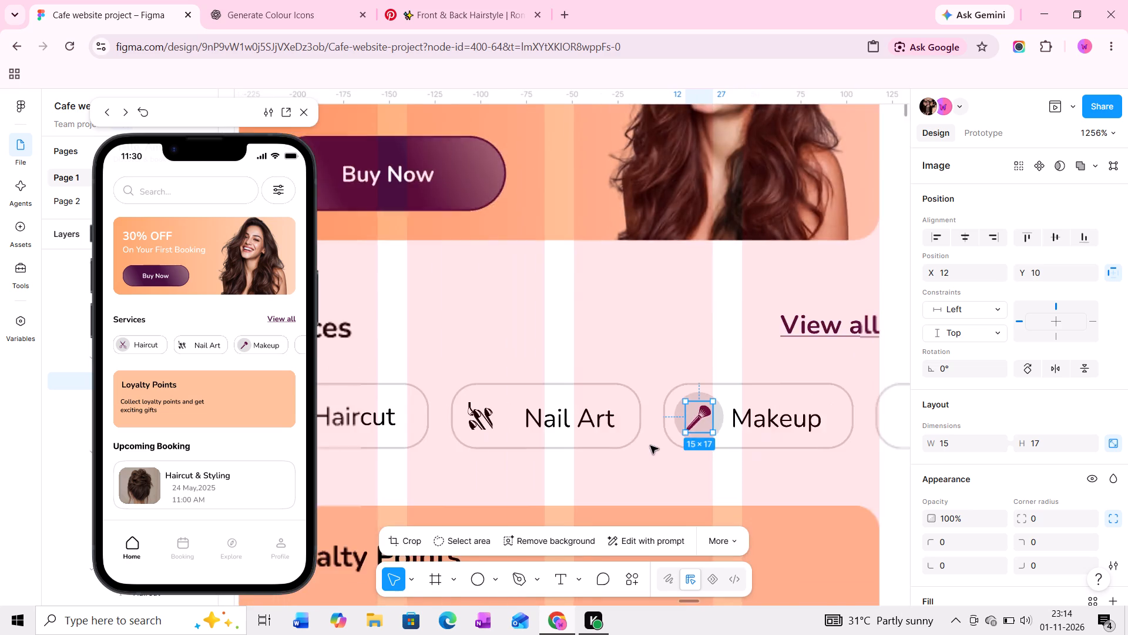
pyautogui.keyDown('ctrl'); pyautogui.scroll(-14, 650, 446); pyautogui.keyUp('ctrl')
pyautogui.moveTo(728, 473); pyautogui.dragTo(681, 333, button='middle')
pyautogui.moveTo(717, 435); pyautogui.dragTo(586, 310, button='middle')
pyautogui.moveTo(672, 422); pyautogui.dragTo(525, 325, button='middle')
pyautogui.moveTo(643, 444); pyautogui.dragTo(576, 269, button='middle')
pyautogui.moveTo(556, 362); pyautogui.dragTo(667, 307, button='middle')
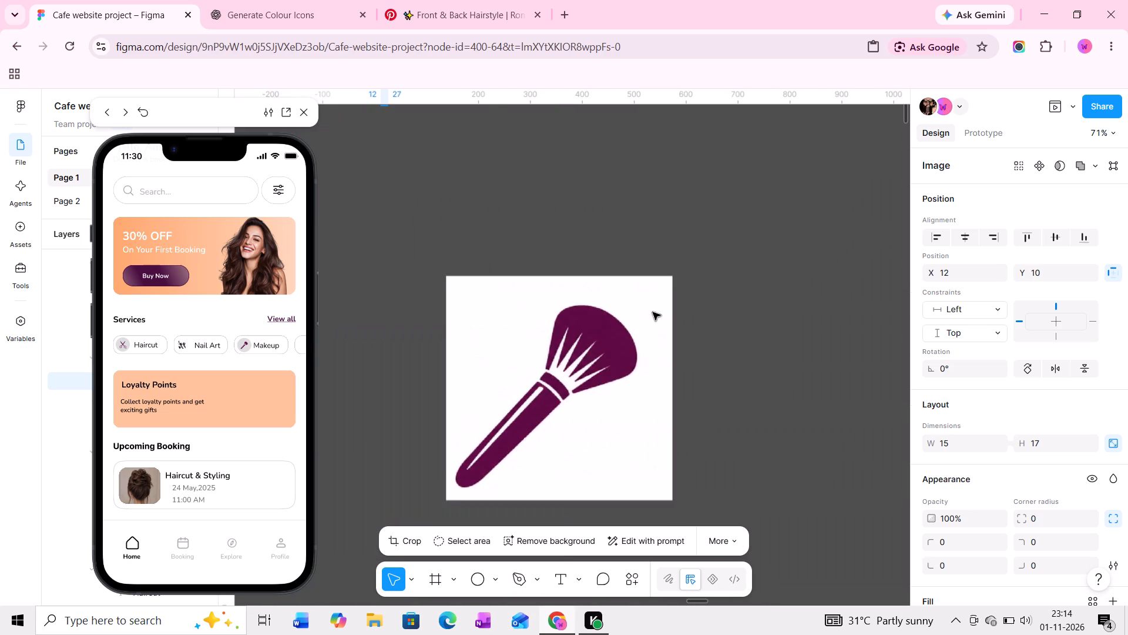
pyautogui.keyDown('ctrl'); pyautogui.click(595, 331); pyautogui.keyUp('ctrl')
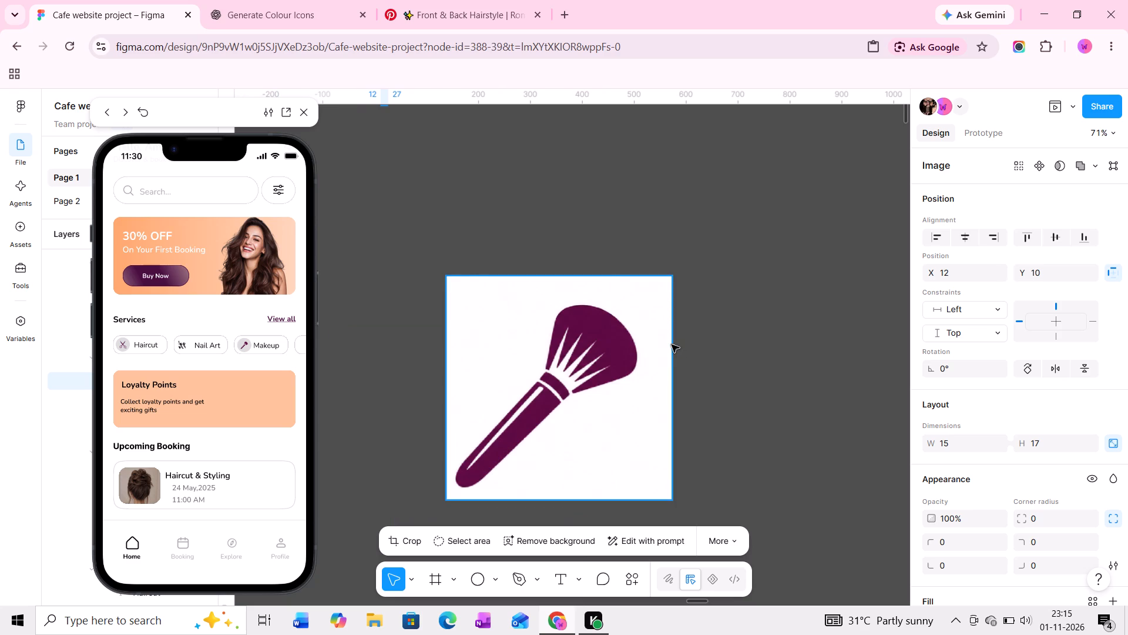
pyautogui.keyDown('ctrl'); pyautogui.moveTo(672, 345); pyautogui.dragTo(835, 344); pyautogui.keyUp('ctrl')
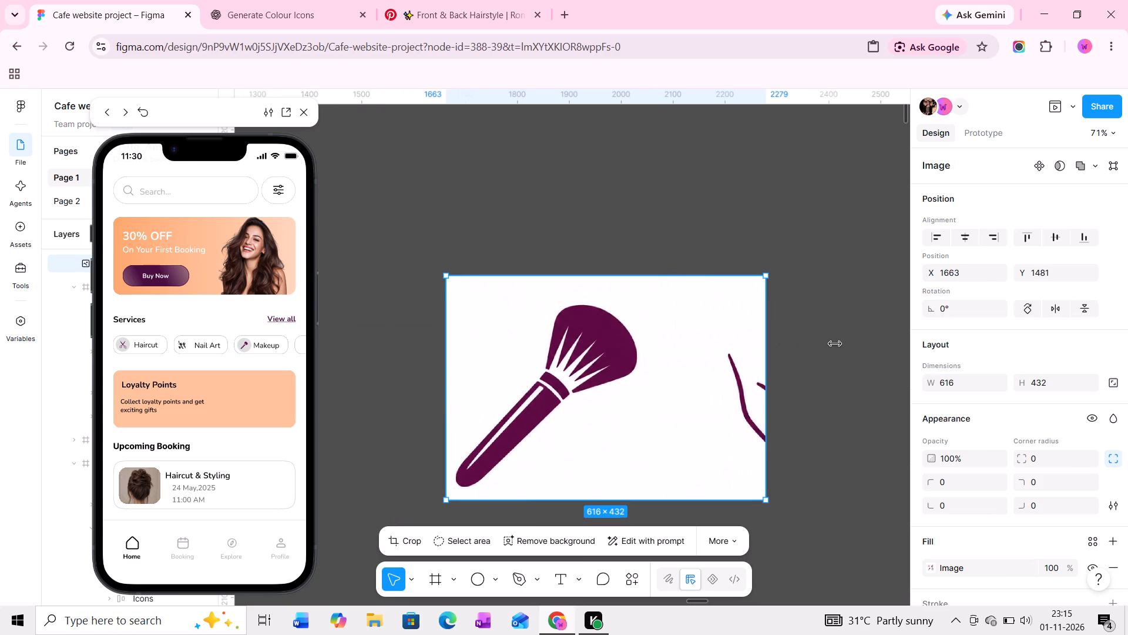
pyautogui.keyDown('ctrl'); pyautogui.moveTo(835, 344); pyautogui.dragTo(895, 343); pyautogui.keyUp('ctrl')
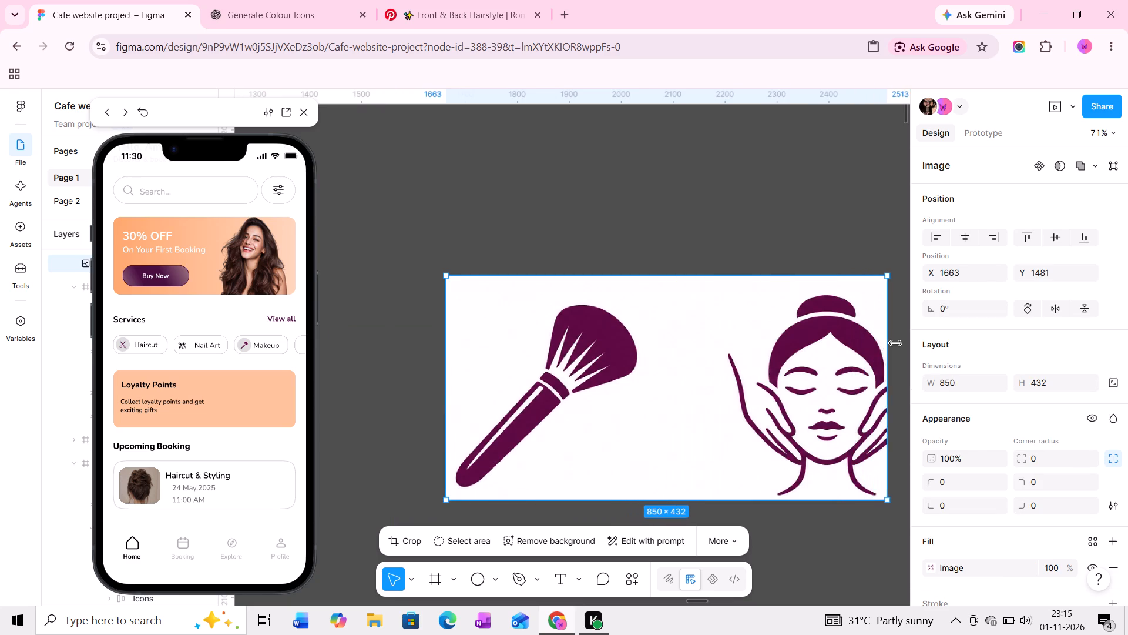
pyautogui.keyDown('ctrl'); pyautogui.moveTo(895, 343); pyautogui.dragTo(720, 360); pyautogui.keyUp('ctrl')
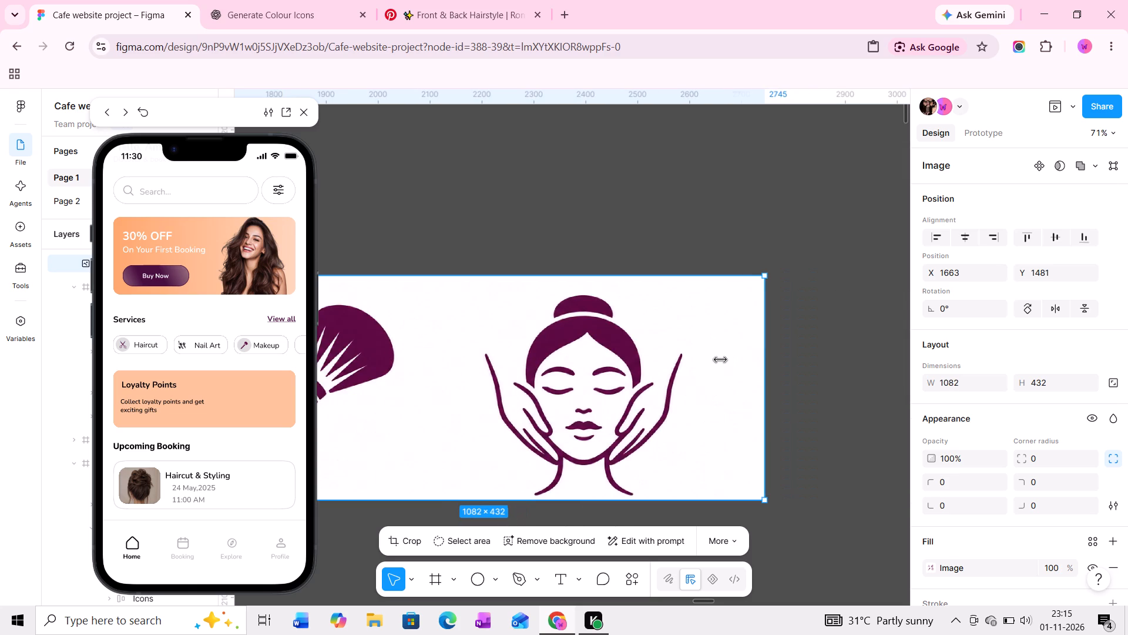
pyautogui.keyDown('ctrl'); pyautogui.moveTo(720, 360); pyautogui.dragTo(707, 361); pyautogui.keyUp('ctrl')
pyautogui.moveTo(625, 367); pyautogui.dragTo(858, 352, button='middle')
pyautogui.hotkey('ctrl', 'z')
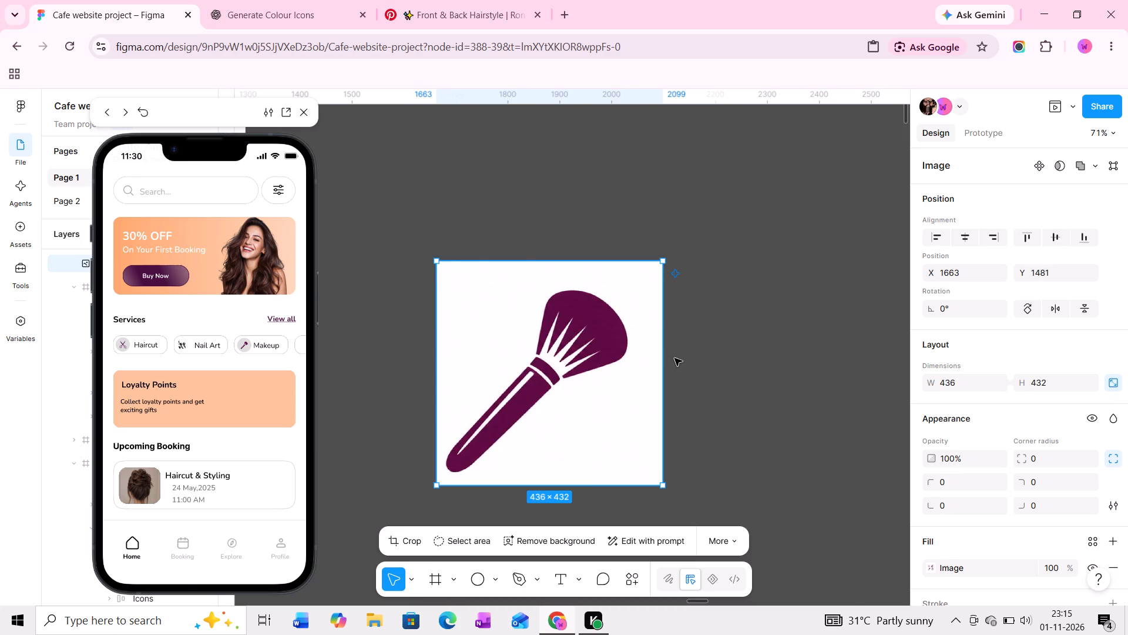
# Re-crop the source image from the brush to only the face-with-hands icon, about 426 × 432.
pyautogui.keyDown('ctrl'); pyautogui.moveTo(663, 359); pyautogui.dragTo(894, 355); pyautogui.keyUp('ctrl')
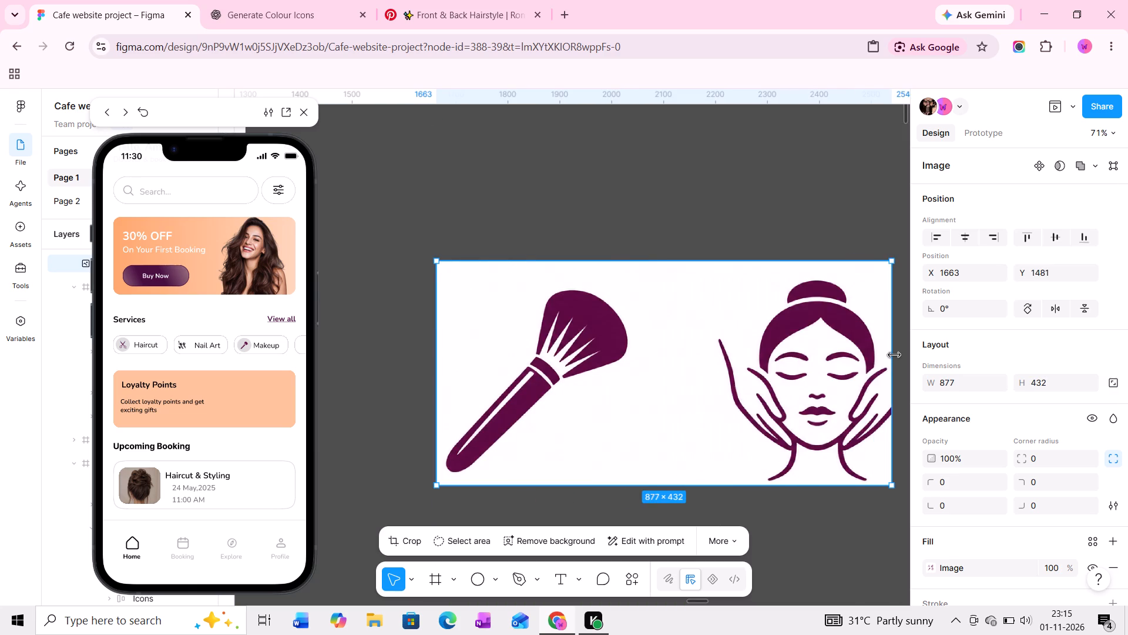
pyautogui.keyDown('ctrl'); pyautogui.moveTo(894, 355); pyautogui.dragTo(791, 362); pyautogui.keyUp('ctrl')
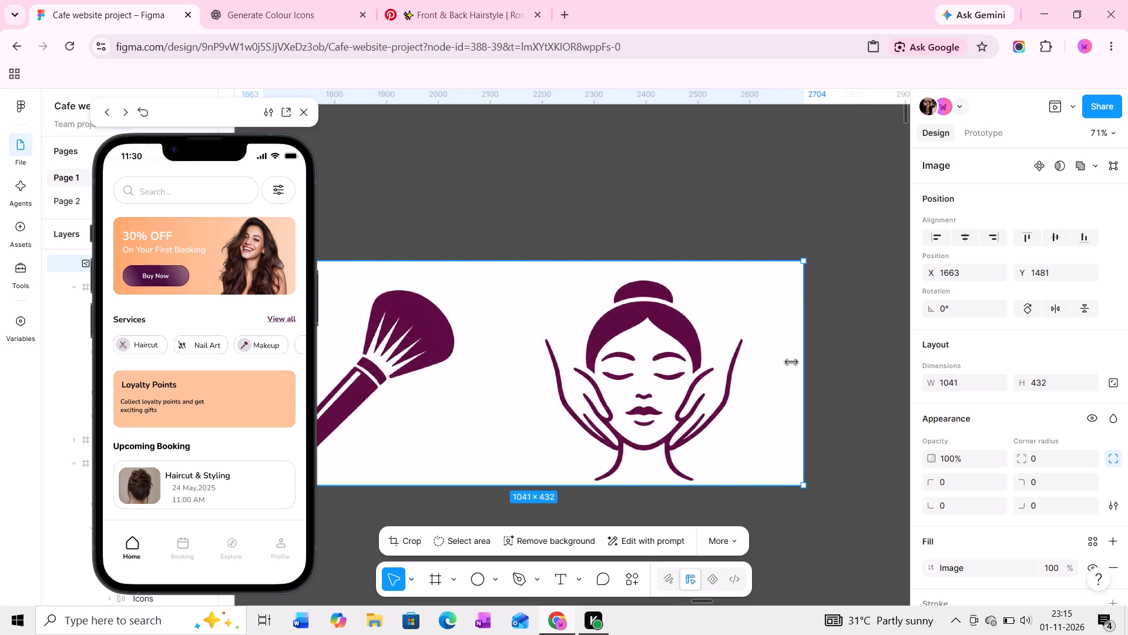
pyautogui.keyDown('ctrl'); pyautogui.moveTo(791, 362); pyautogui.dragTo(766, 366); pyautogui.keyUp('ctrl')
pyautogui.moveTo(639, 372); pyautogui.dragTo(812, 368, button='middle')
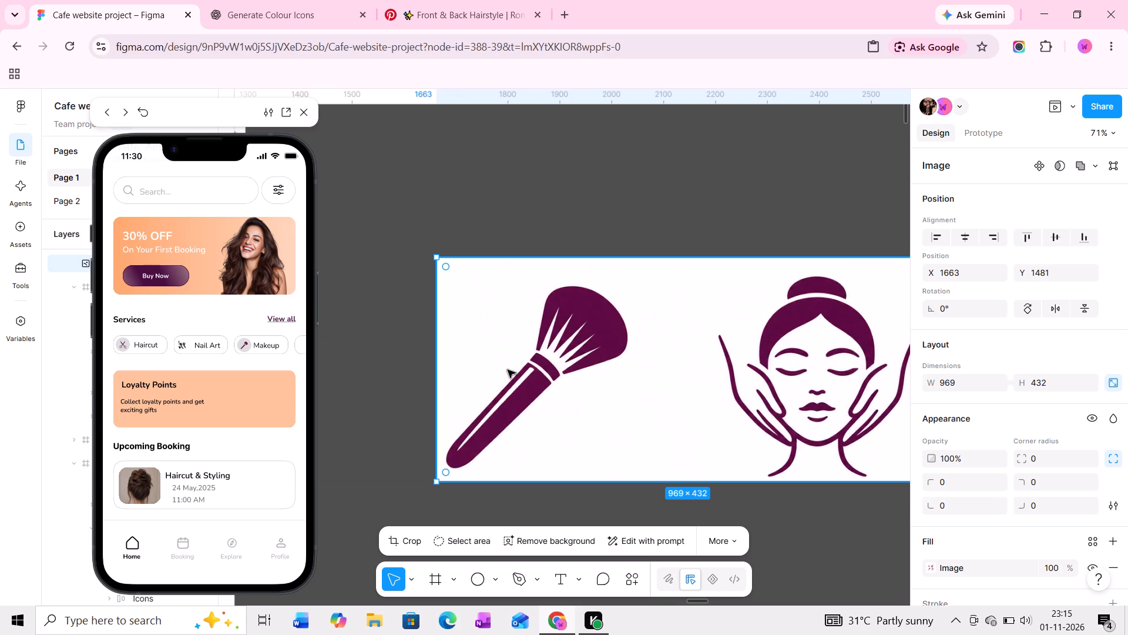
pyautogui.keyDown('ctrl'); pyautogui.moveTo(434, 365); pyautogui.dragTo(578, 360); pyautogui.keyUp('ctrl')
pyautogui.keyDown('ctrl'); pyautogui.moveTo(578, 360); pyautogui.dragTo(704, 360); pyautogui.keyUp('ctrl')
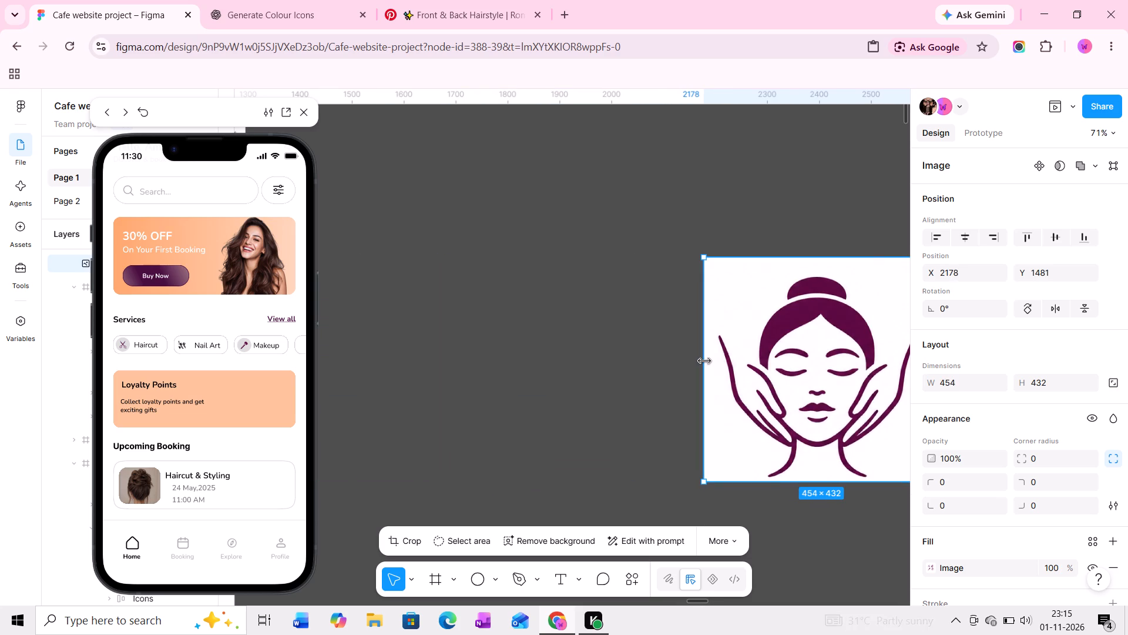
pyautogui.moveTo(704, 360); pyautogui.dragTo(526, 373, button='middle')
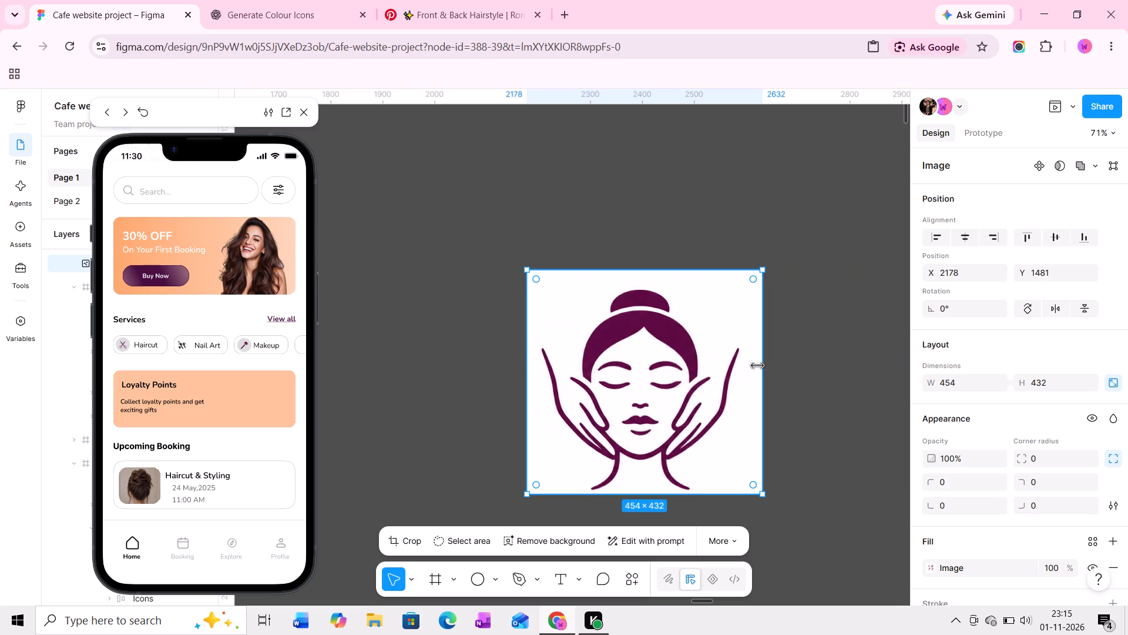
pyautogui.keyDown('ctrl'); pyautogui.moveTo(758, 366); pyautogui.dragTo(748, 366); pyautogui.keyUp('ctrl')
# Run the Remove BG plugin on the face-with-hands image.
pyautogui.click(639, 576)
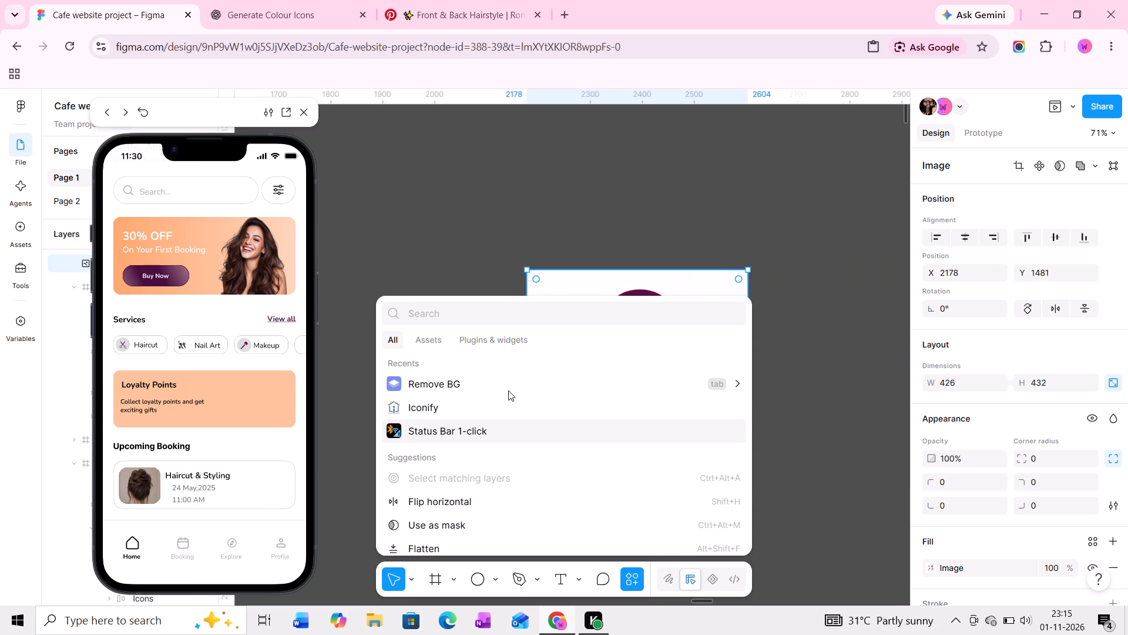
pyautogui.click(503, 376)
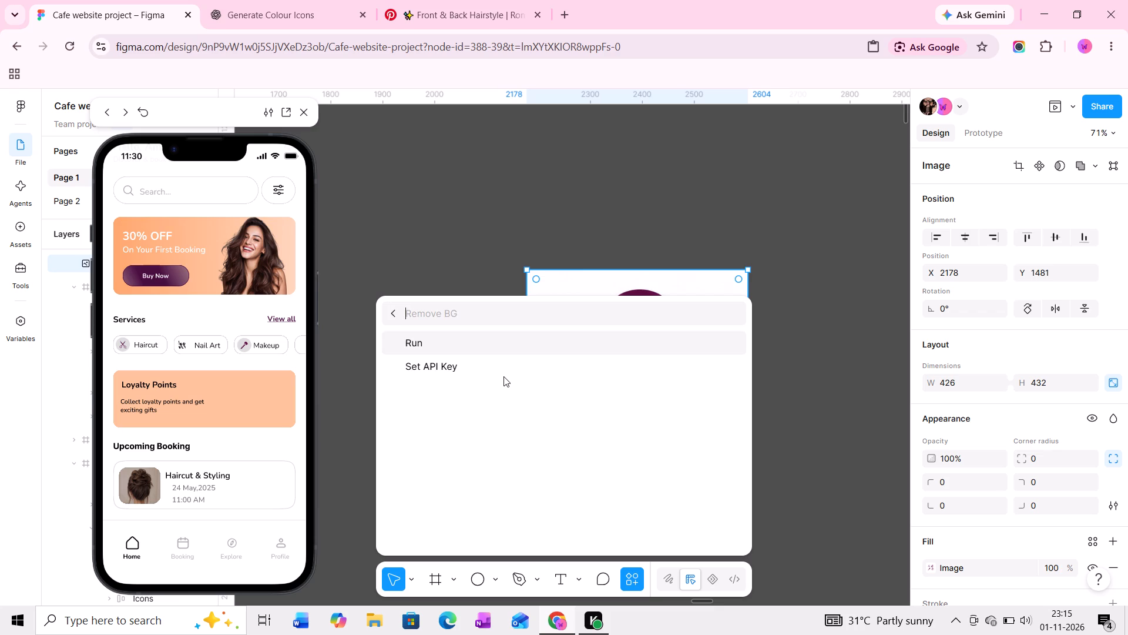
pyautogui.click(483, 341)
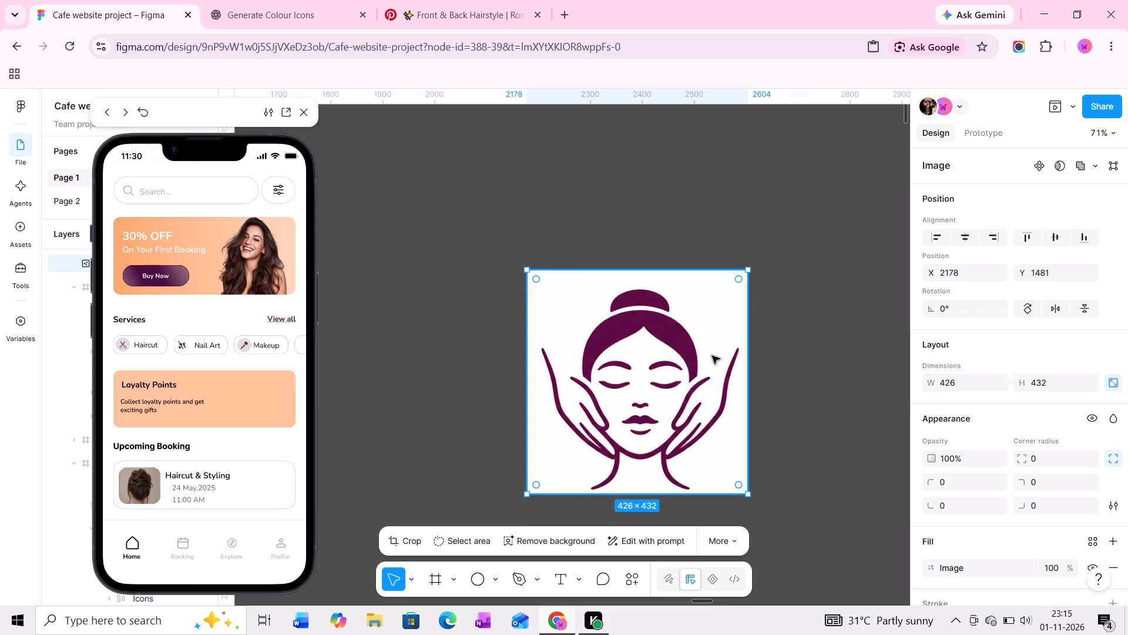
# Move the face image closer to the home screen, to about X 1641, Y 1022.
pyautogui.moveTo(623, 376); pyautogui.dragTo(439, 207)
pyautogui.moveTo(439, 207); pyautogui.dragTo(621, 421, button='middle')
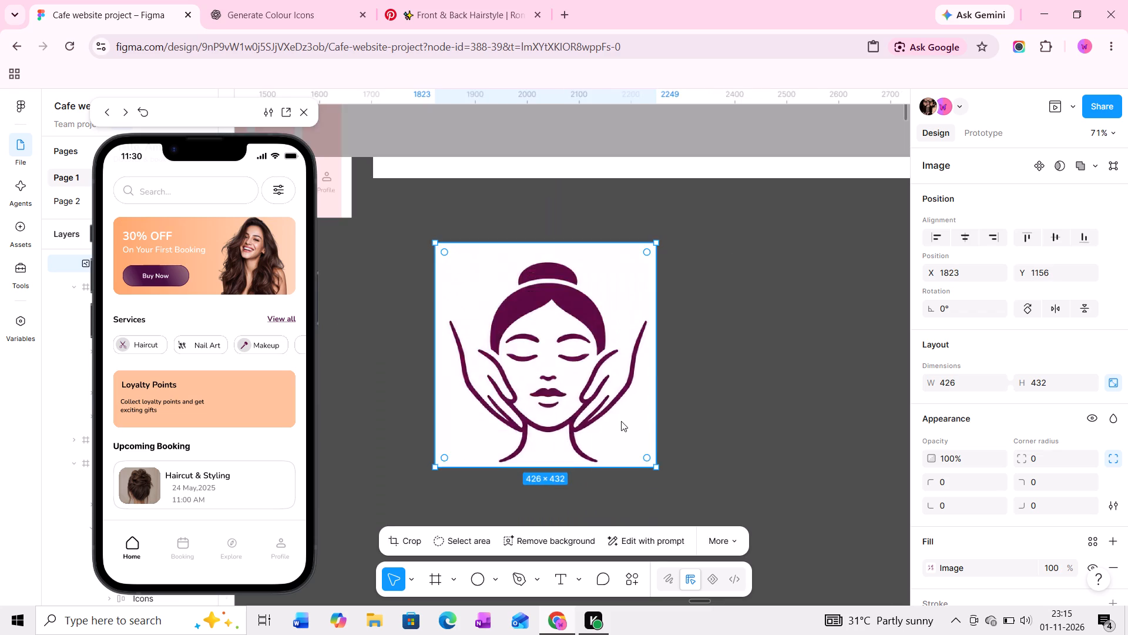
pyautogui.moveTo(621, 421); pyautogui.dragTo(623, 421, button='middle')
pyautogui.moveTo(696, 371); pyautogui.dragTo(602, 302)
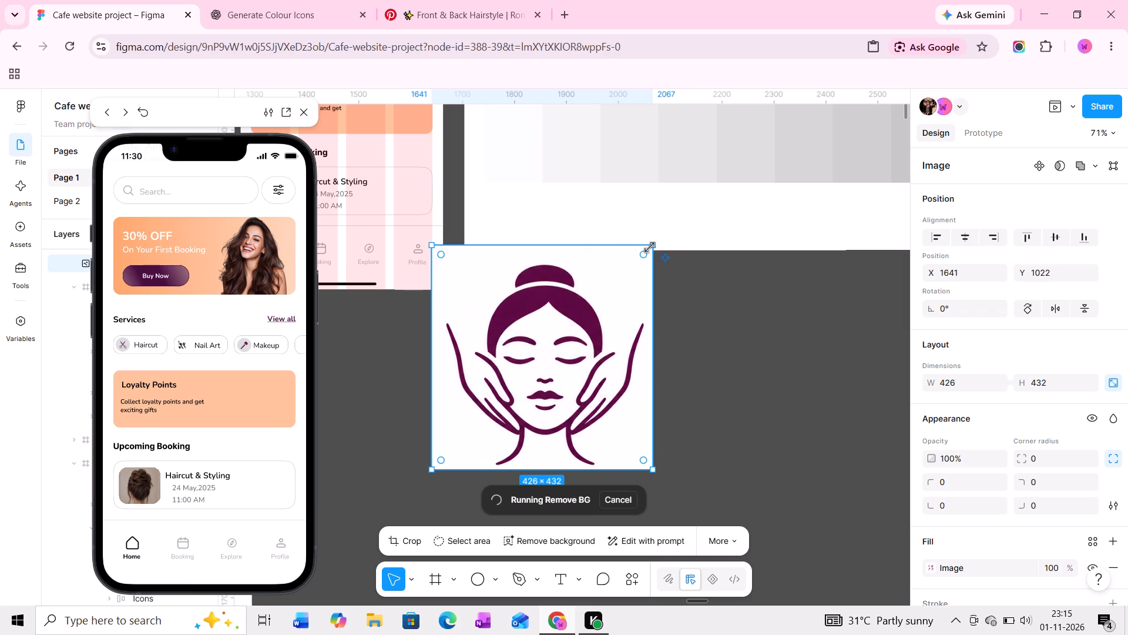
# Duplicate the Makeup service chip directly below the original at about X 252, Y 468.
pyautogui.moveTo(556, 250); pyautogui.dragTo(676, 353, button='middle')
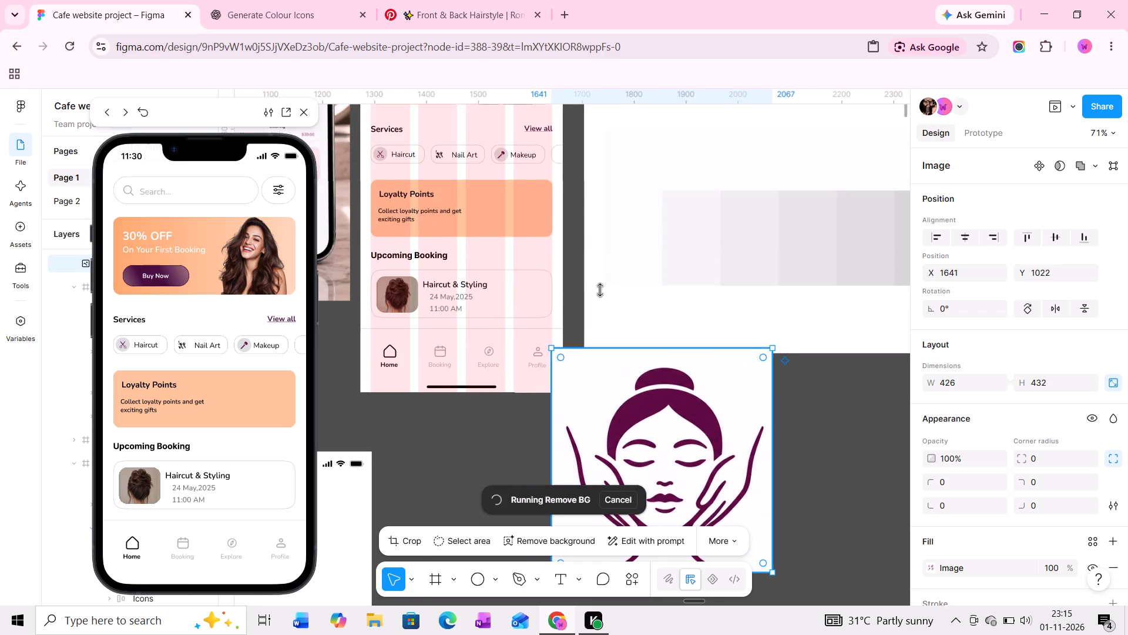
pyautogui.moveTo(600, 282); pyautogui.dragTo(644, 425, button='middle')
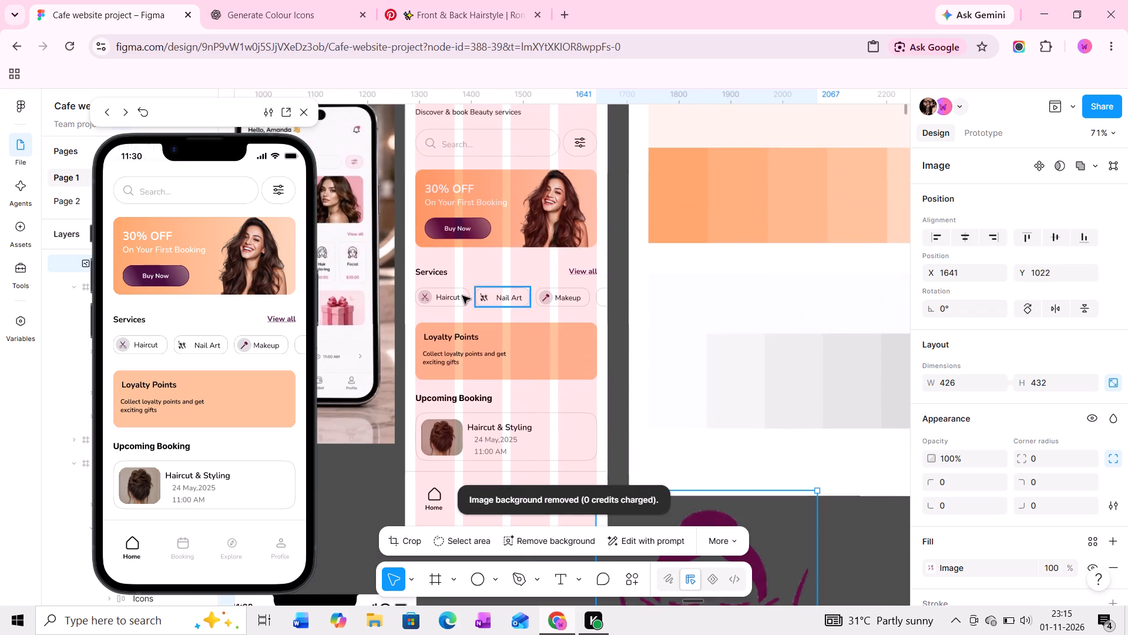
pyautogui.keyDown('ctrl'); pyautogui.scroll(11, 460, 295); pyautogui.keyUp('ctrl')
pyautogui.keyDown('ctrl'); pyautogui.scroll(2, 604, 286); pyautogui.keyUp('ctrl')
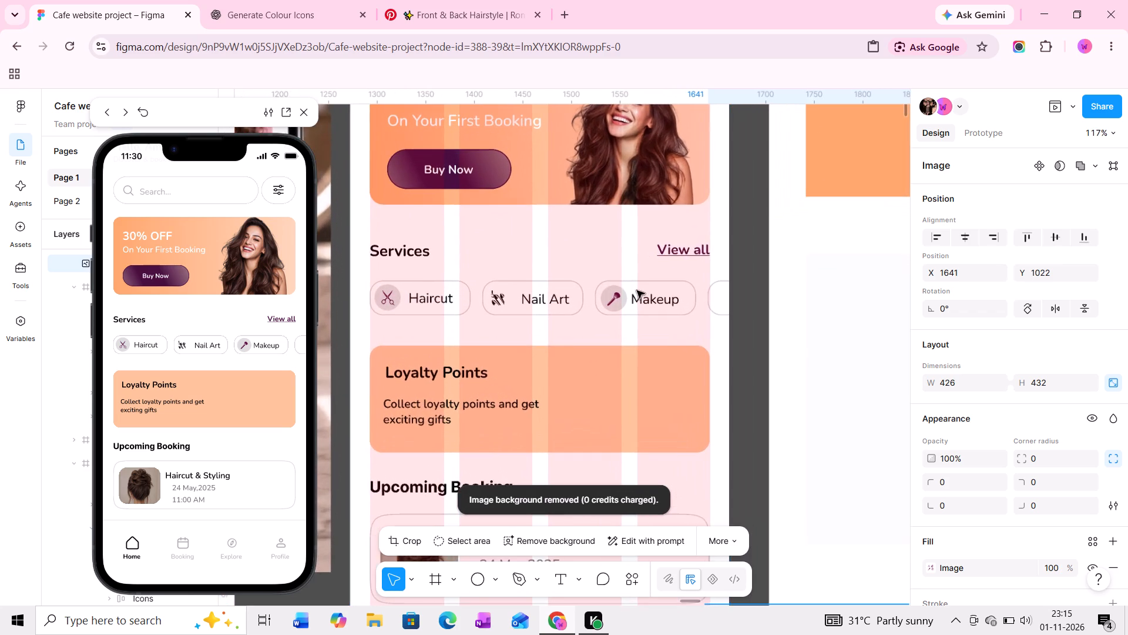
pyautogui.keyDown('ctrl'); pyautogui.scroll(8, 693, 295); pyautogui.keyUp('ctrl')
pyautogui.moveTo(661, 299); pyautogui.dragTo(712, 300, button='middle')
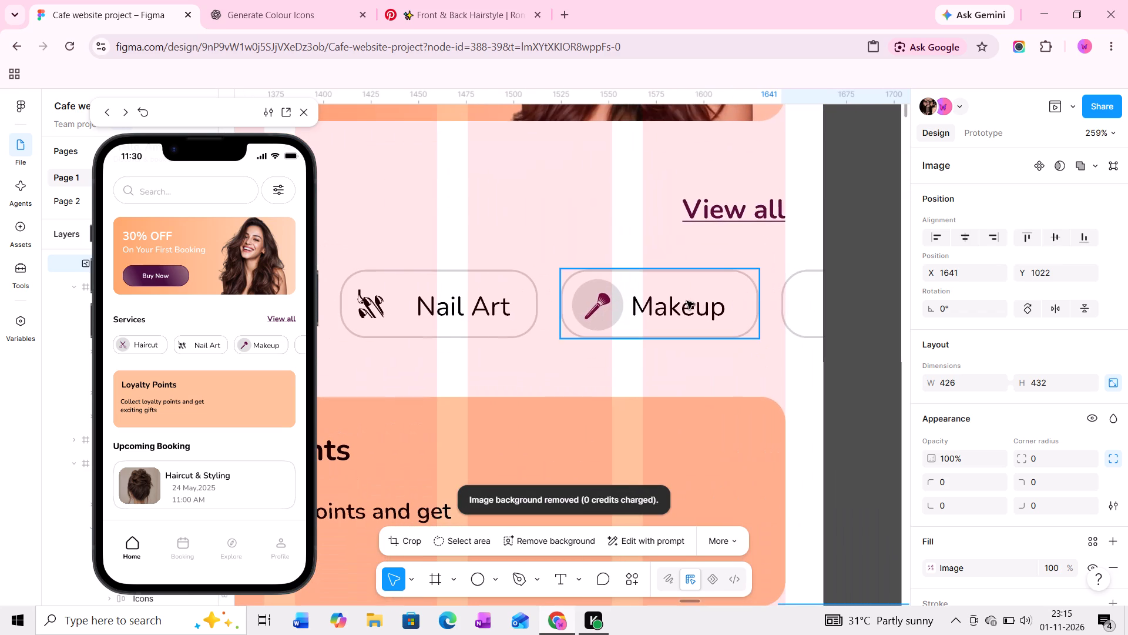
pyautogui.keyDown('ctrl'); pyautogui.click(616, 307); pyautogui.keyUp('ctrl')
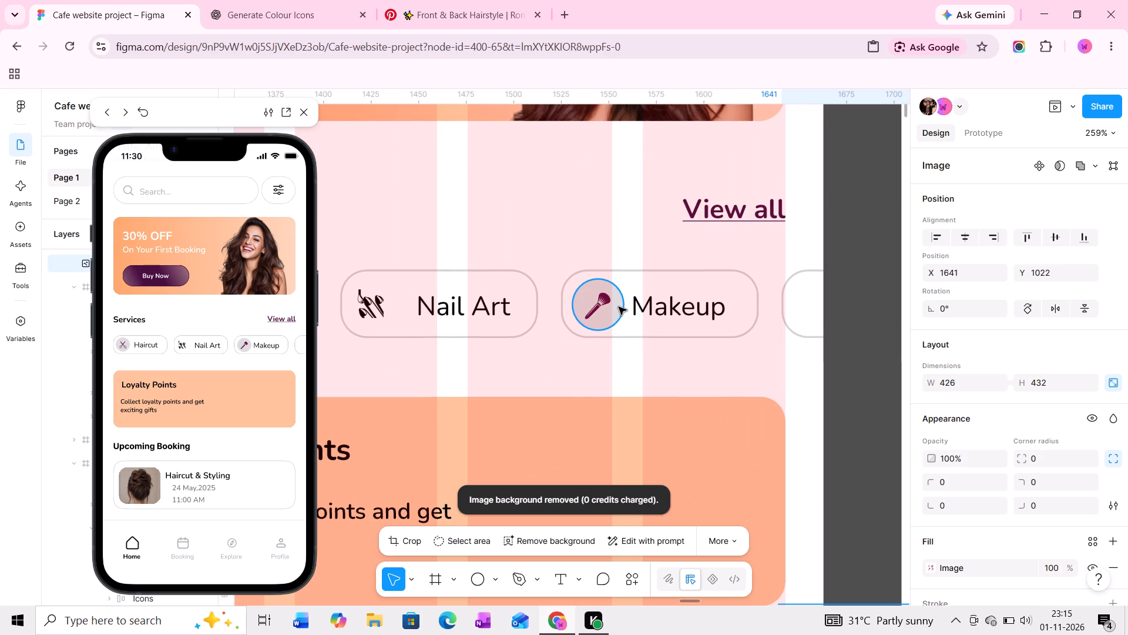
pyautogui.scroll(1, 680, 306)
pyautogui.moveTo(670, 306); pyautogui.dragTo(606, 321, button='middle')
pyautogui.click(677, 309)
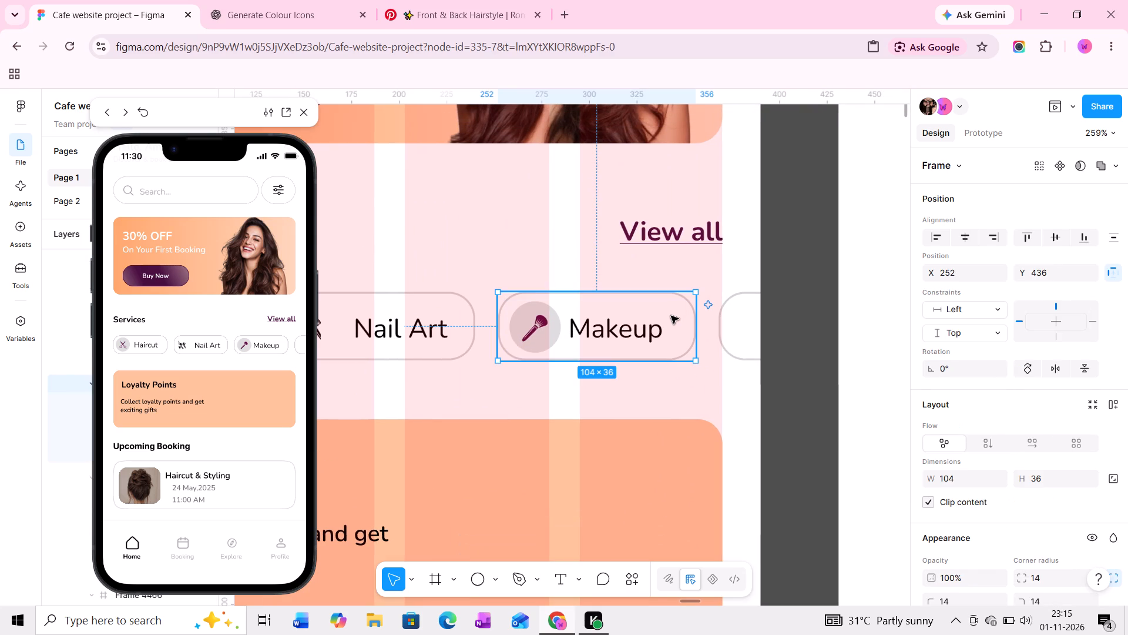
pyautogui.keyDown('alt'); pyautogui.moveTo(671, 316); pyautogui.dragTo(670, 405); pyautogui.keyUp('alt')
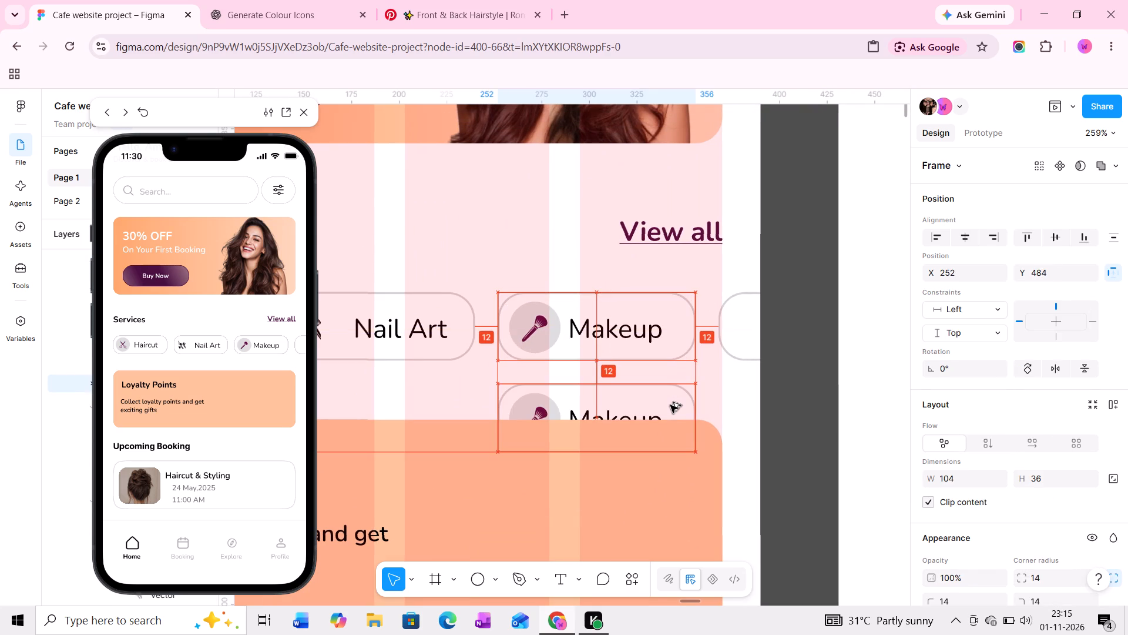
pyautogui.keyDown('alt'); pyautogui.moveTo(670, 405); pyautogui.dragTo(673, 377); pyautogui.keyUp('alt')
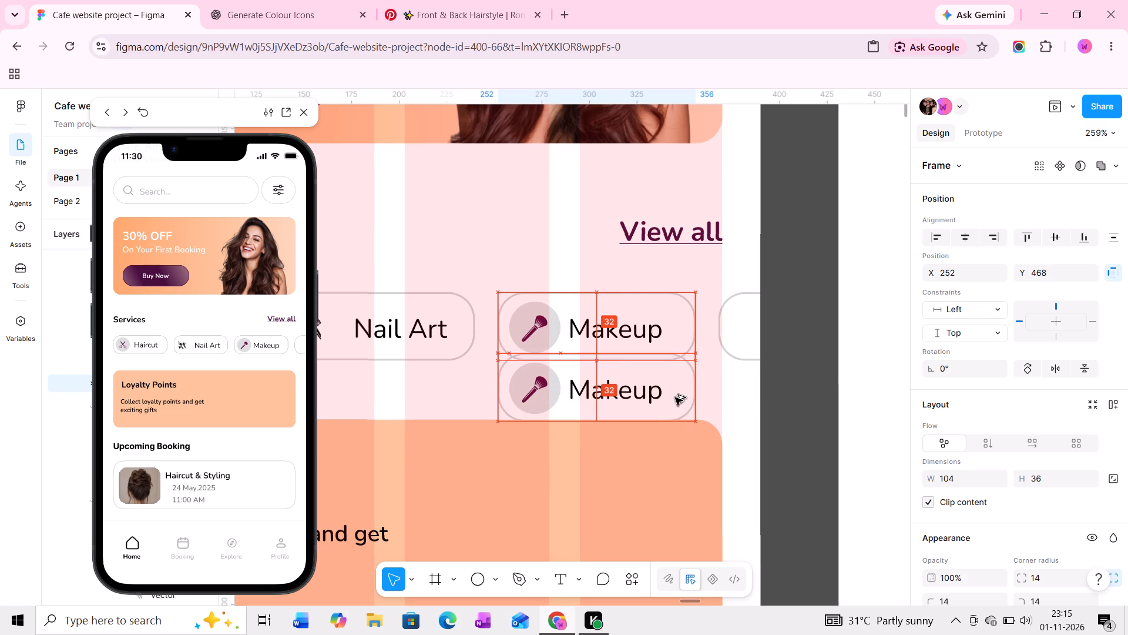
# Scale the background-free face image down proportionally to about 91 × 92.
pyautogui.moveTo(694, 410); pyautogui.dragTo(676, 318, button='middle')
pyautogui.moveTo(711, 403); pyautogui.dragTo(589, 249, button='middle')
pyautogui.keyDown('ctrl'); pyautogui.scroll(-8, 593, 289); pyautogui.keyUp('ctrl')
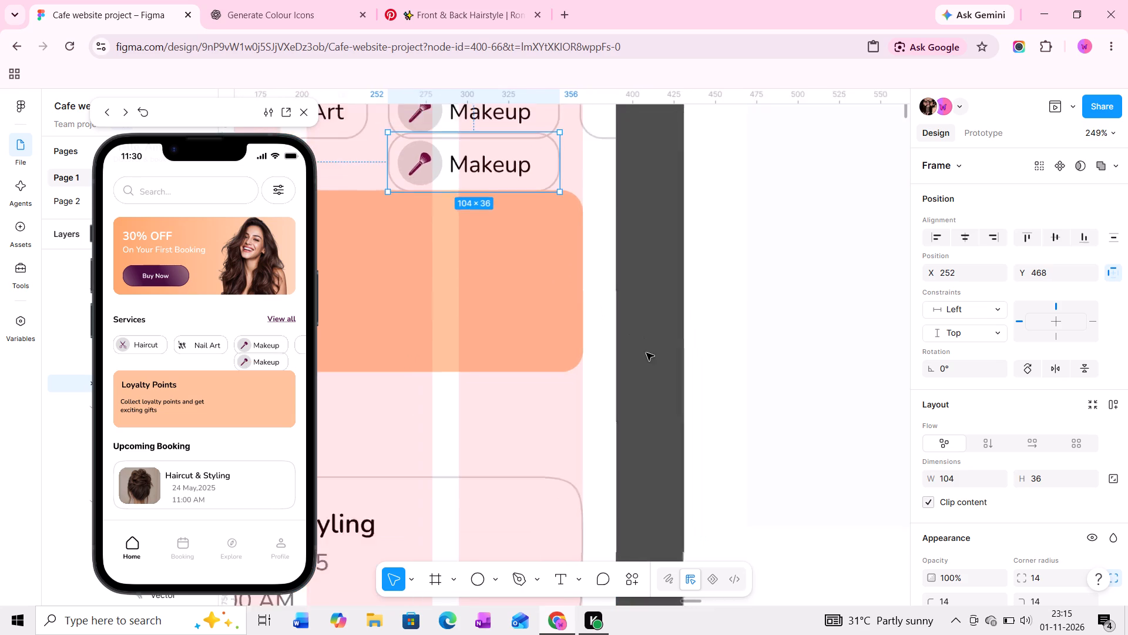
pyautogui.keyDown('ctrl'); pyautogui.scroll(-8, 646, 353); pyautogui.keyUp('ctrl')
pyautogui.moveTo(693, 382); pyautogui.dragTo(535, 203, button='middle')
pyautogui.click(613, 416)
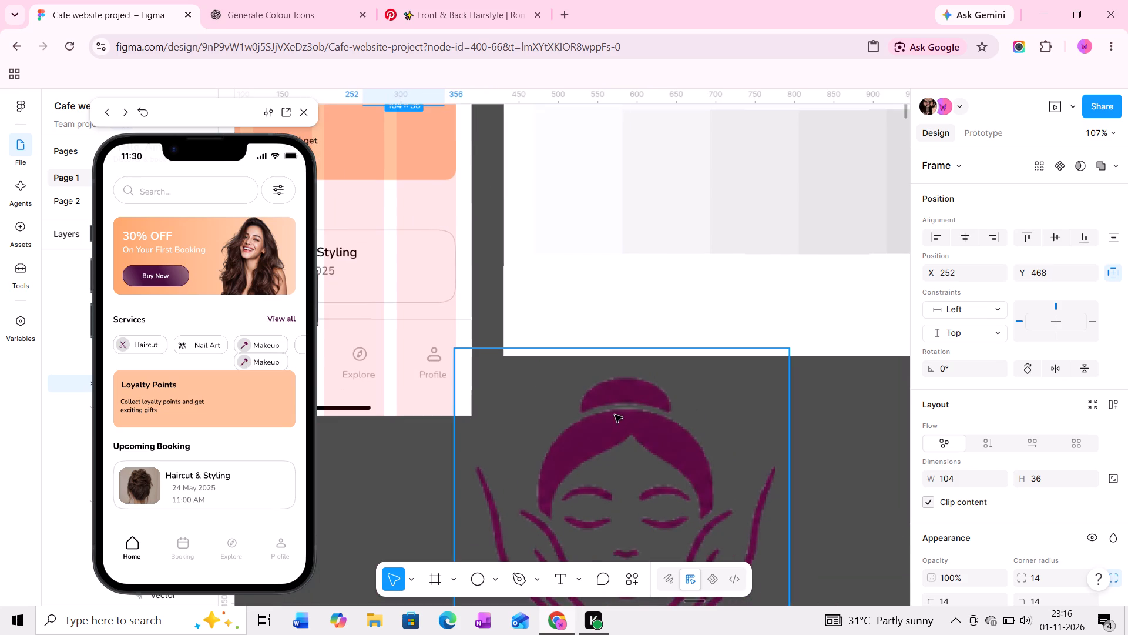
pyautogui.moveTo(790, 352); pyautogui.dragTo(591, 486)
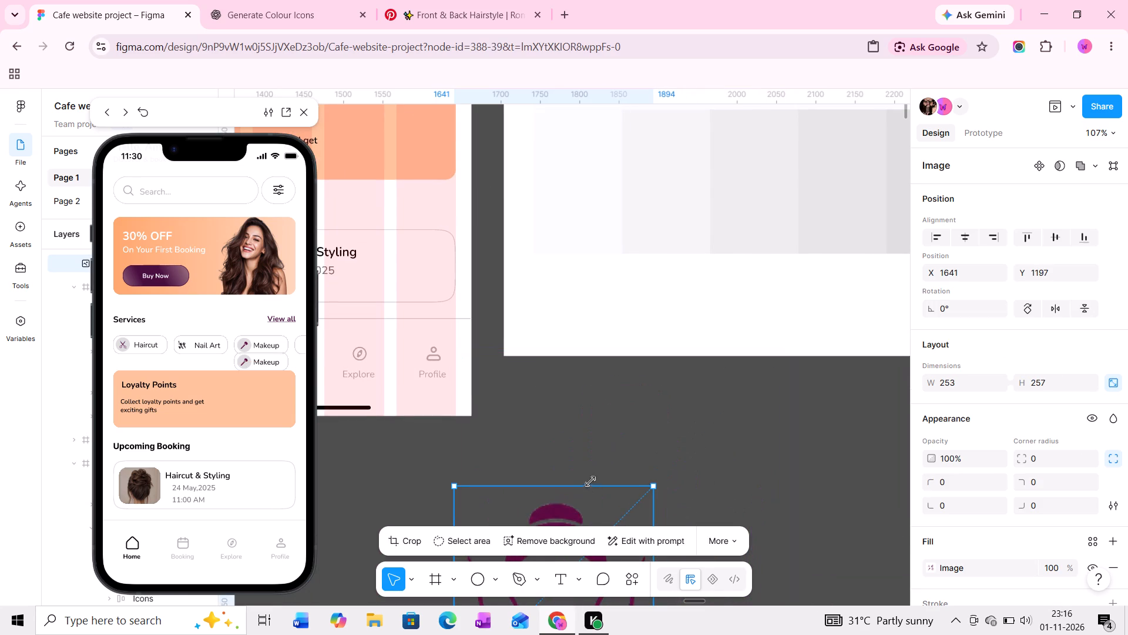
pyautogui.moveTo(592, 465); pyautogui.dragTo(621, 337, button='middle')
pyautogui.moveTo(681, 357); pyautogui.dragTo(670, 375)
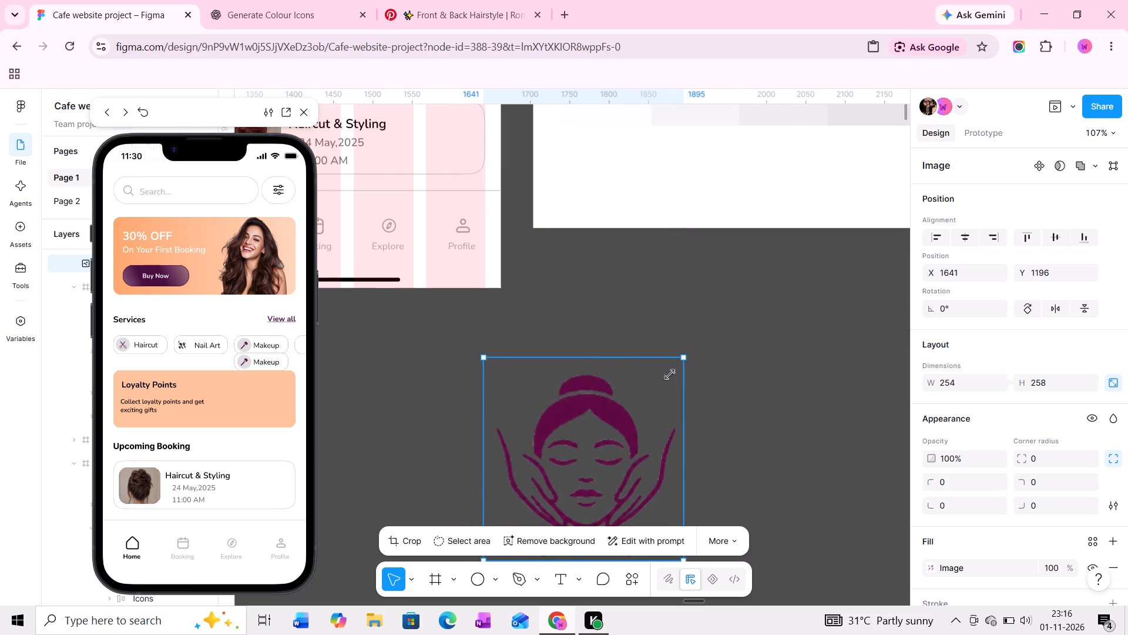
pyautogui.moveTo(670, 375); pyautogui.dragTo(555, 489)
# Move the face icon onto the home screen near Upcoming Booking, at about X 236, Y 604.
pyautogui.moveTo(559, 473); pyautogui.dragTo(628, 365, button='middle')
pyautogui.moveTo(572, 433); pyautogui.dragTo(552, 251)
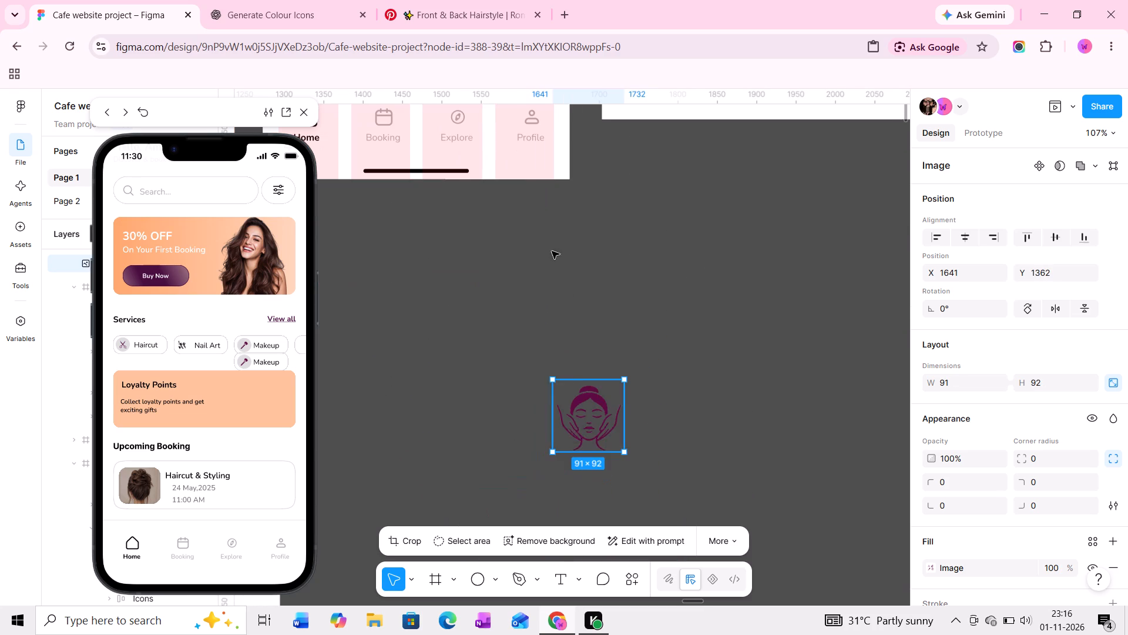
pyautogui.moveTo(552, 251); pyautogui.dragTo(468, 55)
pyautogui.moveTo(503, 172); pyautogui.dragTo(563, 471, button='middle')
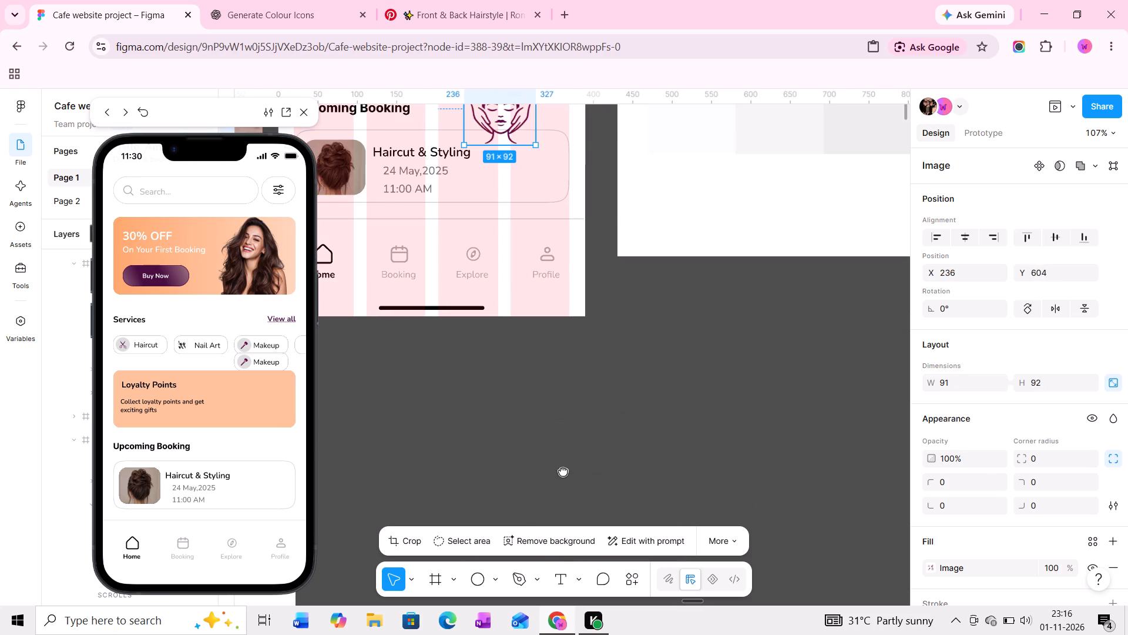
pyautogui.moveTo(563, 471); pyautogui.dragTo(563, 474, button='middle')
pyautogui.moveTo(591, 313); pyautogui.dragTo(631, 435, button='middle')
pyautogui.keyDown('ctrl'); pyautogui.scroll(5, 581, 399); pyautogui.keyUp('ctrl')
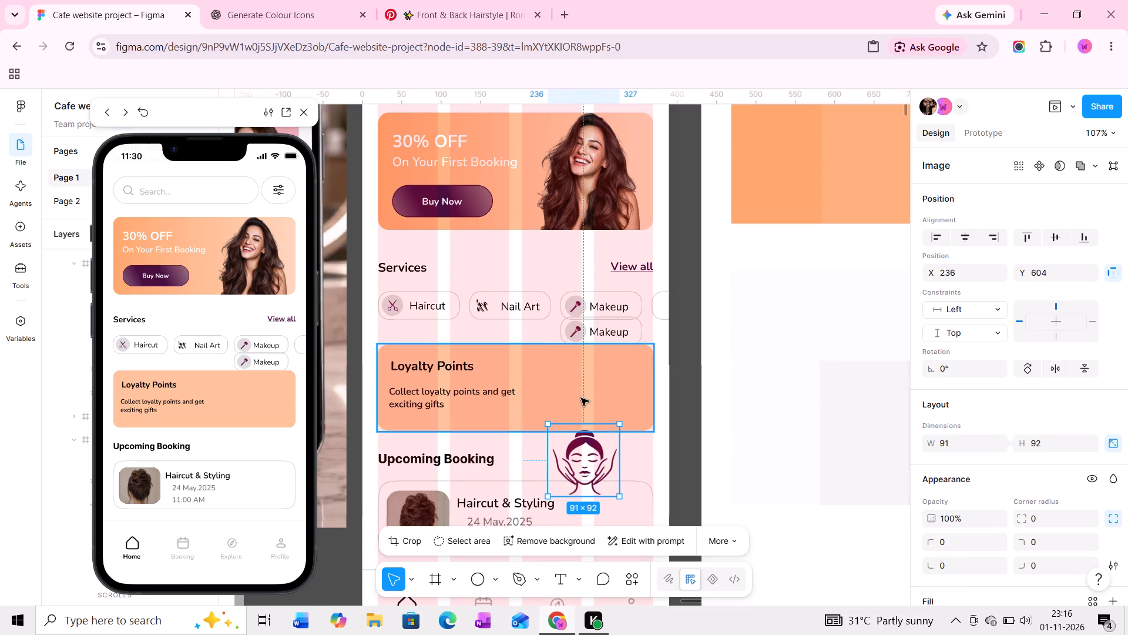
# Scale the face icon near Upcoming Booking down proportionally to about 29 × 29.
pyautogui.keyDown('ctrl'); pyautogui.scroll(18, 581, 398); pyautogui.keyUp('ctrl')
pyautogui.moveTo(623, 426); pyautogui.dragTo(602, 298, button='middle')
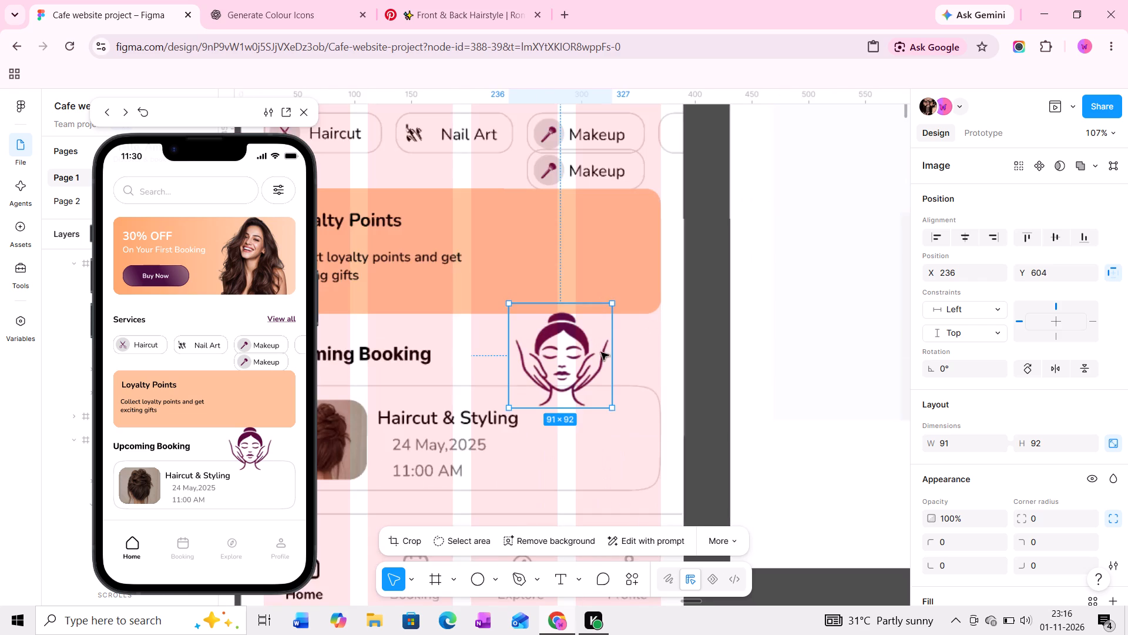
pyautogui.keyDown('ctrl'); pyautogui.scroll(14, 593, 316); pyautogui.keyUp('ctrl')
pyautogui.moveTo(592, 303); pyautogui.dragTo(709, 282, button='middle')
pyautogui.keyDown('ctrl'); pyautogui.scroll(-2, 709, 282); pyautogui.keyUp('ctrl')
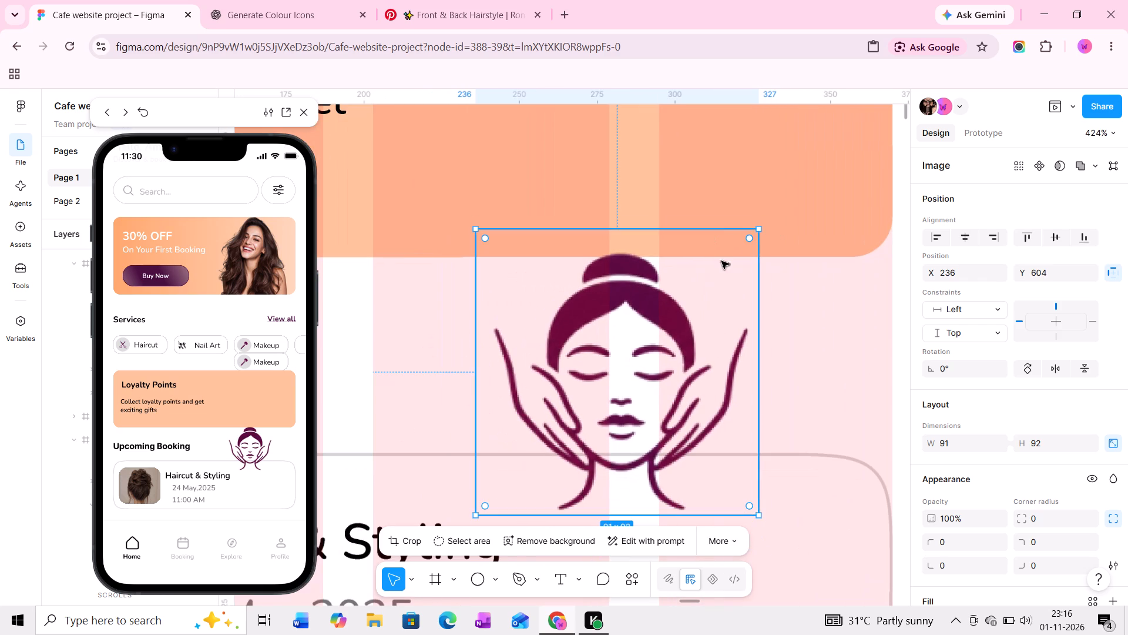
pyautogui.moveTo(762, 226); pyautogui.dragTo(600, 398)
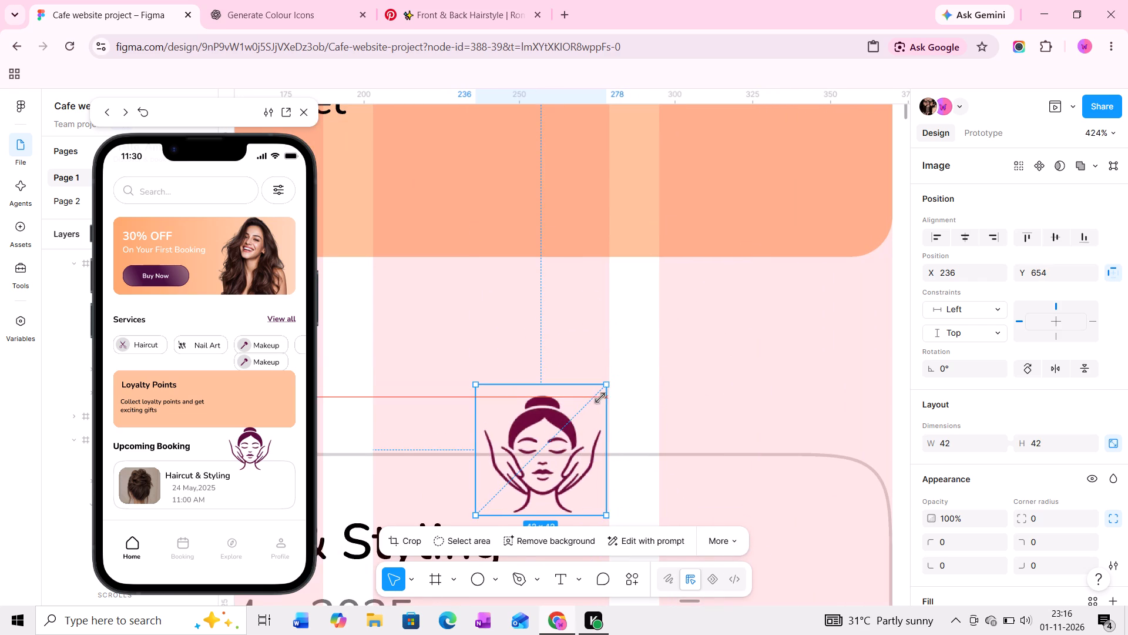
pyautogui.moveTo(600, 398); pyautogui.dragTo(565, 428)
# Move the face icon up onto the Loyalty Points card, just below the duplicate Makeup chip, at about X 242, Y 1.
pyautogui.moveTo(531, 460); pyautogui.dragTo(558, 303)
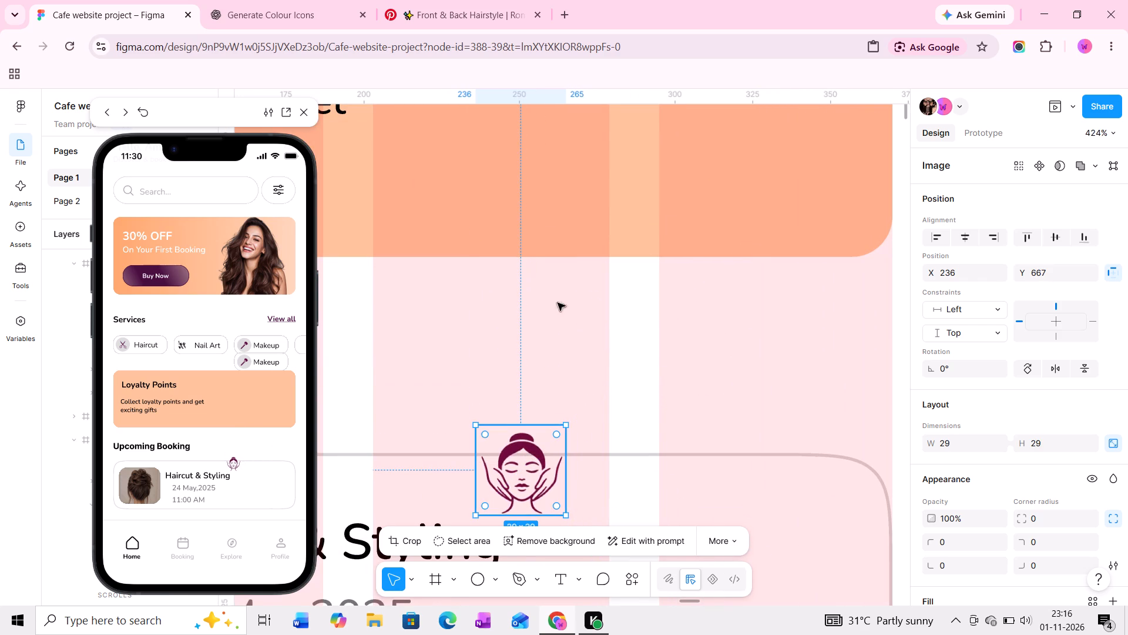
pyautogui.moveTo(558, 303); pyautogui.dragTo(612, 152)
pyautogui.moveTo(612, 154); pyautogui.dragTo(623, 306, button='middle')
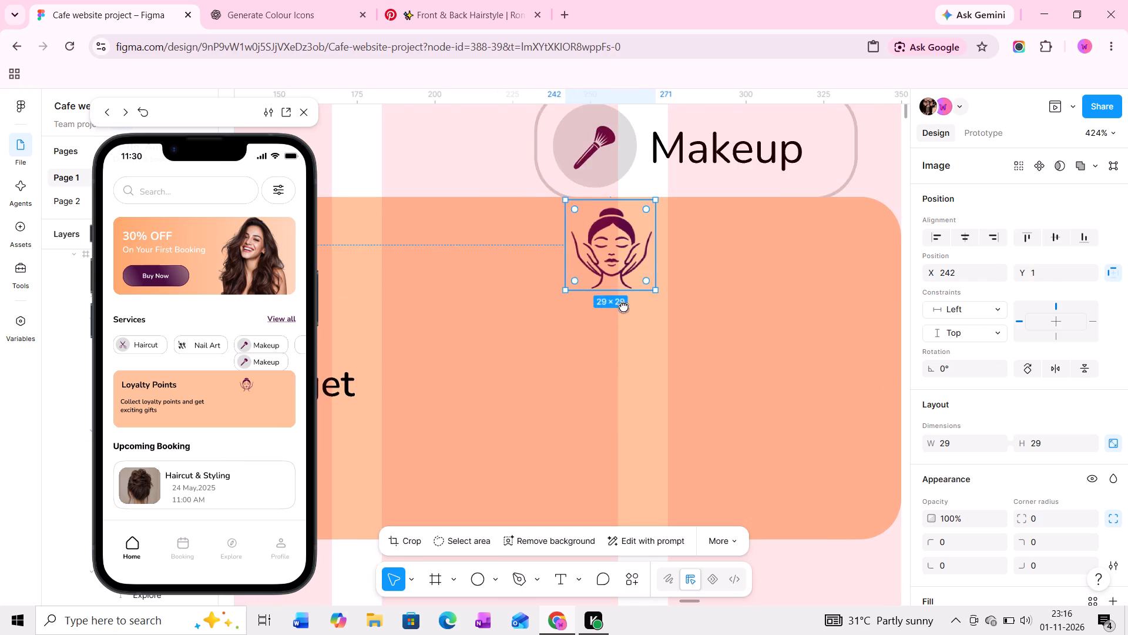
pyautogui.moveTo(623, 306); pyautogui.dragTo(616, 360, button='middle')
# Move the brush icon out of the duplicate Makeup chip's grey circle to about X 206, Y 478.
pyautogui.keyDown('ctrl'); pyautogui.click(595, 268); pyautogui.keyUp('ctrl')
pyautogui.moveTo(594, 266); pyautogui.dragTo(594, 266)
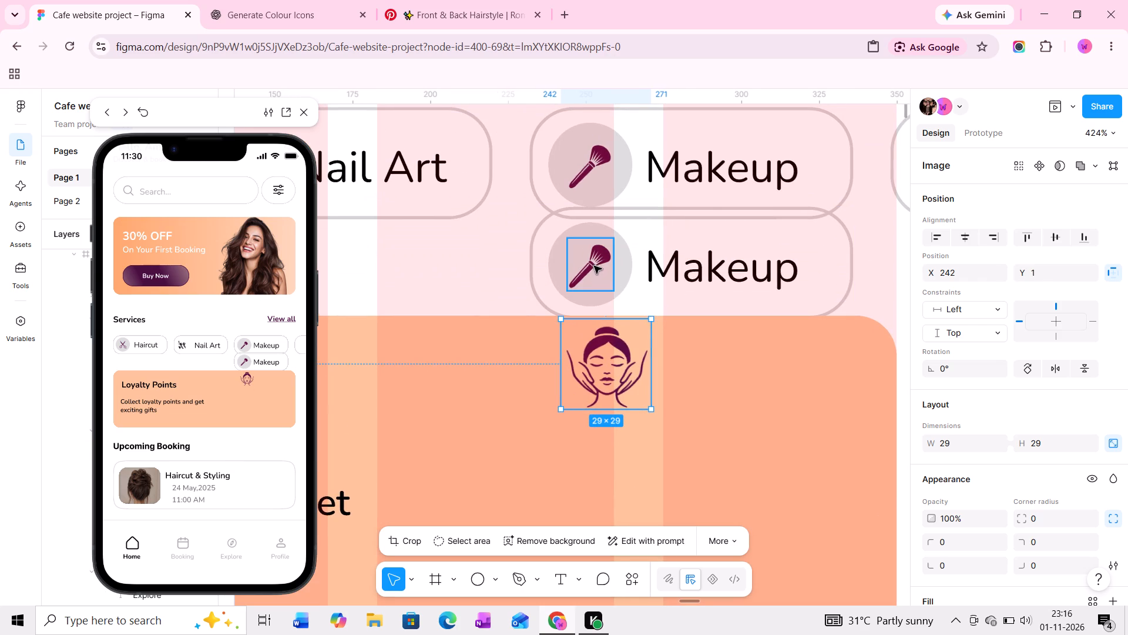
pyautogui.moveTo(594, 266); pyautogui.dragTo(413, 262)
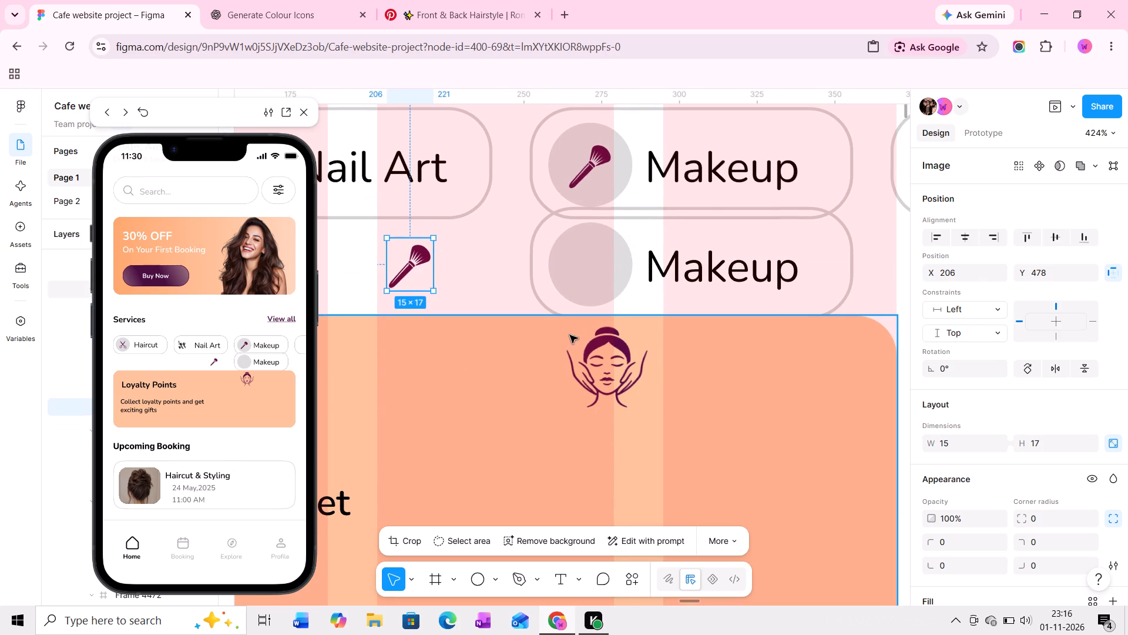
# Scale the face icon on the Loyalty Points card down proportionally to about 20 × 20.
pyautogui.click(610, 370)
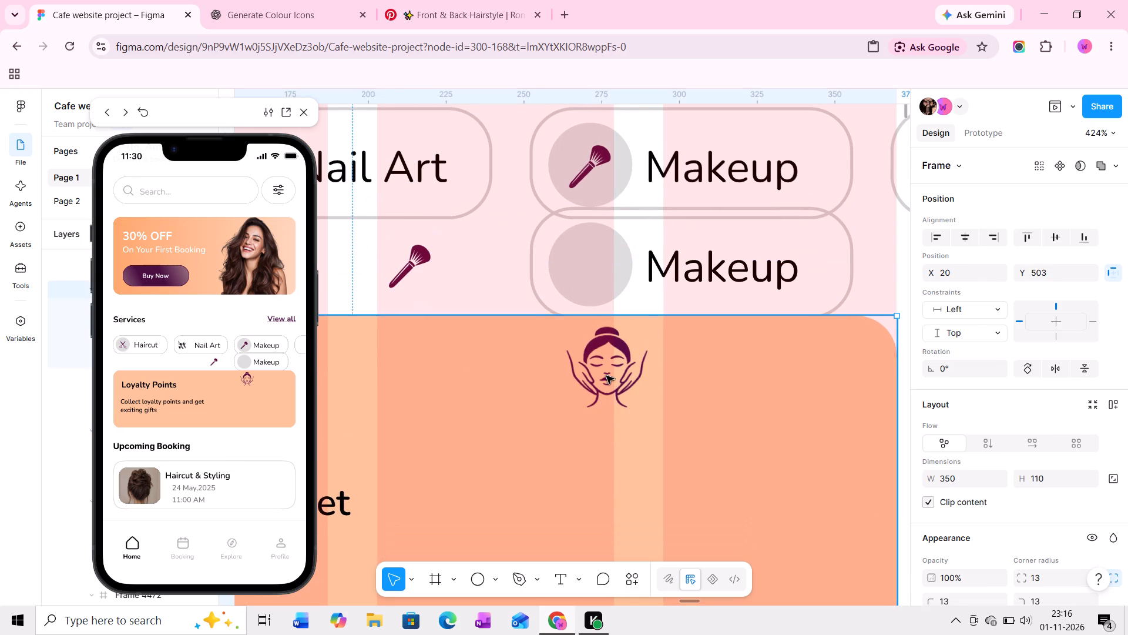
pyautogui.keyDown('ctrl'); pyautogui.click(606, 376); pyautogui.keyUp('ctrl')
pyautogui.moveTo(651, 319); pyautogui.dragTo(623, 356)
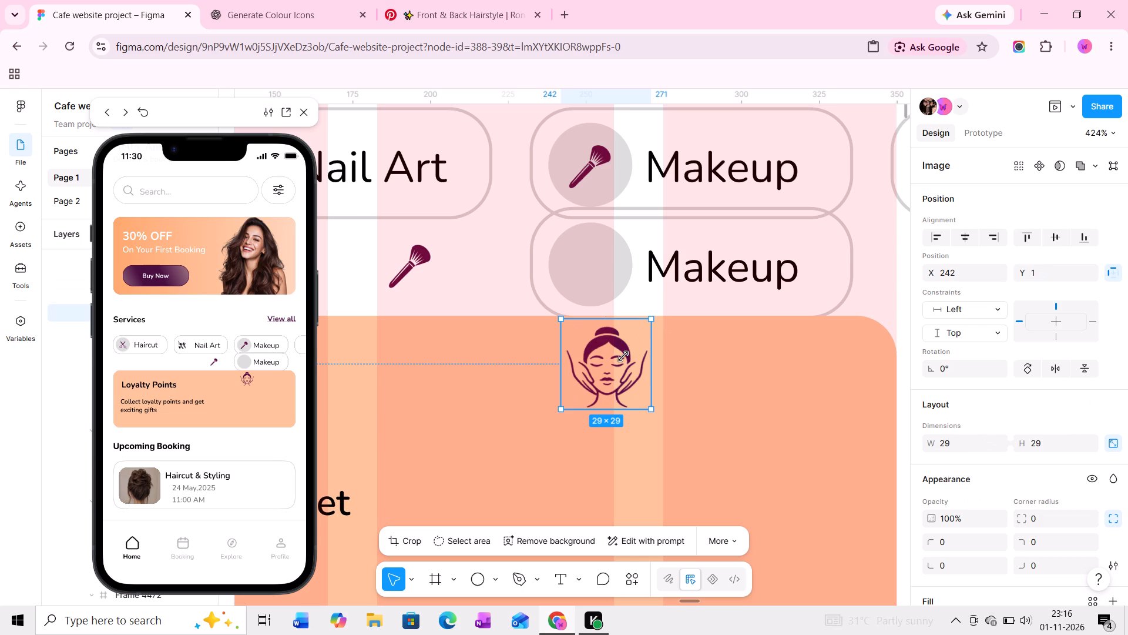
pyautogui.moveTo(623, 356); pyautogui.dragTo(623, 356)
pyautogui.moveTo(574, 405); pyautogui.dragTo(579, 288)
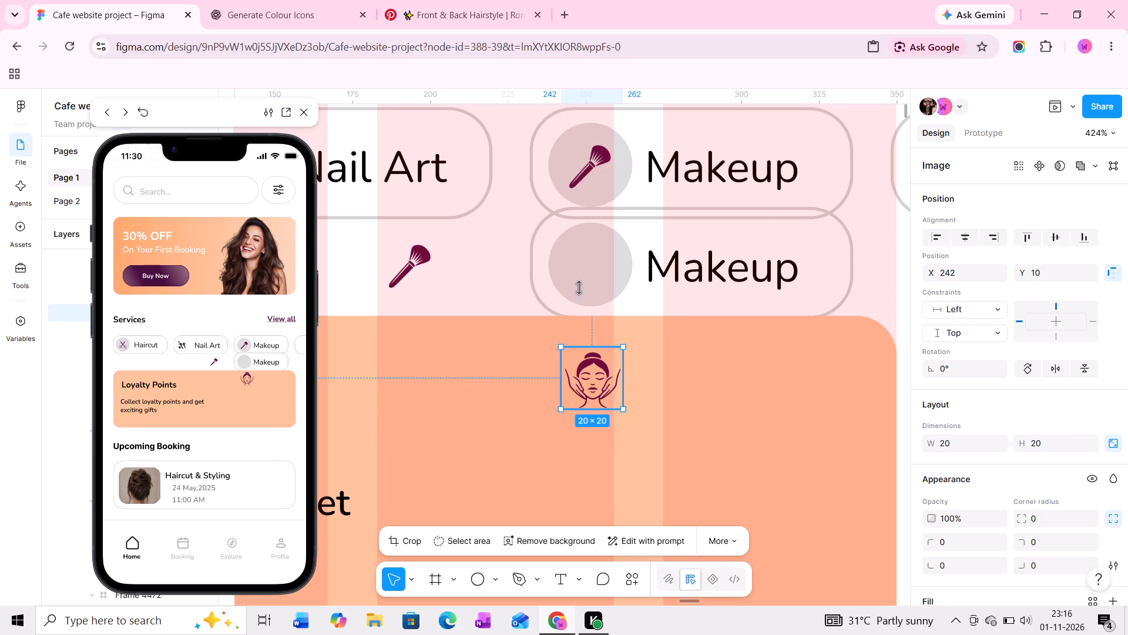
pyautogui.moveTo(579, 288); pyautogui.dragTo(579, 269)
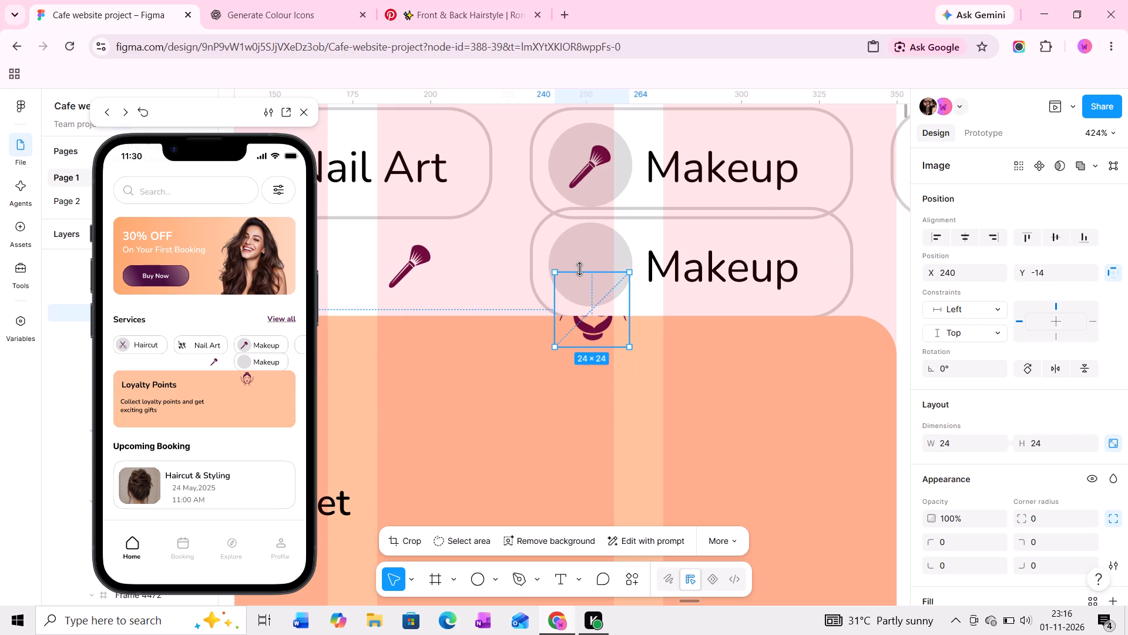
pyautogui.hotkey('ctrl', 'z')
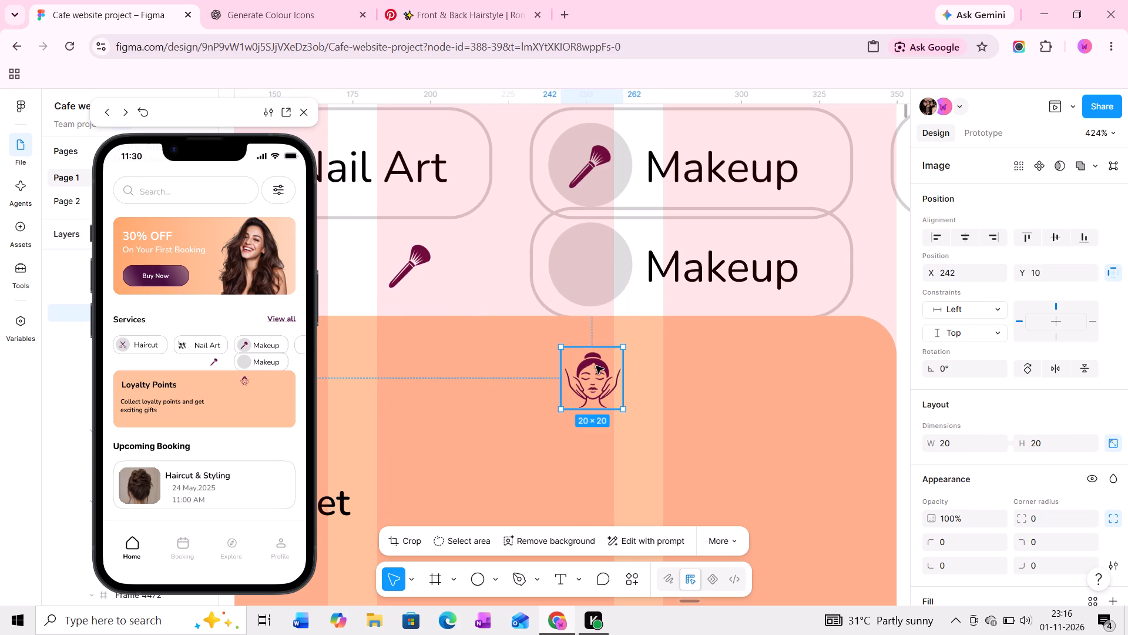
# Place the face icon on the duplicate Makeup chip's empty grey circle, at about X 9, Y 9.
pyautogui.moveTo(597, 375); pyautogui.dragTo(594, 262)
pyautogui.moveTo(594, 263); pyautogui.dragTo(598, 375, button='middle')
pyautogui.keyDown('ctrl'); pyautogui.scroll(7, 600, 363); pyautogui.keyUp('ctrl')
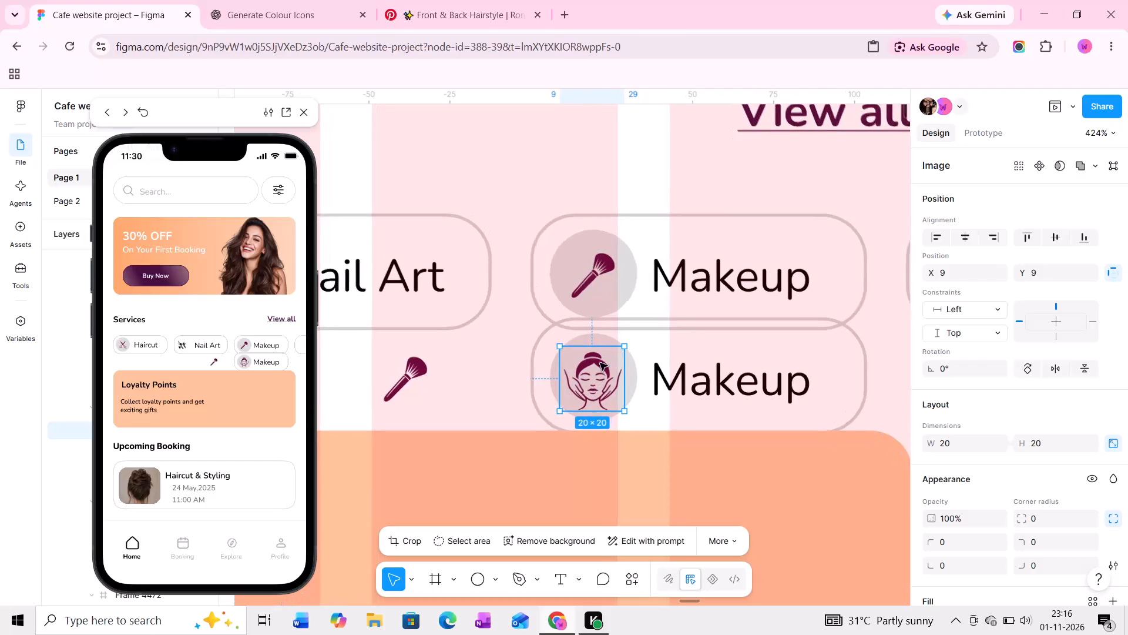
pyautogui.keyDown('ctrl'); pyautogui.scroll(6, 600, 363); pyautogui.keyUp('ctrl')
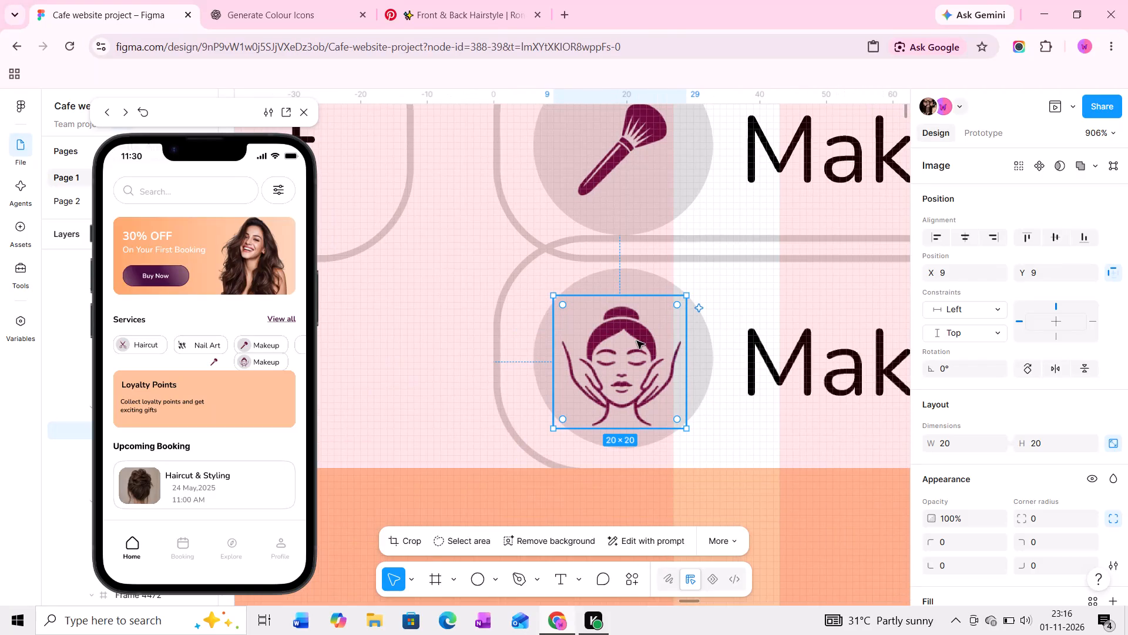
pyautogui.keyDown('ctrl'); pyautogui.scroll(6, 637, 342); pyautogui.keyUp('ctrl')
pyautogui.click(632, 359)
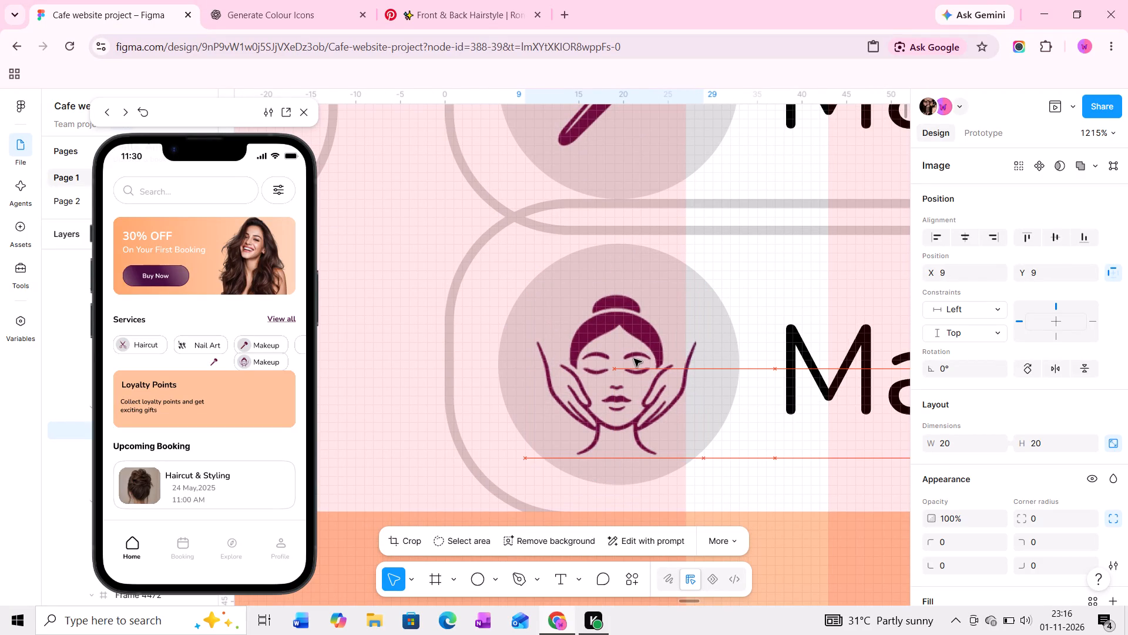
# Delete the loose brush icon beside the duplicate Makeup chip.
pyautogui.moveTo(631, 359); pyautogui.dragTo(701, 349, button='middle')
pyautogui.moveTo(615, 349); pyautogui.dragTo(715, 350, button='middle')
pyautogui.keyDown('ctrl'); pyautogui.scroll(-9, 715, 345); pyautogui.keyUp('ctrl')
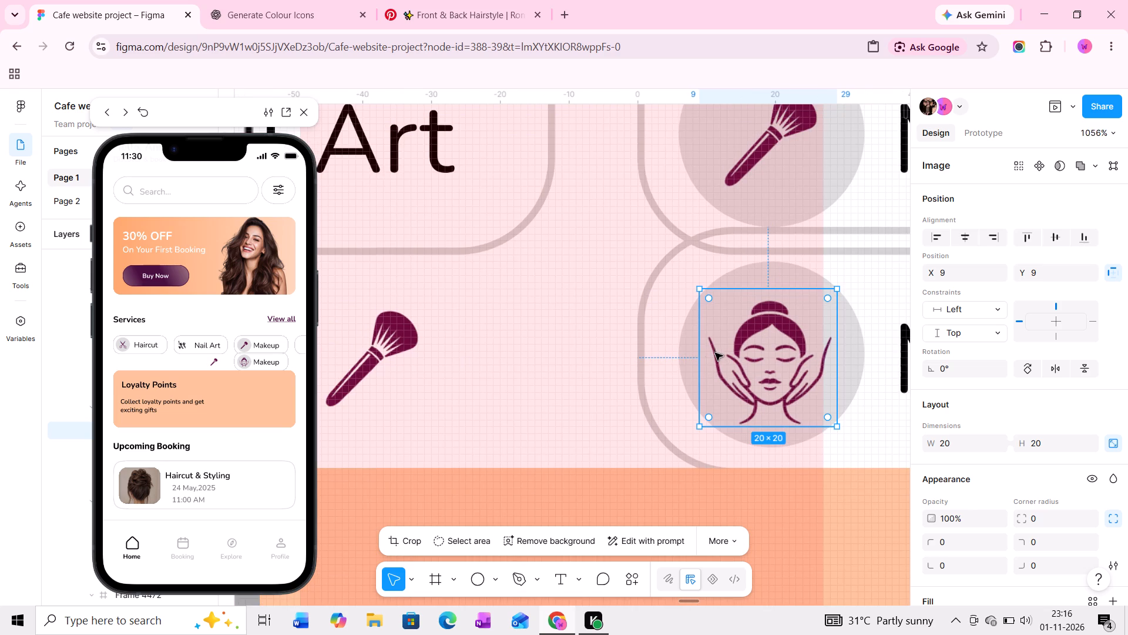
pyautogui.click(419, 349)
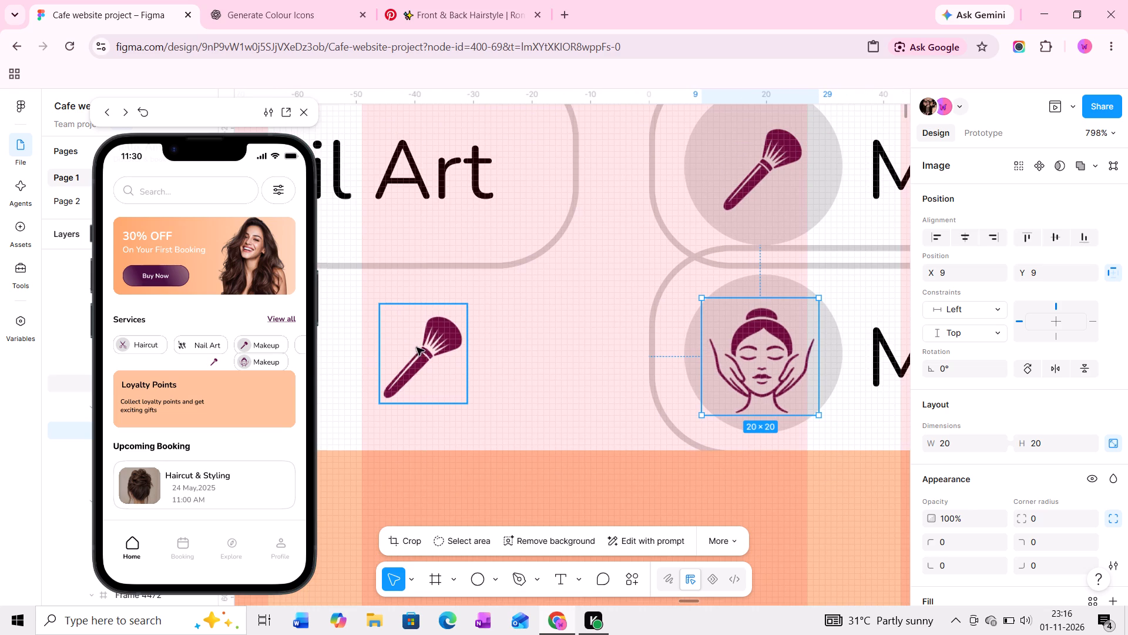
pyautogui.press('Delete')
# Delete the empty chip at the far end of the Services row, after the original Makeup chip.
pyautogui.moveTo(636, 352); pyautogui.dragTo(492, 352, button='middle')
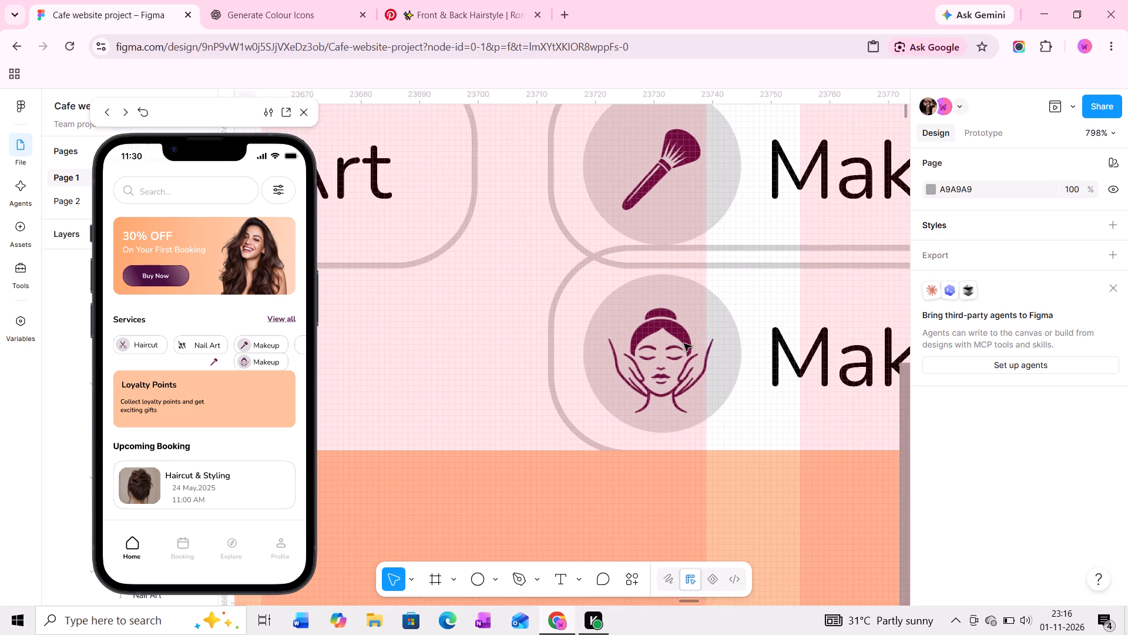
pyautogui.moveTo(689, 343); pyautogui.dragTo(512, 363, button='middle')
pyautogui.moveTo(686, 310); pyautogui.dragTo(493, 381, button='middle')
pyautogui.moveTo(690, 315); pyautogui.dragTo(598, 337, button='middle')
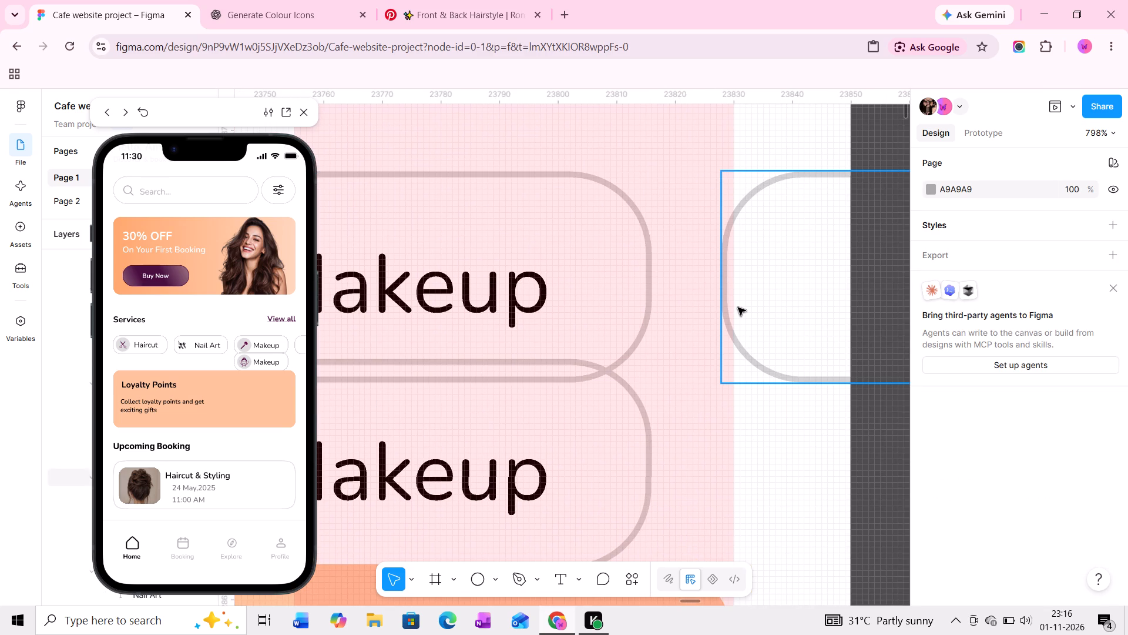
pyautogui.click(738, 308)
pyautogui.press('Delete')
# Move the face-icon chip up into the Services row after the Makeup chip, to about X 327, Y 441.
pyautogui.moveTo(600, 343); pyautogui.dragTo(787, 338, button='middle')
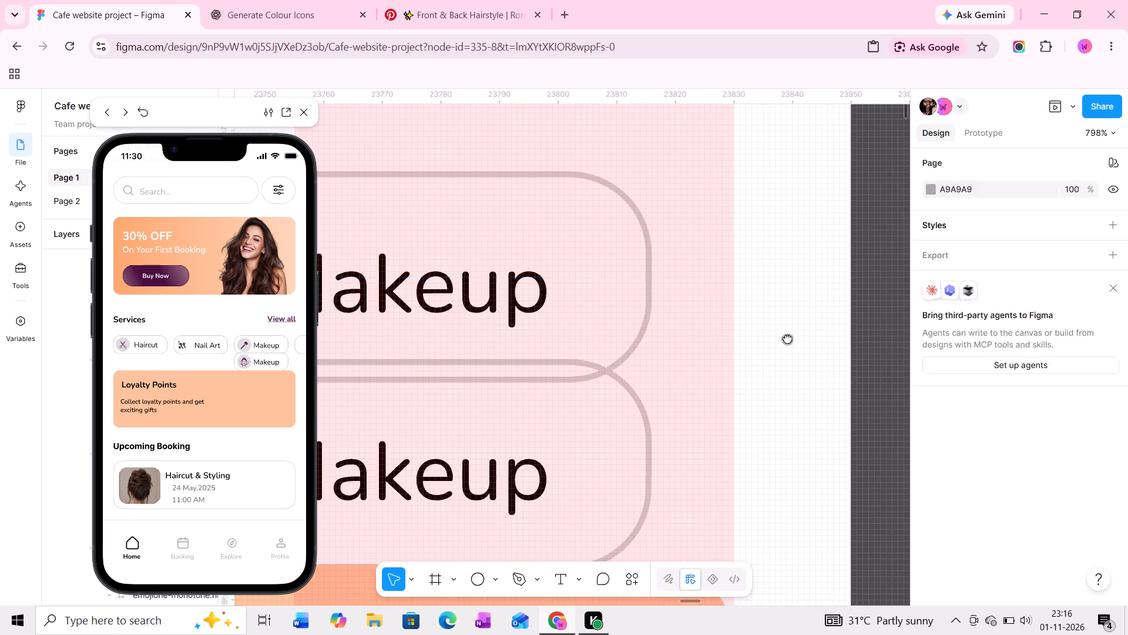
pyautogui.keyDown('ctrl'); pyautogui.scroll(-5, 768, 344); pyautogui.keyUp('ctrl')
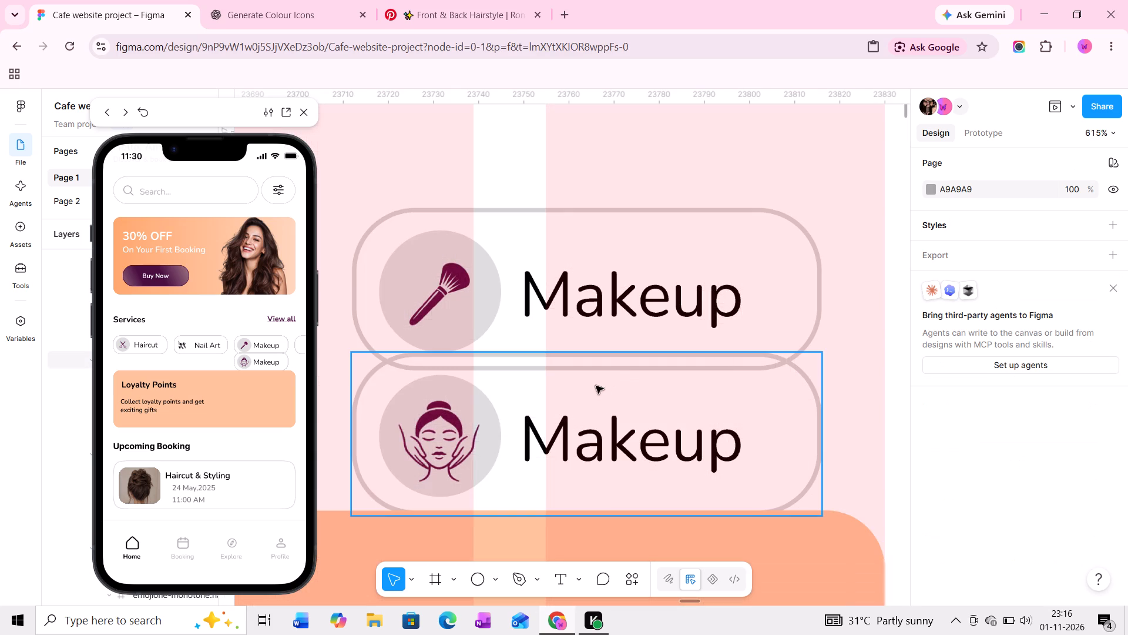
pyautogui.moveTo(505, 401); pyautogui.dragTo(848, 349)
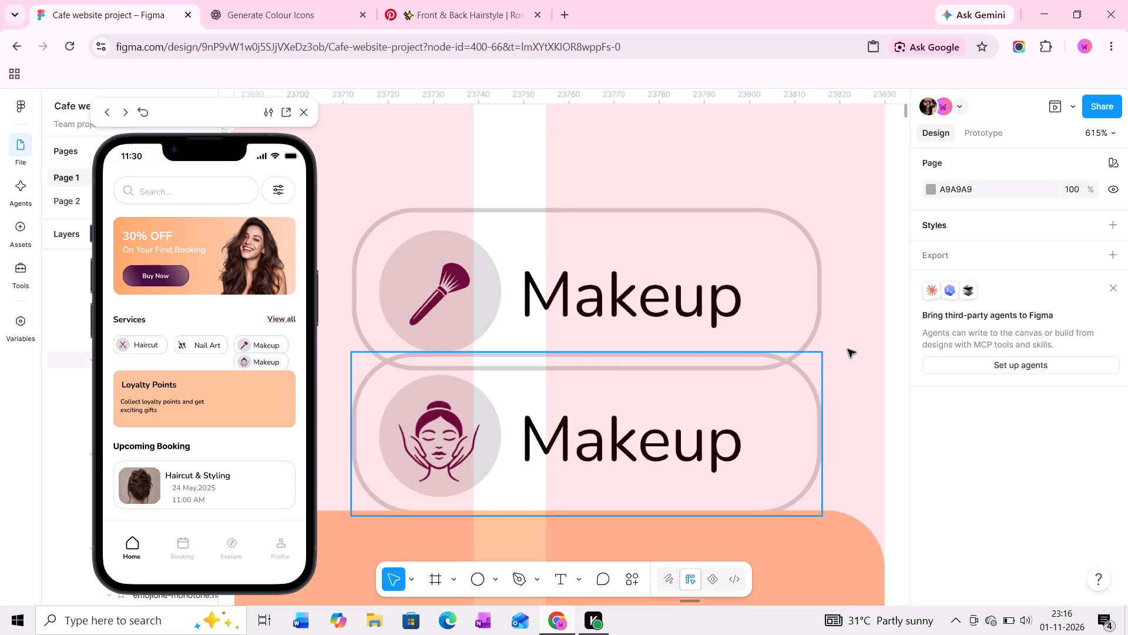
pyautogui.moveTo(848, 349); pyautogui.dragTo(891, 340)
pyautogui.moveTo(891, 340); pyautogui.dragTo(891, 285)
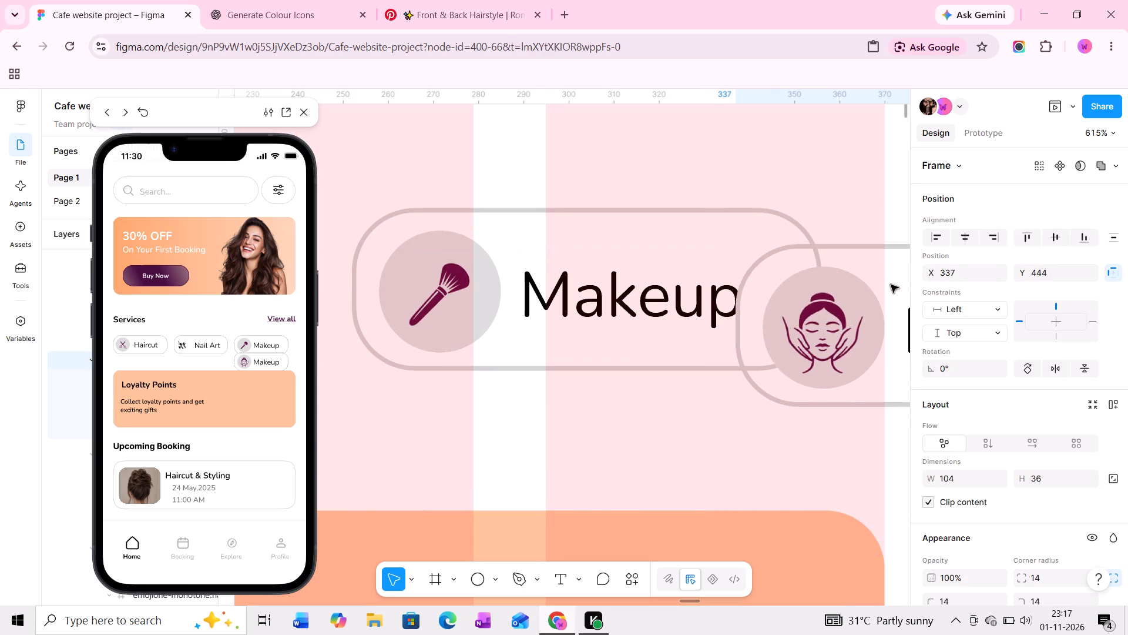
pyautogui.moveTo(891, 285); pyautogui.dragTo(891, 284)
pyautogui.moveTo(853, 281); pyautogui.dragTo(571, 370, button='middle')
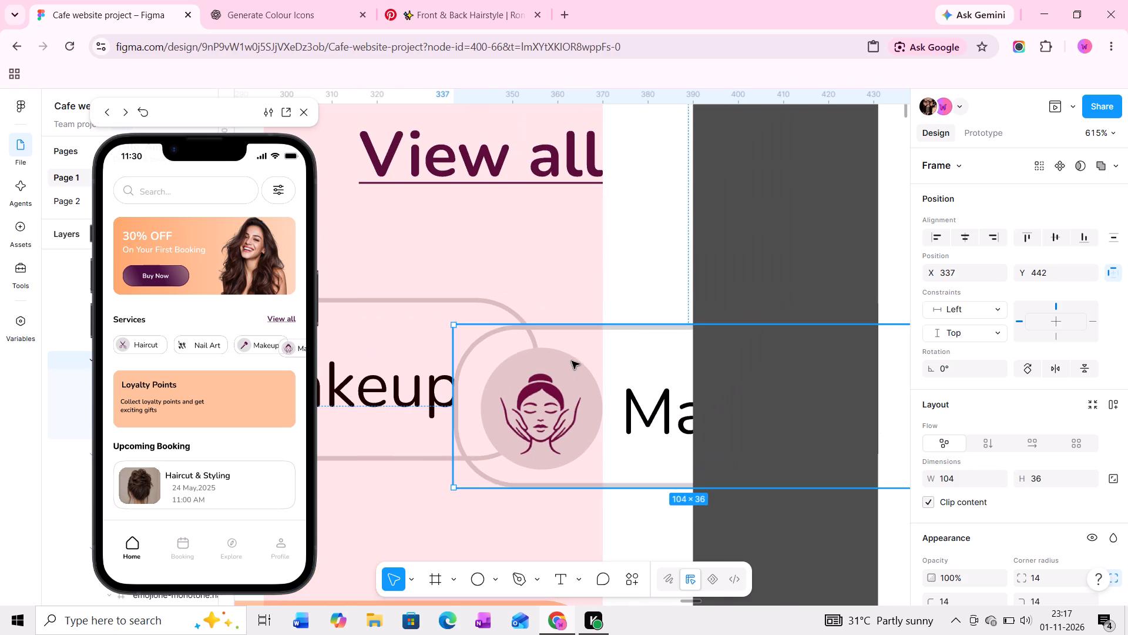
pyautogui.keyDown('ctrl'); pyautogui.scroll(5, 573, 355); pyautogui.keyUp('ctrl')
pyautogui.moveTo(592, 346); pyautogui.dragTo(535, 339)
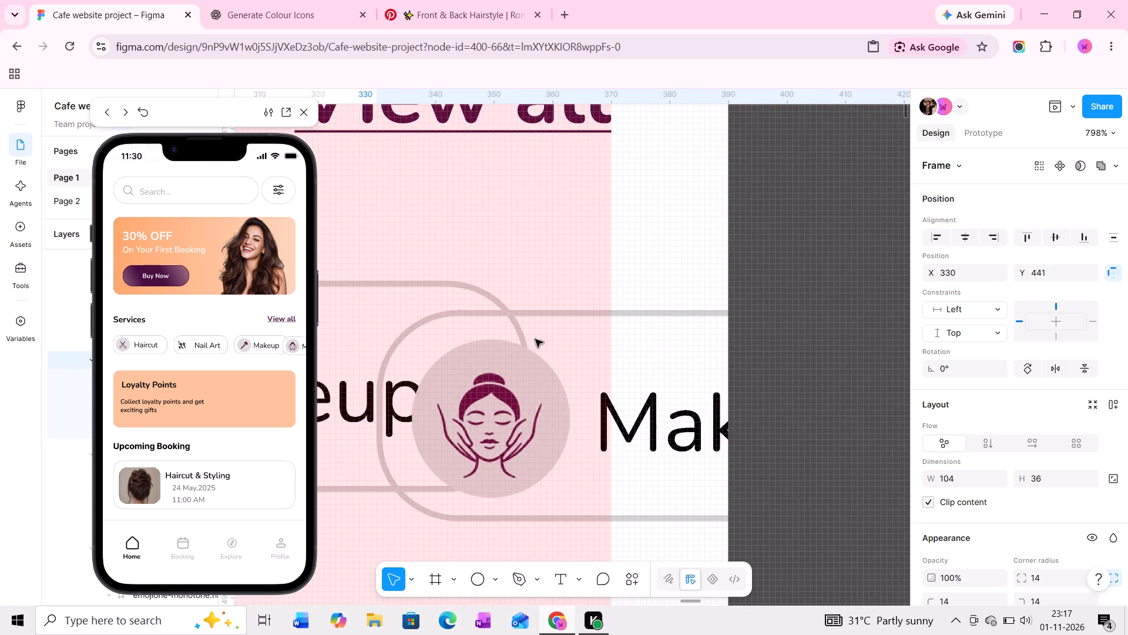
pyautogui.moveTo(535, 339); pyautogui.dragTo(535, 339)
# Replace the face-icon chip's Makeup label with "Facial".
pyautogui.keyDown('ctrl'); pyautogui.doubleClick(666, 440); pyautogui.keyUp('ctrl')
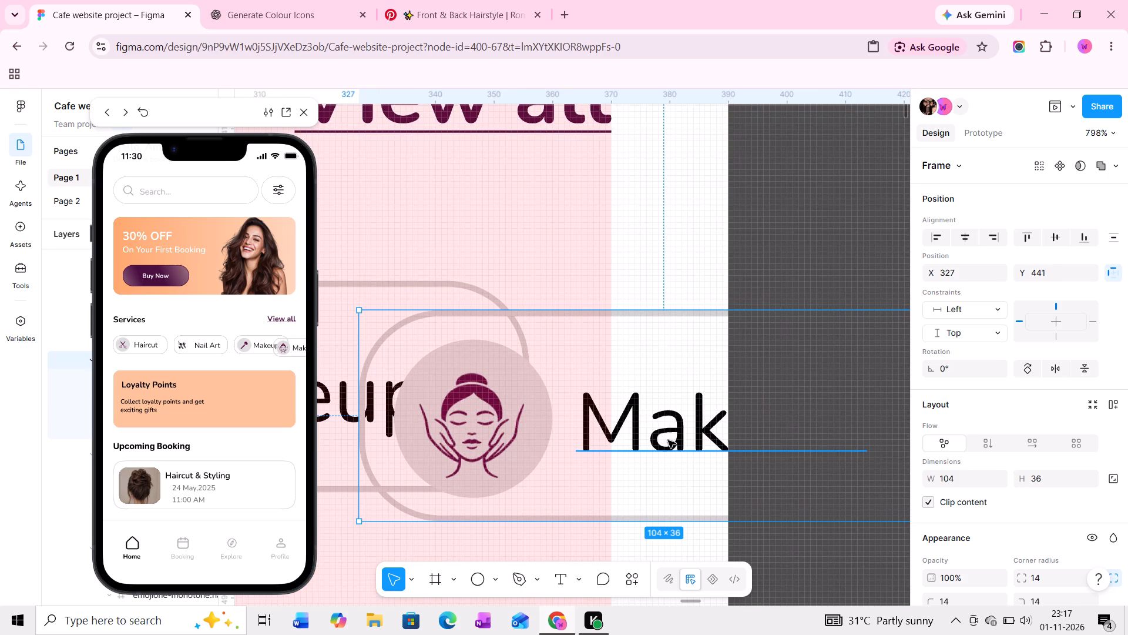
pyautogui.write('FAc')
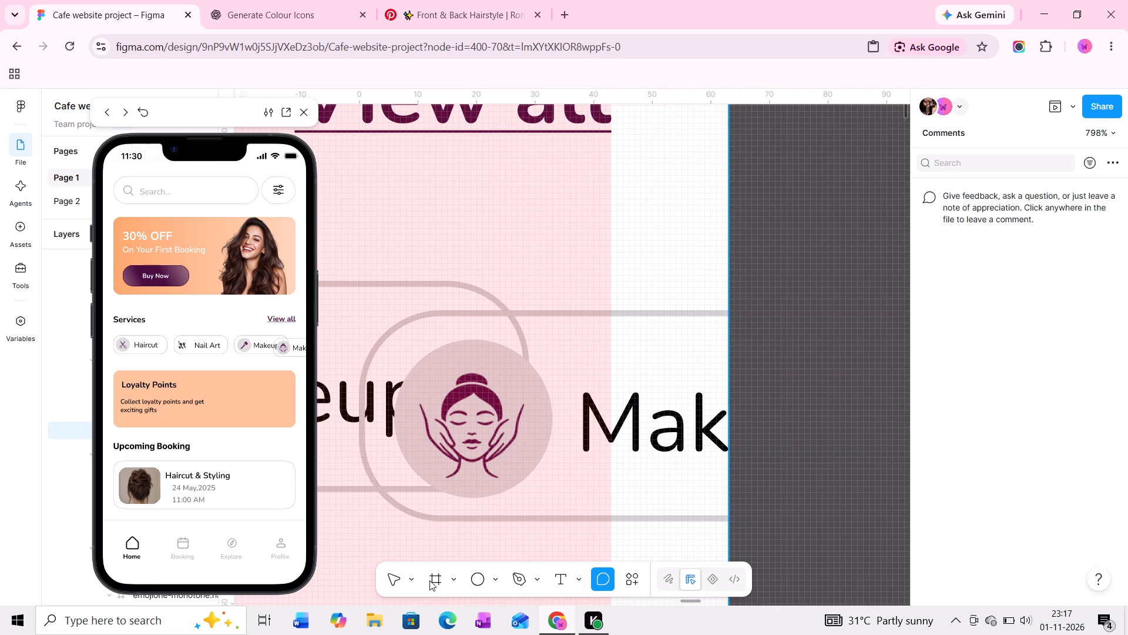
pyautogui.click(395, 582)
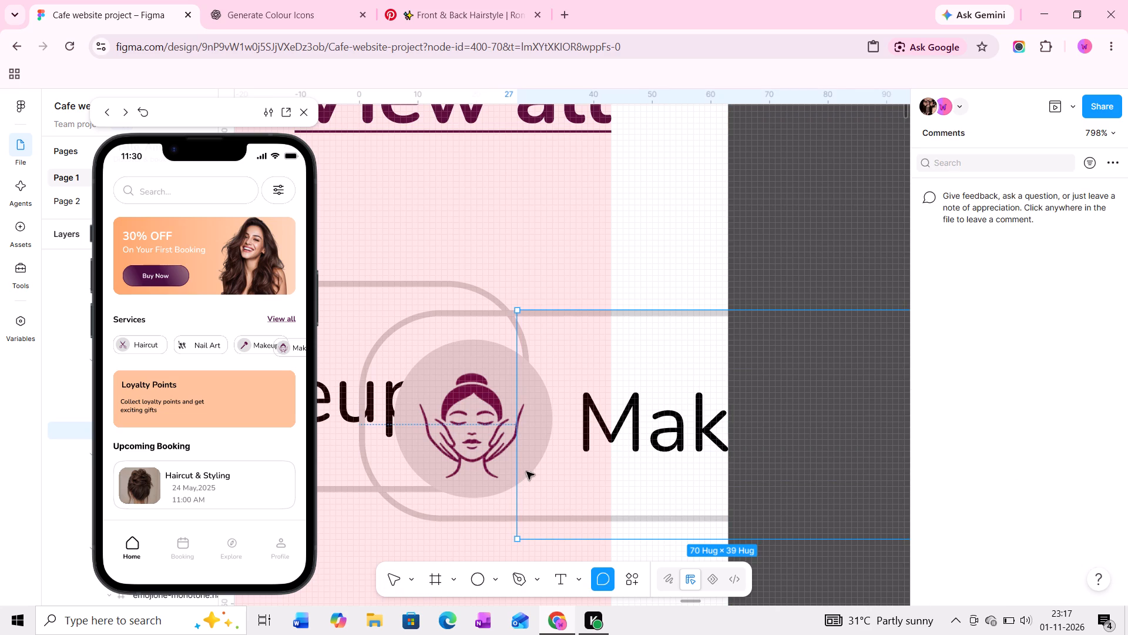
pyautogui.keyDown('ctrl'); pyautogui.doubleClick(668, 410); pyautogui.keyUp('ctrl')
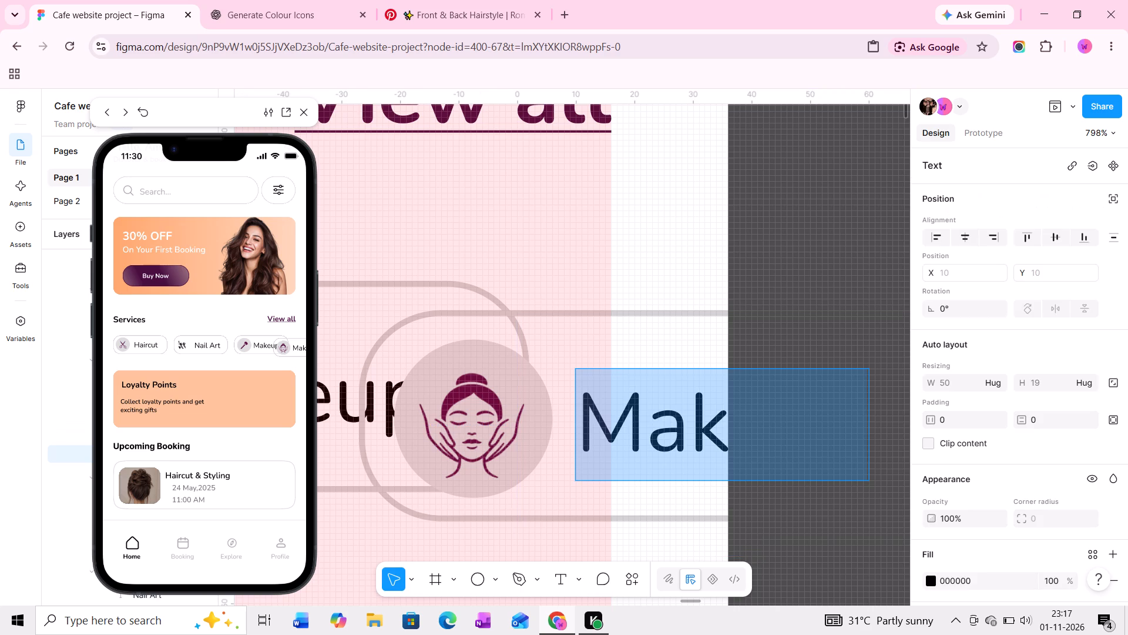
pyautogui.doubleClick(641, 430)
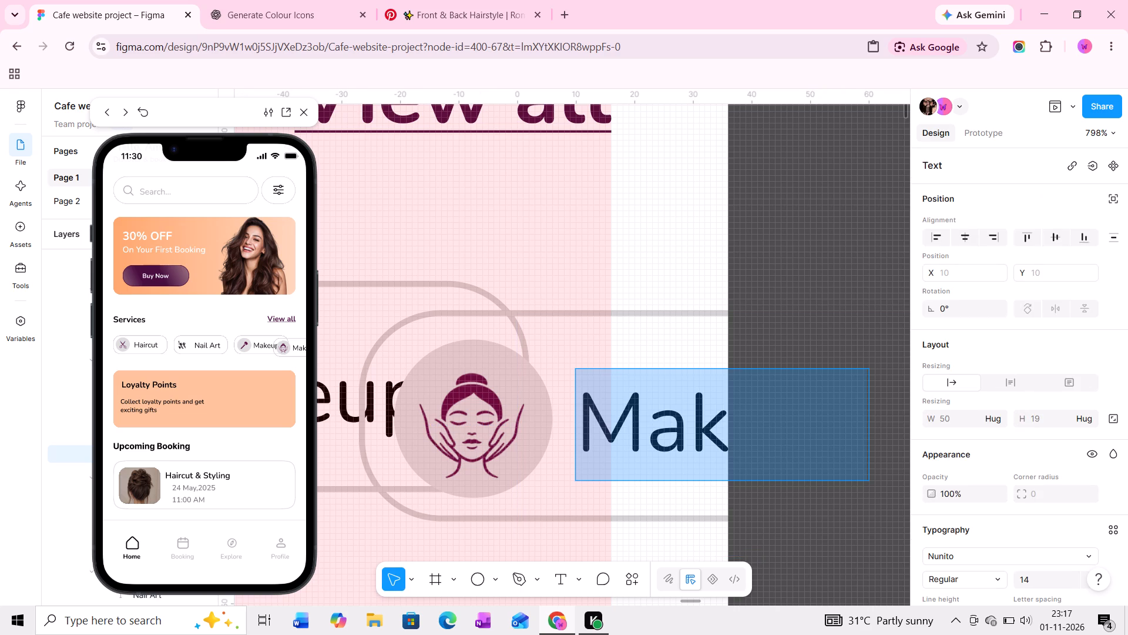
pyautogui.write('Faac')
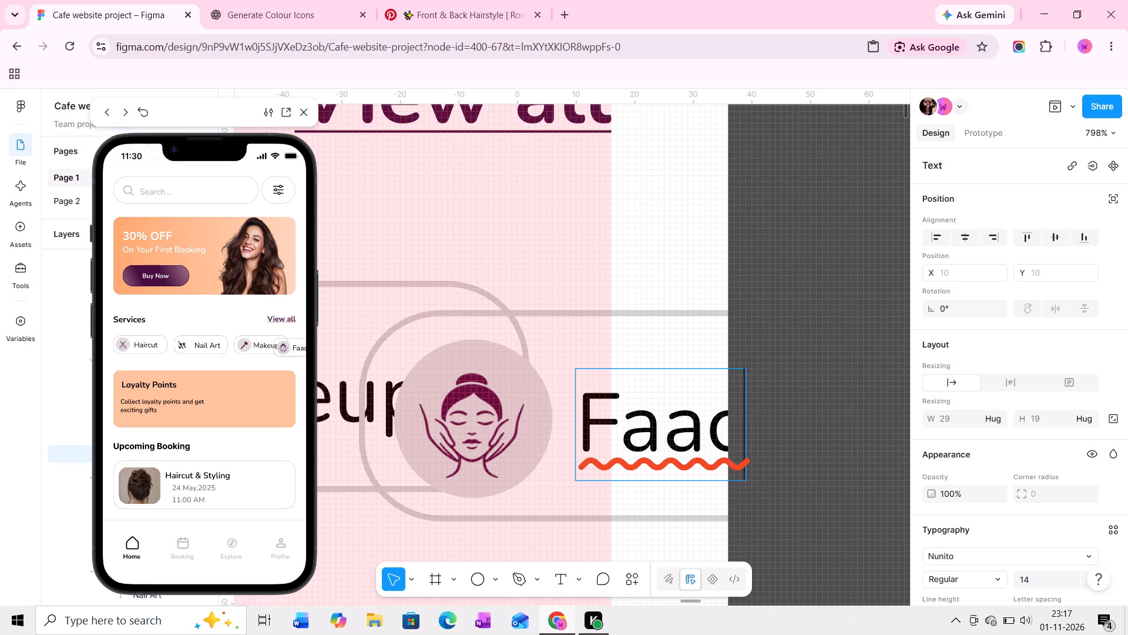
pyautogui.press('BackSpace')
pyautogui.press('BackSpace')
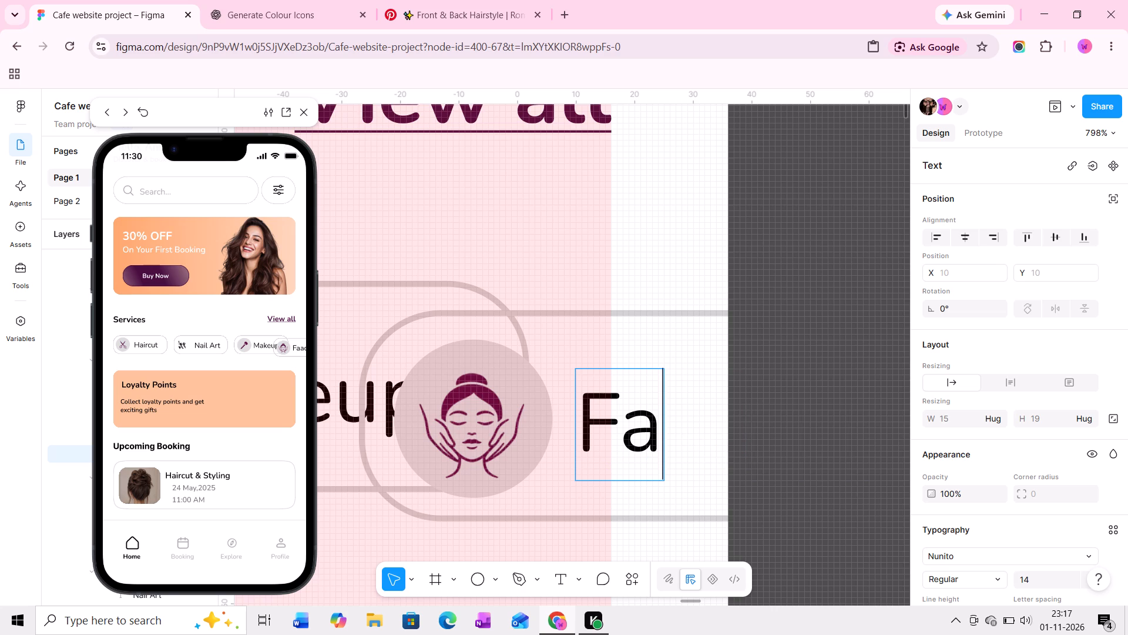
pyautogui.write('cial')
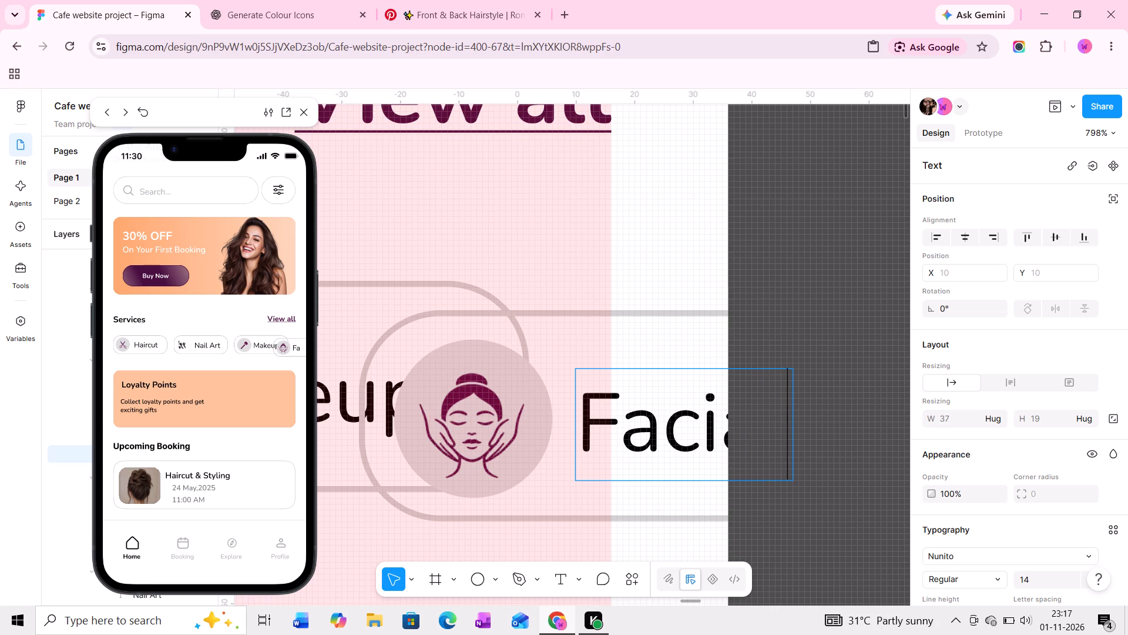
pyautogui.click(756, 272)
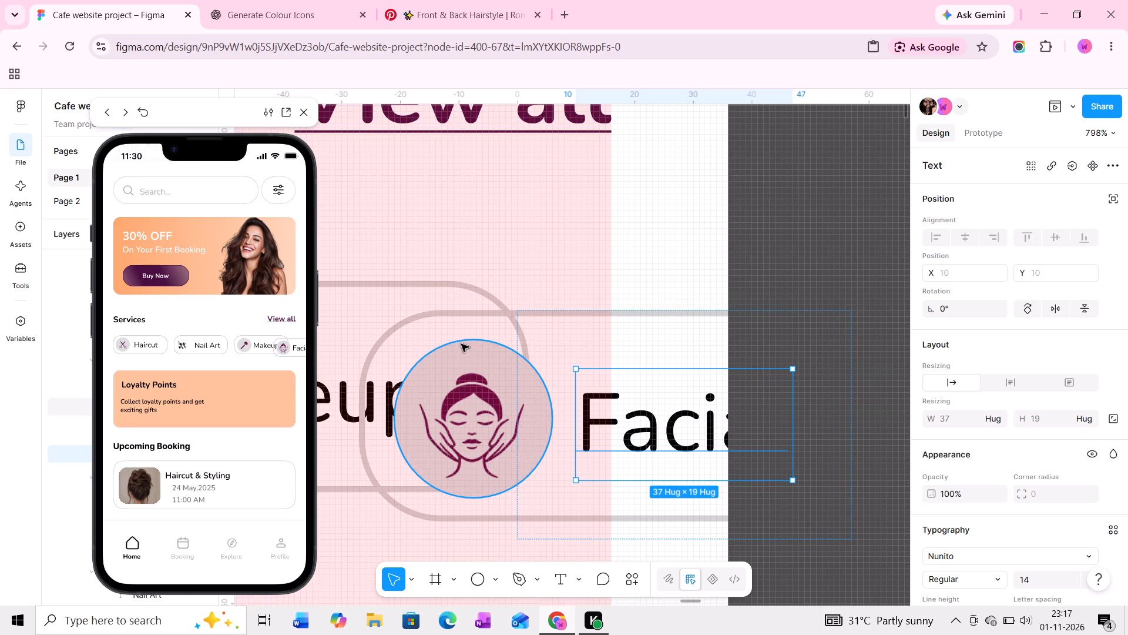
# Move the Facial chip clear of the Makeup chip in the Services row, to X 366, Y 437.
pyautogui.moveTo(454, 317); pyautogui.dragTo(582, 309)
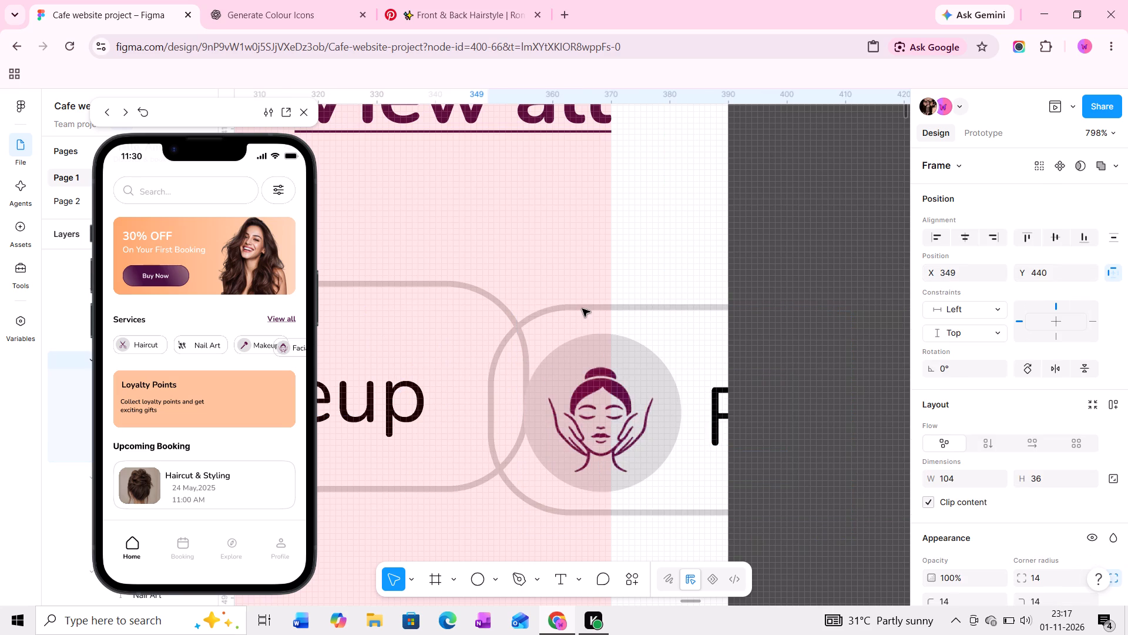
pyautogui.moveTo(582, 309); pyautogui.dragTo(664, 295)
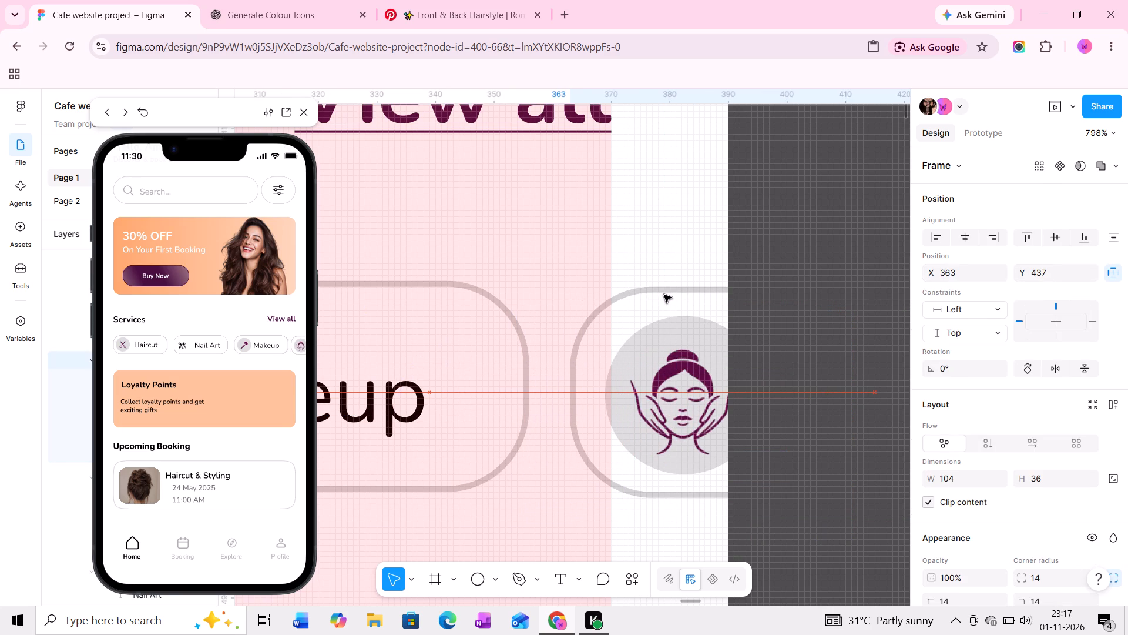
pyautogui.moveTo(664, 295); pyautogui.dragTo(683, 294)
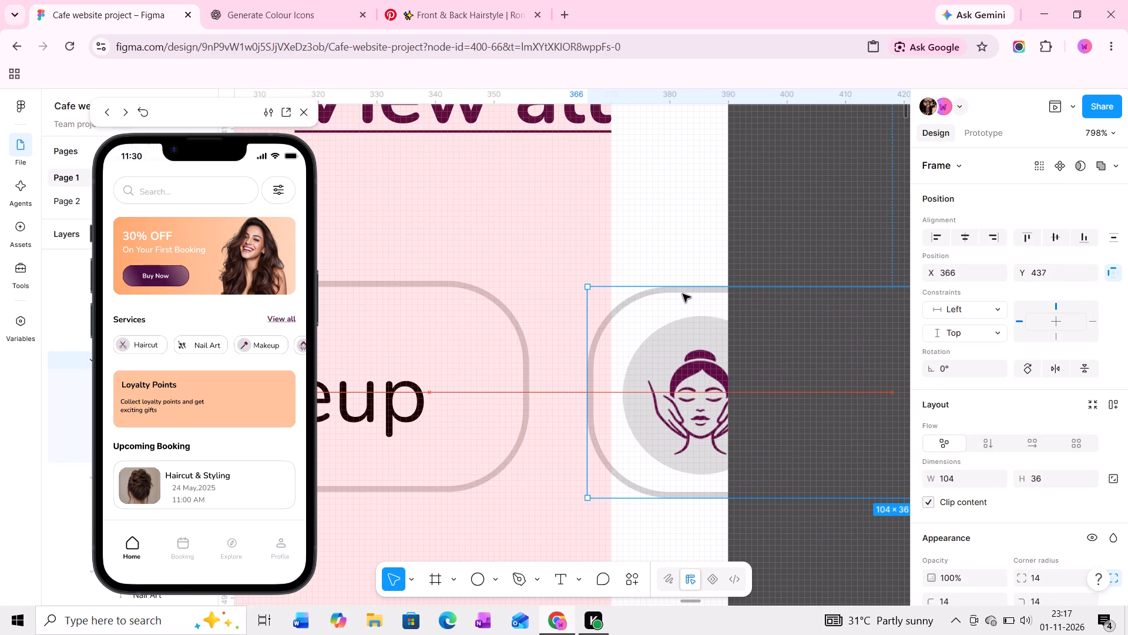
pyautogui.moveTo(683, 294); pyautogui.dragTo(683, 294)
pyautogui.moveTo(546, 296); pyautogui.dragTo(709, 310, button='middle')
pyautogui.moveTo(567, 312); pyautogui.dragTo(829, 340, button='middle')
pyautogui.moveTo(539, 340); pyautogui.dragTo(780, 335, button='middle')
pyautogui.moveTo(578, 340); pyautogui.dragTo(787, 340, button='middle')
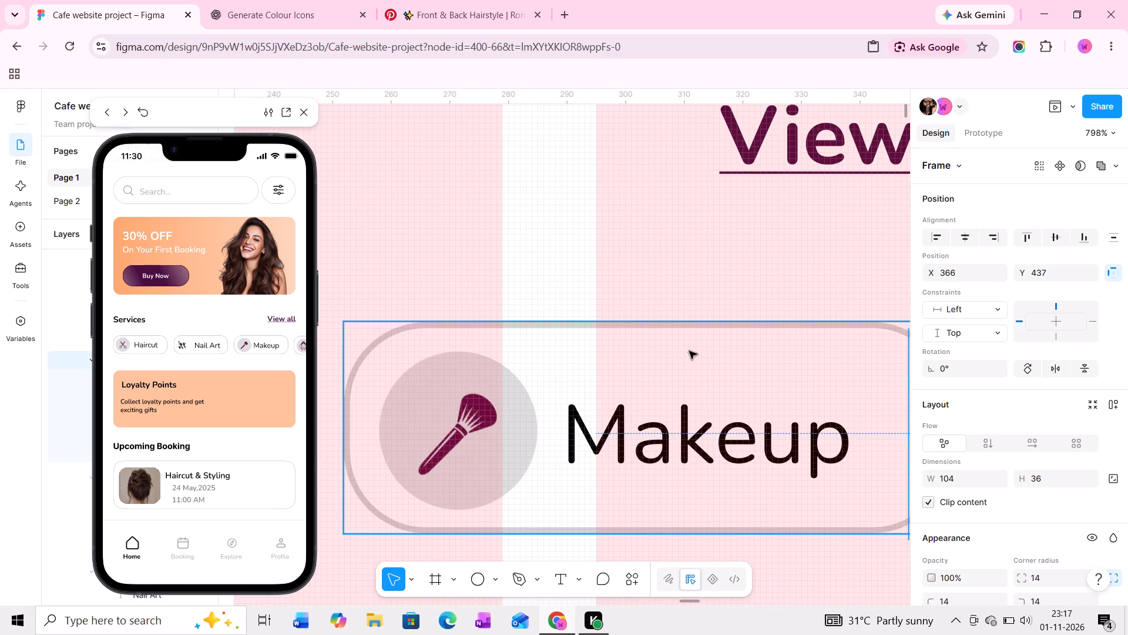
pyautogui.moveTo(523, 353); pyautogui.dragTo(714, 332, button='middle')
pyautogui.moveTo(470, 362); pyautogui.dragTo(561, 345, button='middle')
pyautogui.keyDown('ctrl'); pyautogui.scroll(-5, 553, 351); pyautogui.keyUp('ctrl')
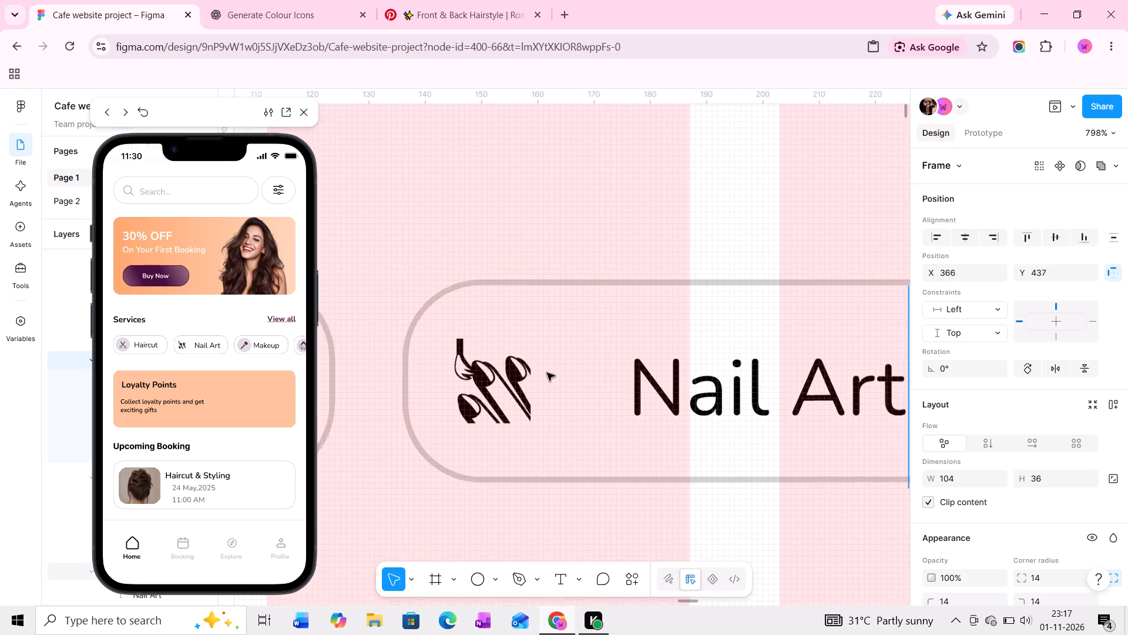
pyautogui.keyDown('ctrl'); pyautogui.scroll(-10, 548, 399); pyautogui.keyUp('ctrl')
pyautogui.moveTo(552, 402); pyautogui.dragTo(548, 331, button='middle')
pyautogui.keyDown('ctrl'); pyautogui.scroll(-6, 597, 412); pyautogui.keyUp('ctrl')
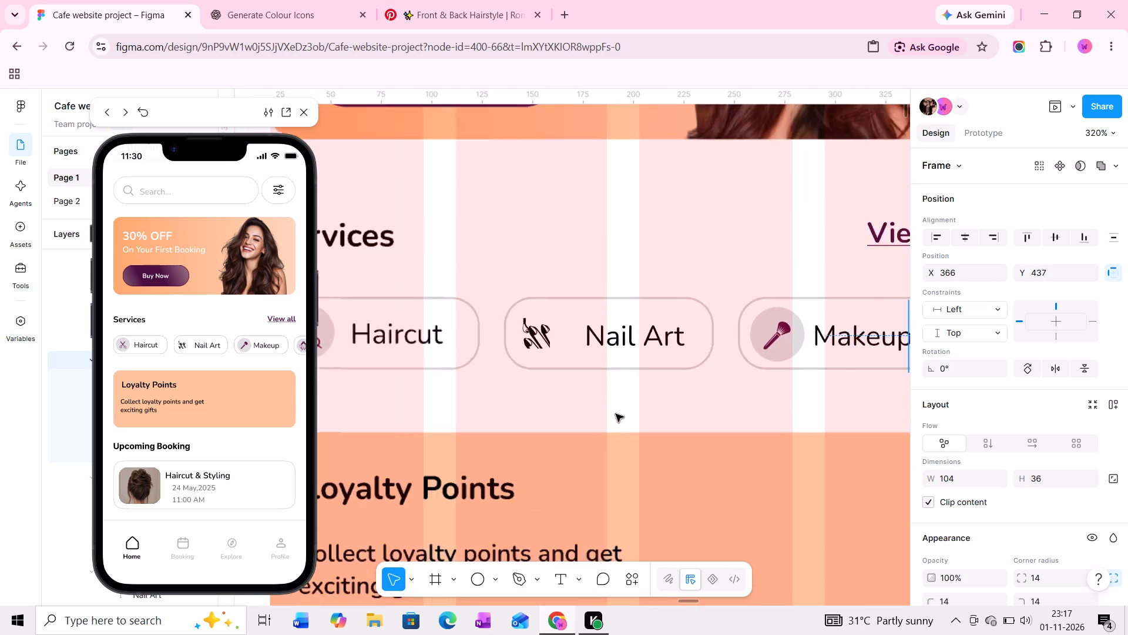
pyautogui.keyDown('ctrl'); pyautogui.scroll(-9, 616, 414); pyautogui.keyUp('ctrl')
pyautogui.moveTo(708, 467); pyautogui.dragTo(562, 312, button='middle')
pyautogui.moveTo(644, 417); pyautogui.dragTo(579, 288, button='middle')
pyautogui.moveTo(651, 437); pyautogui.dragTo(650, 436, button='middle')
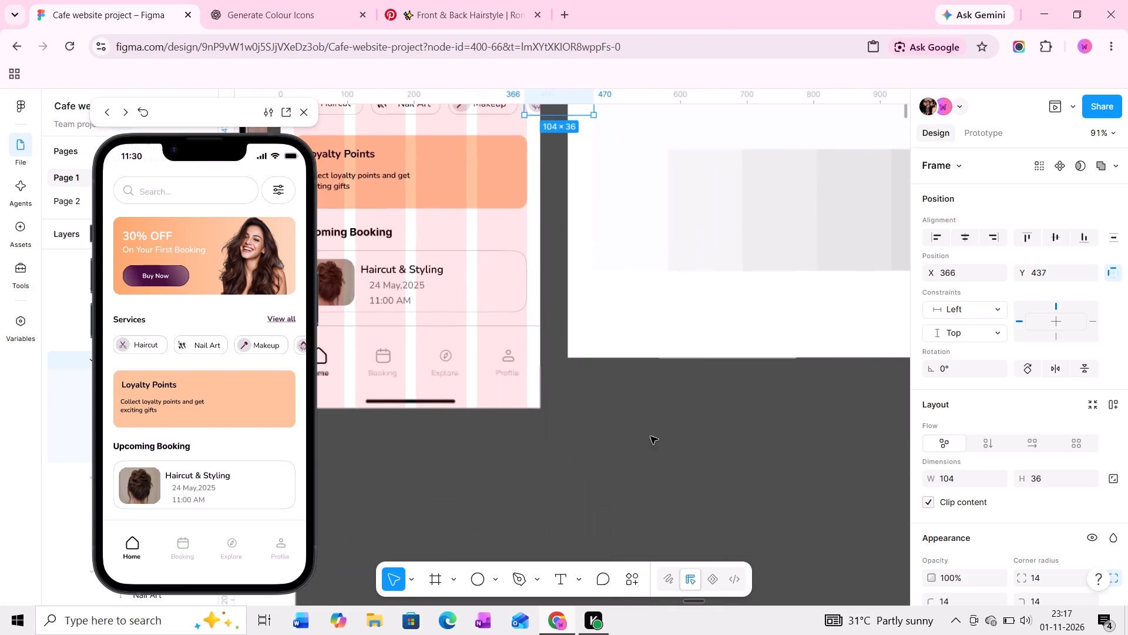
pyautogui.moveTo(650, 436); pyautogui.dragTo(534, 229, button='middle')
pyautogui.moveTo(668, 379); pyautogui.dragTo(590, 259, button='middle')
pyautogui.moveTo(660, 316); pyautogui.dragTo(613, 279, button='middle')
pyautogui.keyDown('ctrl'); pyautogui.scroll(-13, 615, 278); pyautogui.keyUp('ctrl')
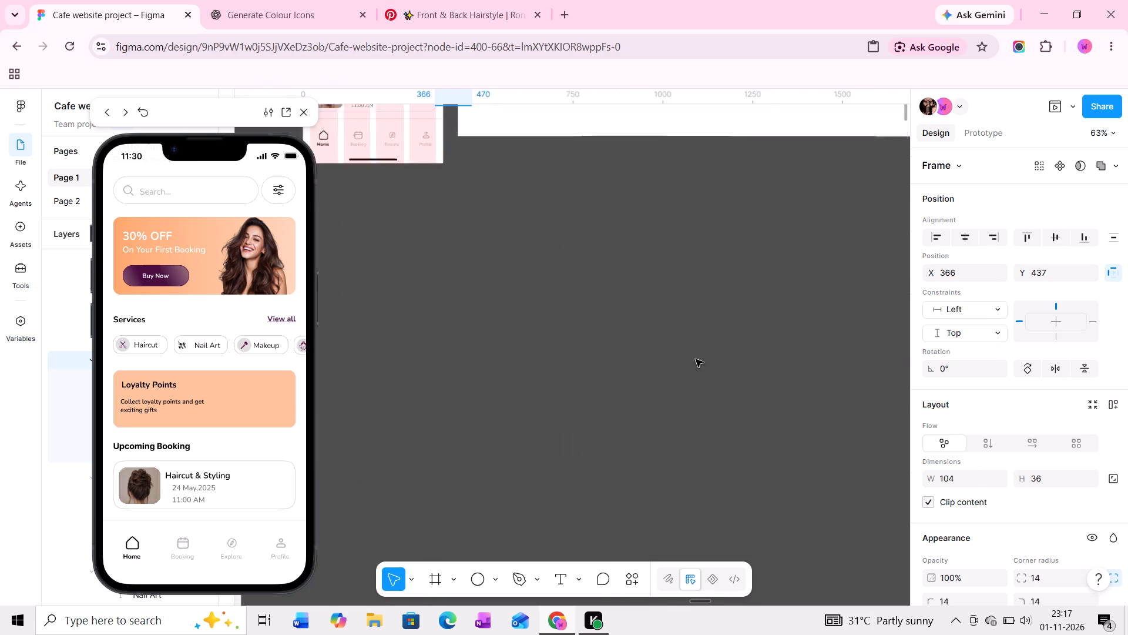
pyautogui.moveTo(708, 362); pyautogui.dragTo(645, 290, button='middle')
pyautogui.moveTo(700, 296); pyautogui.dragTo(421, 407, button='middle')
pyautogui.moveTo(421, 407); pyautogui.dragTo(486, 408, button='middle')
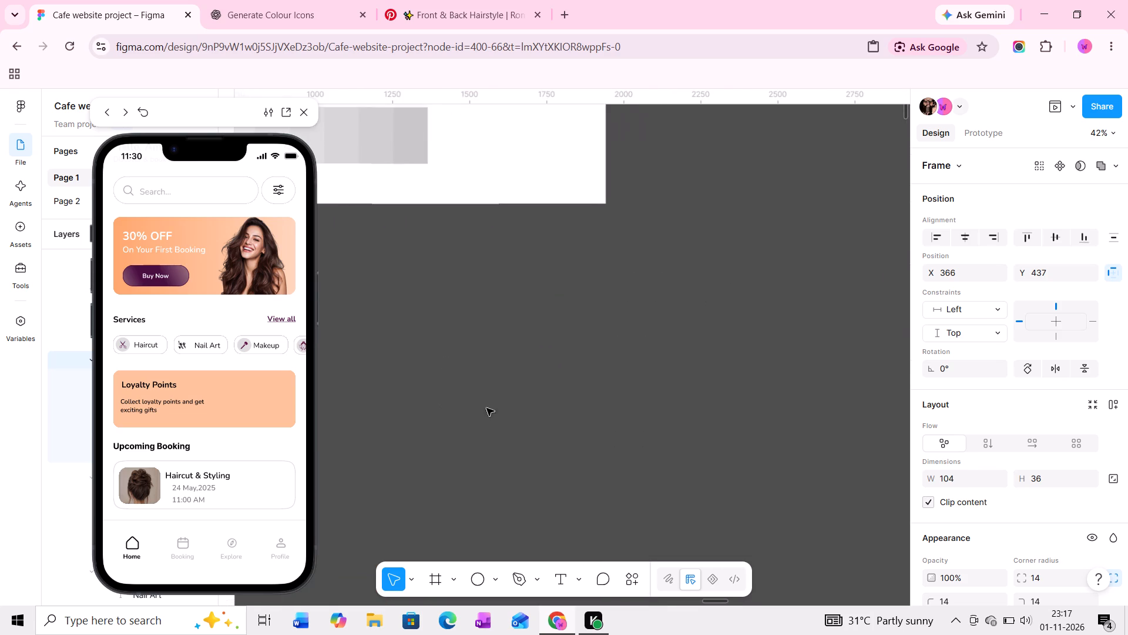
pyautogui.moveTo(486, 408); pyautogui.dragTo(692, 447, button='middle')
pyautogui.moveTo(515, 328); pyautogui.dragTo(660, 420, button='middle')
# Duplicate the Facial chip's face icon onto the empty canvas below the home screen, at X 1677, Y 1147.
pyautogui.keyDown('ctrl'); pyautogui.scroll(11, 513, 220); pyautogui.keyUp('ctrl')
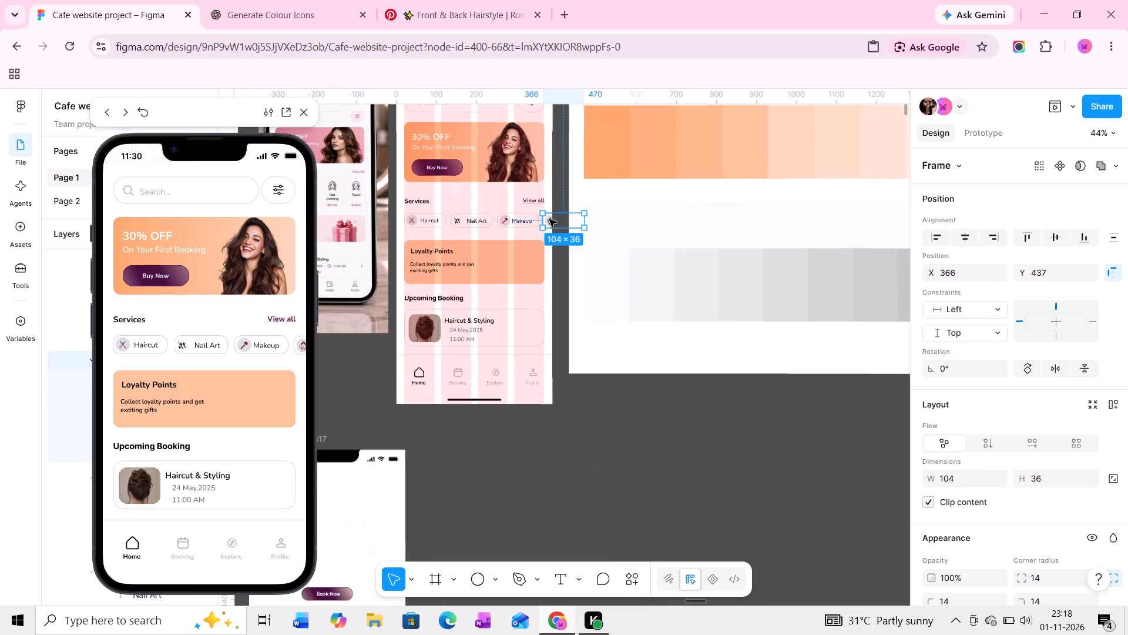
pyautogui.keyDown('ctrl'); pyautogui.scroll(2, 549, 219); pyautogui.keyUp('ctrl')
pyautogui.keyDown('ctrl'); pyautogui.scroll(20, 550, 219); pyautogui.keyUp('ctrl')
pyautogui.keyDown('ctrl'); pyautogui.scroll(2, 550, 219); pyautogui.keyUp('ctrl')
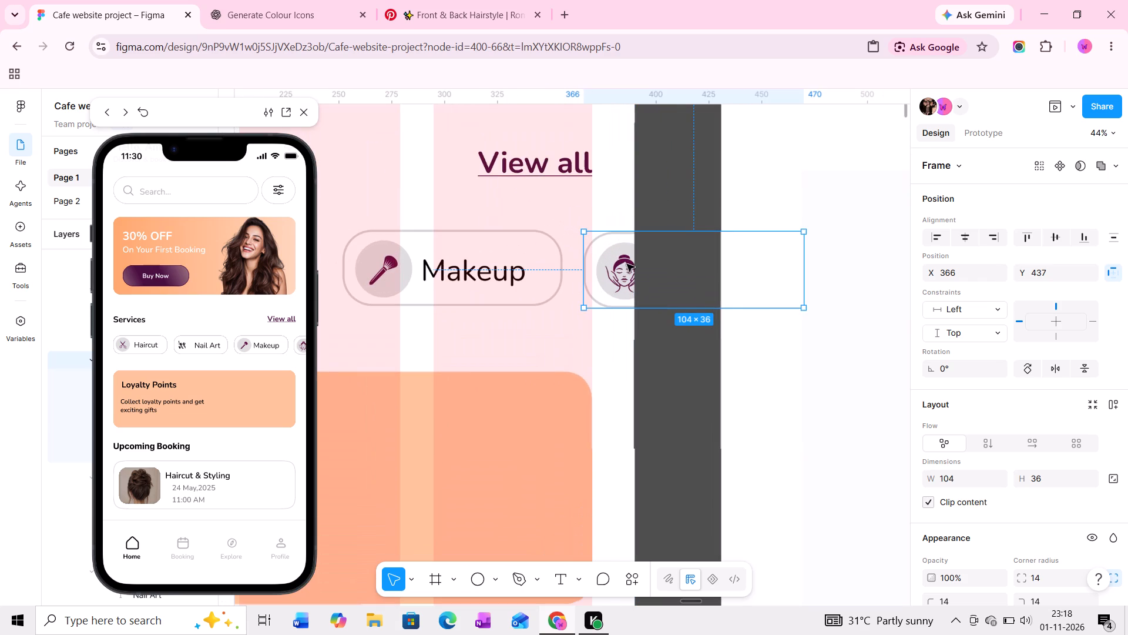
pyautogui.keyDown('ctrl'); pyautogui.click(625, 265); pyautogui.keyUp('ctrl')
pyautogui.keyDown('alt'); pyautogui.moveTo(624, 266); pyautogui.dragTo(674, 557); pyautogui.keyUp('alt')
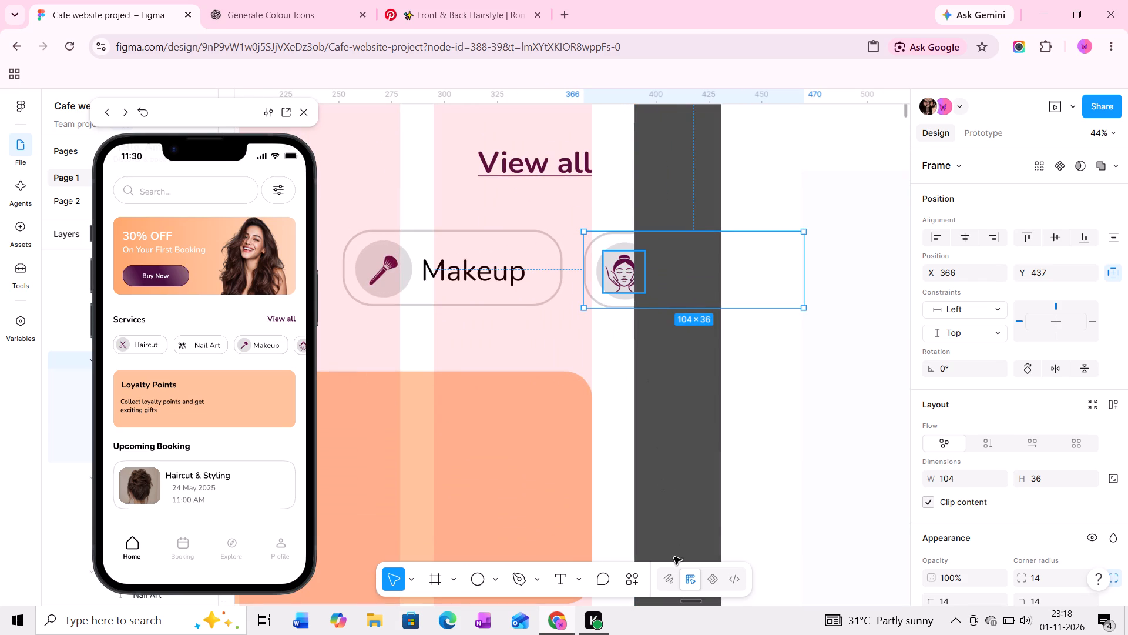
pyautogui.keyDown('alt'); pyautogui.moveTo(674, 557); pyautogui.dragTo(694, 634); pyautogui.keyUp('alt')
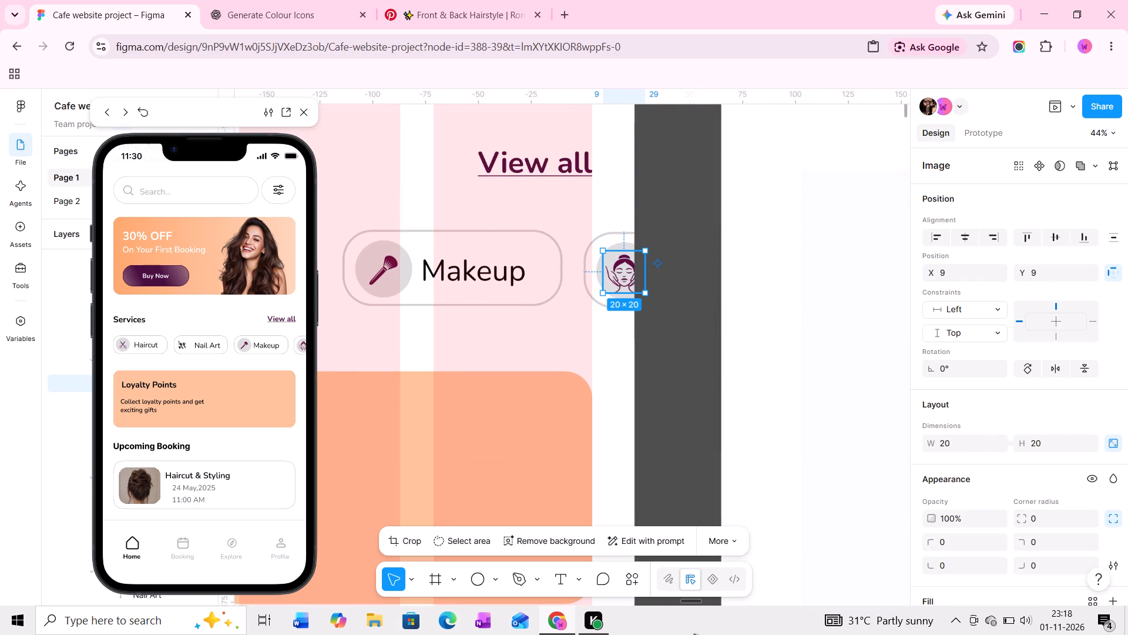
pyautogui.keyDown('alt'); pyautogui.moveTo(694, 634); pyautogui.dragTo(687, 436); pyautogui.keyUp('alt')
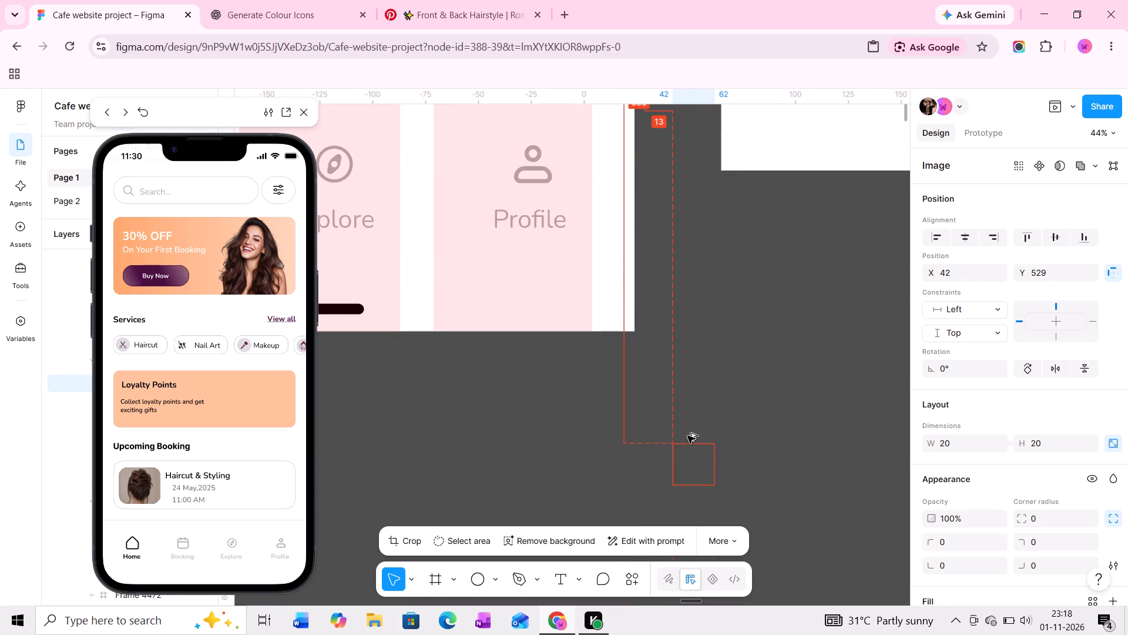
pyautogui.keyDown('alt'); pyautogui.moveTo(687, 436); pyautogui.dragTo(686, 430); pyautogui.keyUp('alt')
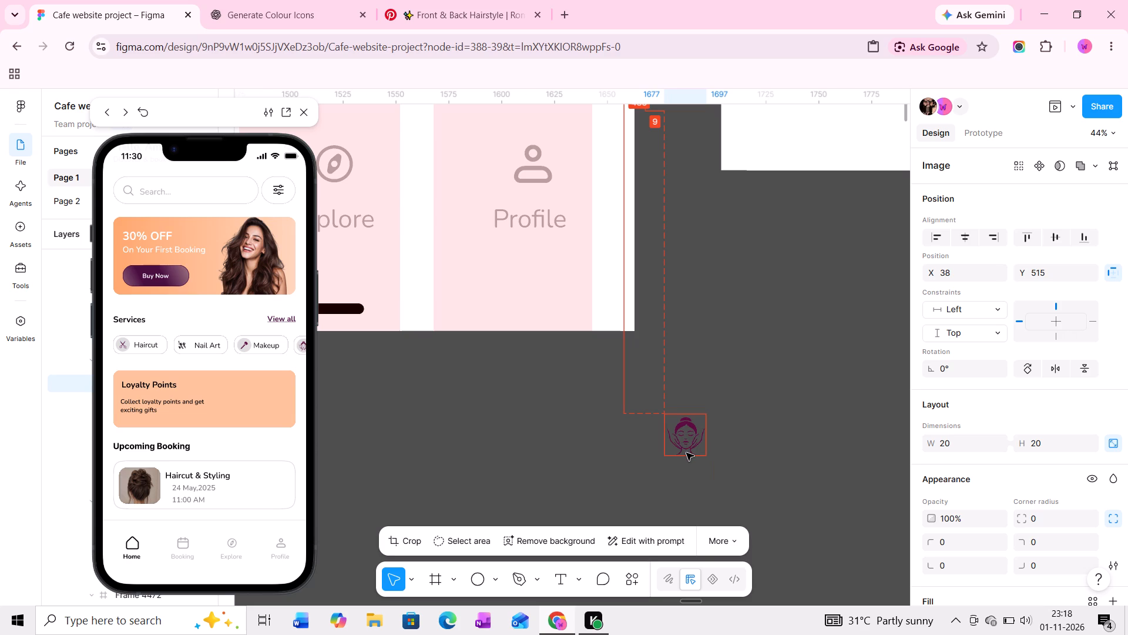
# Re-crop the duplicated icon image to frame only the nail-polish bottle and brush, at about 20 × 21.
pyautogui.keyDown('ctrl'); pyautogui.moveTo(688, 449); pyautogui.dragTo(689, 505); pyautogui.keyUp('ctrl')
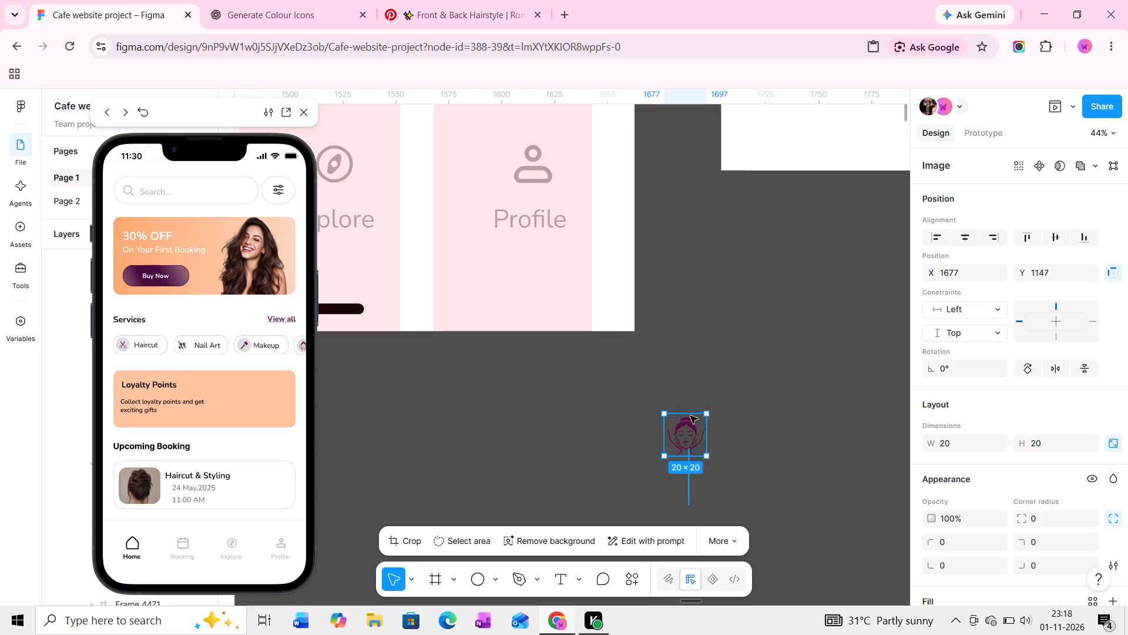
pyautogui.keyDown('ctrl'); pyautogui.moveTo(689, 416); pyautogui.dragTo(690, 352); pyautogui.keyUp('ctrl')
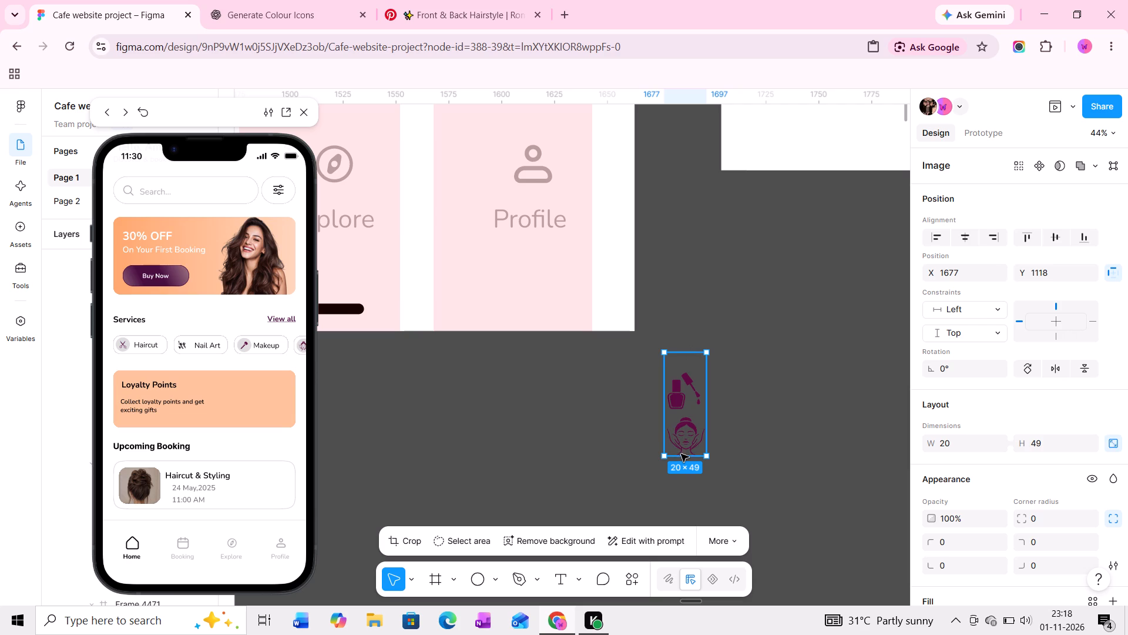
pyautogui.keyDown('ctrl'); pyautogui.moveTo(681, 456); pyautogui.dragTo(681, 420); pyautogui.keyUp('ctrl')
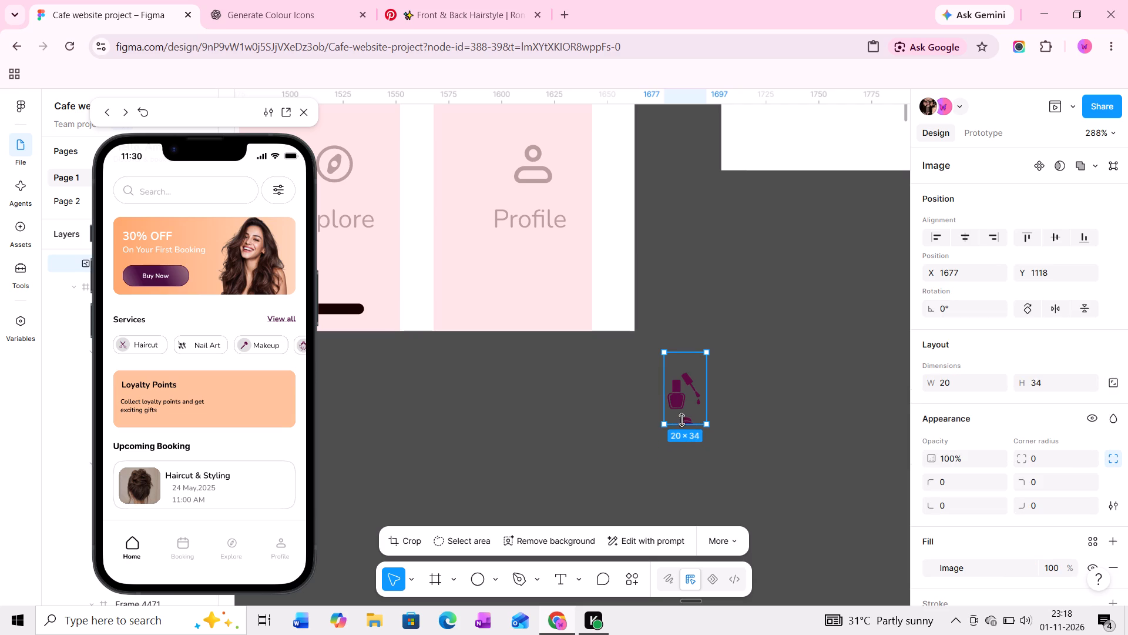
pyautogui.keyDown('ctrl'); pyautogui.moveTo(681, 420); pyautogui.dragTo(683, 413); pyautogui.keyUp('ctrl')
pyautogui.keyDown('ctrl'); pyautogui.scroll(2, 689, 370); pyautogui.keyUp('ctrl')
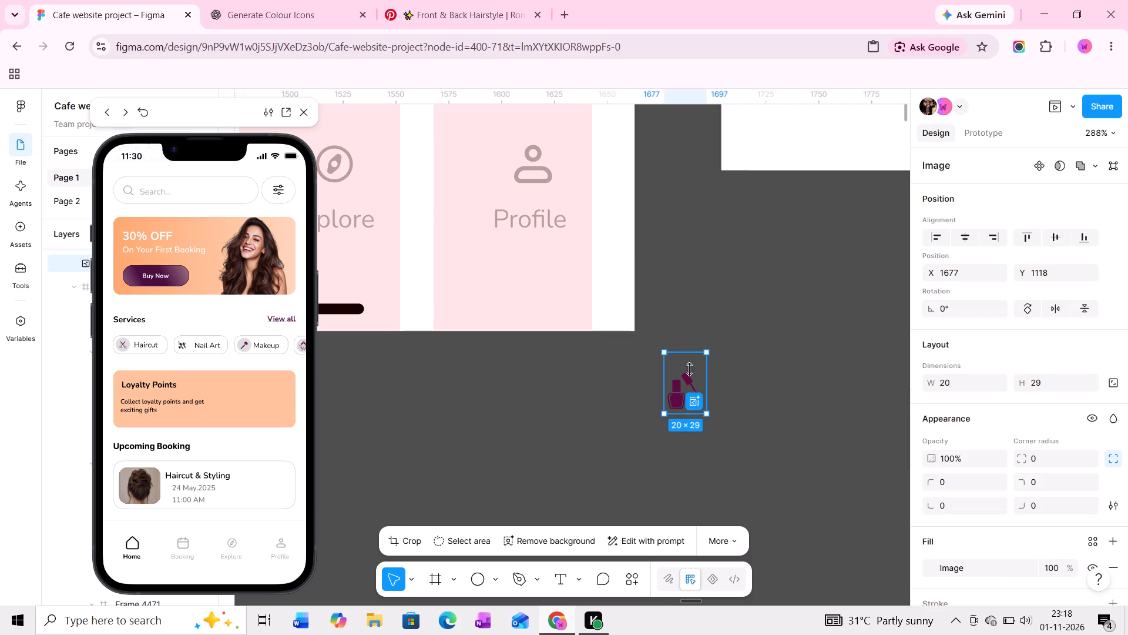
pyautogui.keyDown('ctrl'); pyautogui.scroll(7, 689, 369); pyautogui.keyUp('ctrl')
pyautogui.keyDown('ctrl'); pyautogui.moveTo(688, 348); pyautogui.dragTo(684, 388); pyautogui.keyUp('ctrl')
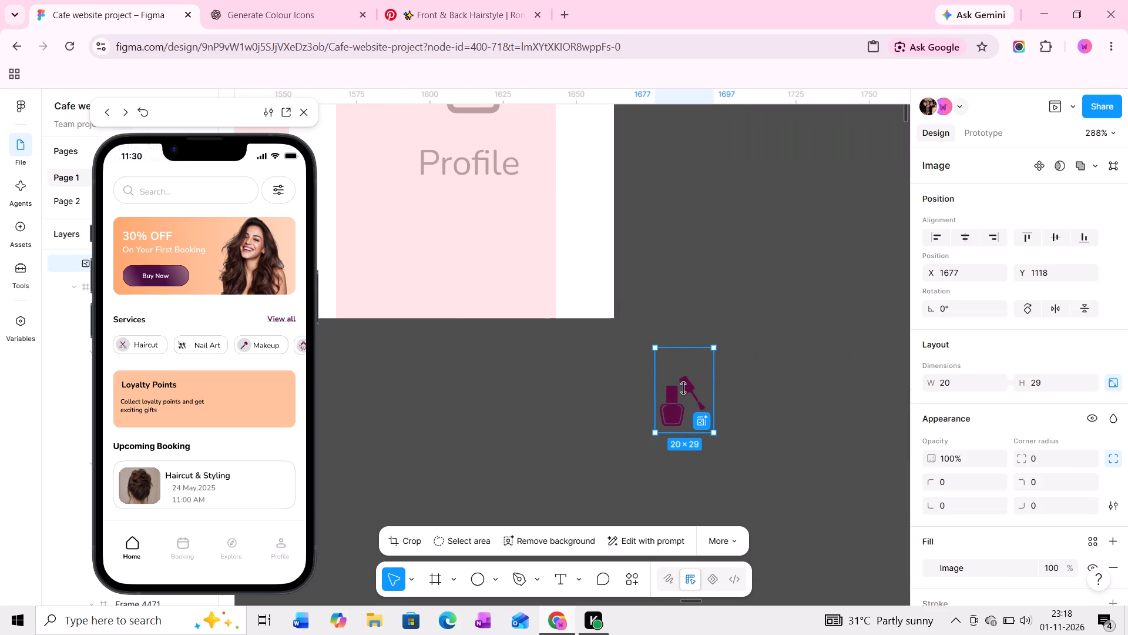
pyautogui.keyDown('ctrl'); pyautogui.moveTo(684, 388); pyautogui.dragTo(684, 372); pyautogui.keyUp('ctrl')
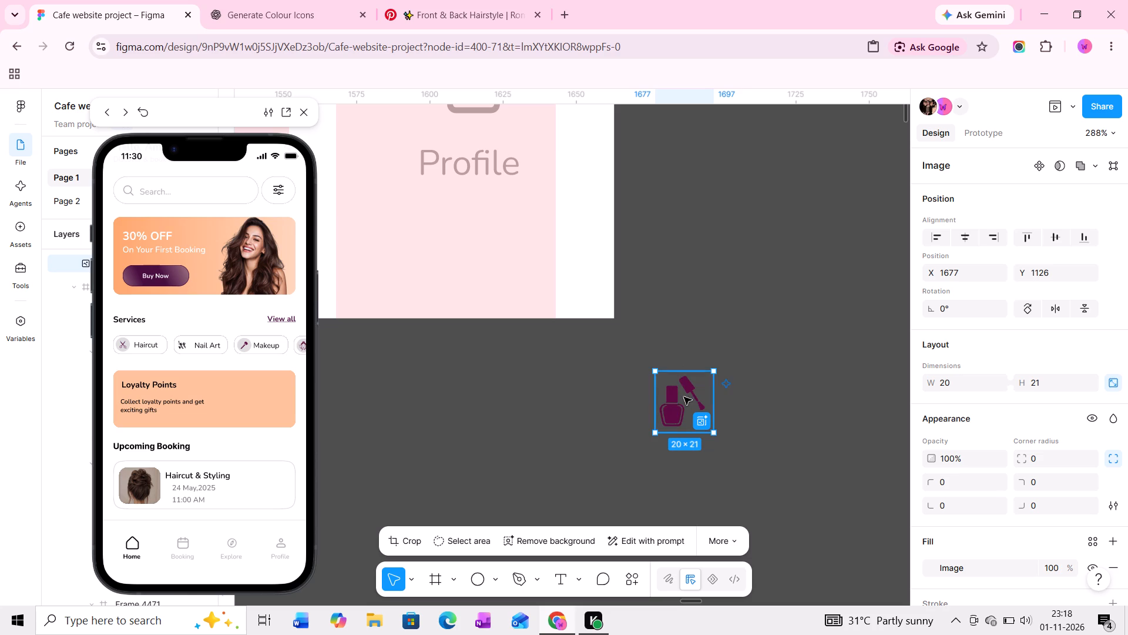
# Move the nail-polish icon into the home screen, just below the Nail Art chip at X 166, Y 472.
pyautogui.moveTo(684, 397); pyautogui.dragTo(343, 81)
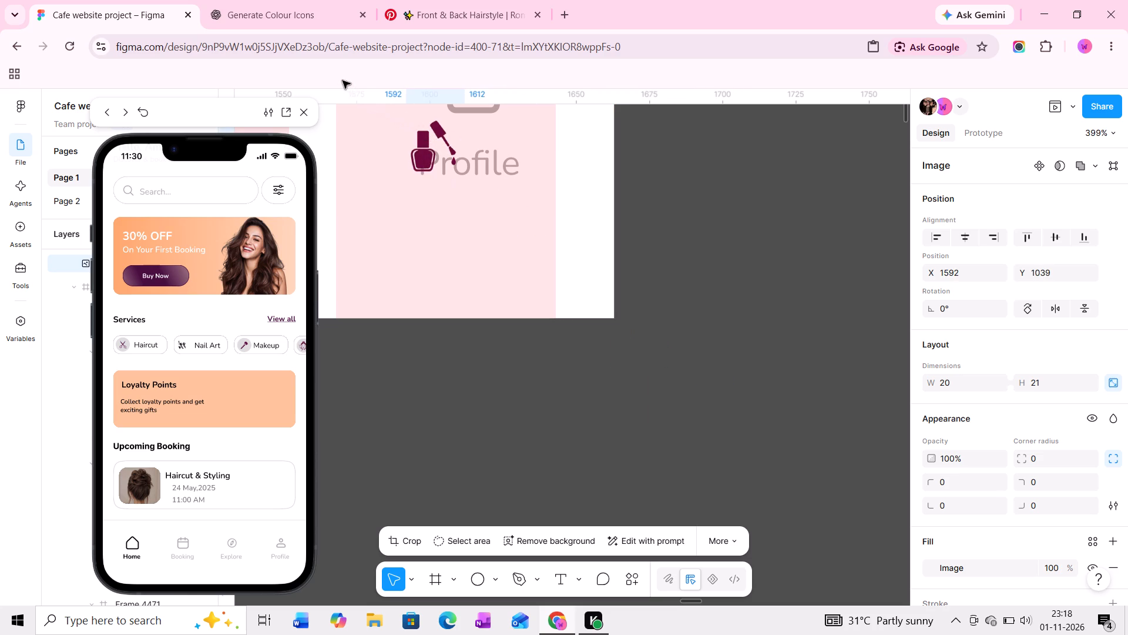
pyautogui.moveTo(343, 81); pyautogui.dragTo(321, 83)
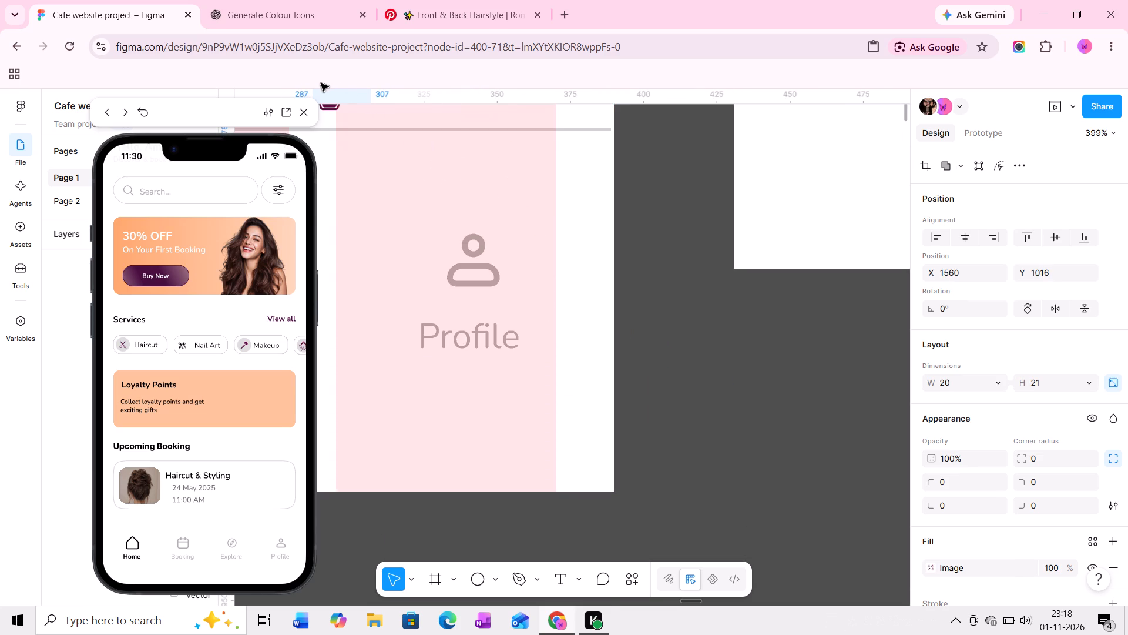
pyautogui.moveTo(321, 83); pyautogui.dragTo(341, 166)
pyautogui.moveTo(352, 169); pyautogui.dragTo(787, 263, button='middle')
pyautogui.moveTo(783, 265); pyautogui.dragTo(425, 250)
pyautogui.moveTo(482, 258); pyautogui.dragTo(715, 339, button='middle')
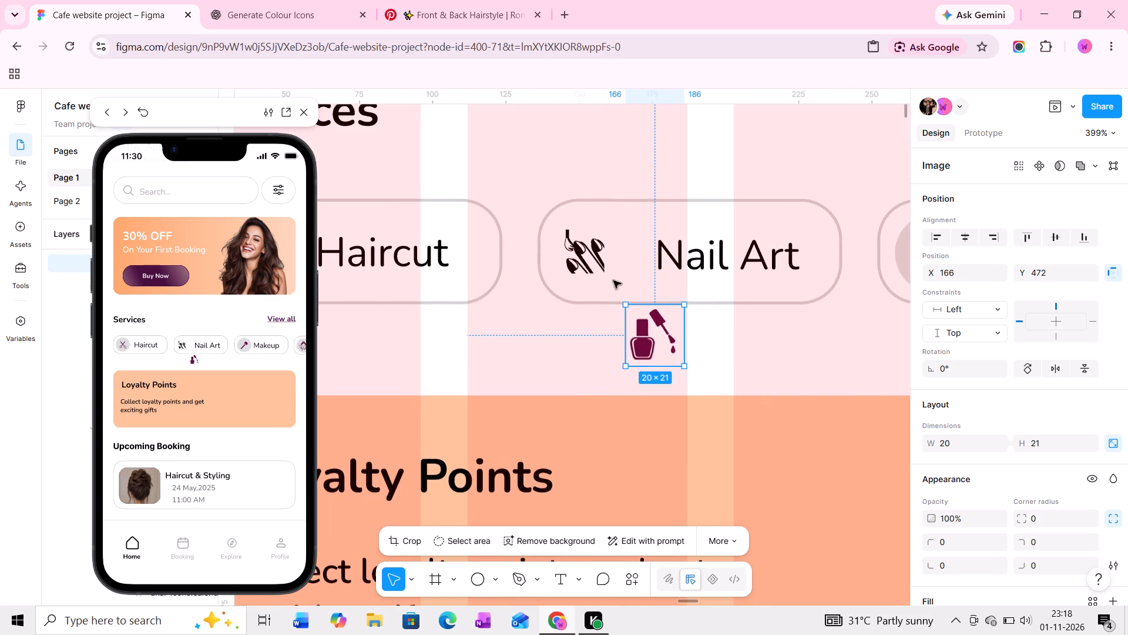
# Take the black 16 × 16 nail icon out of the Nail Art chip and delete it.
pyautogui.keyDown('ctrl'); pyautogui.click(597, 256); pyautogui.keyUp('ctrl')
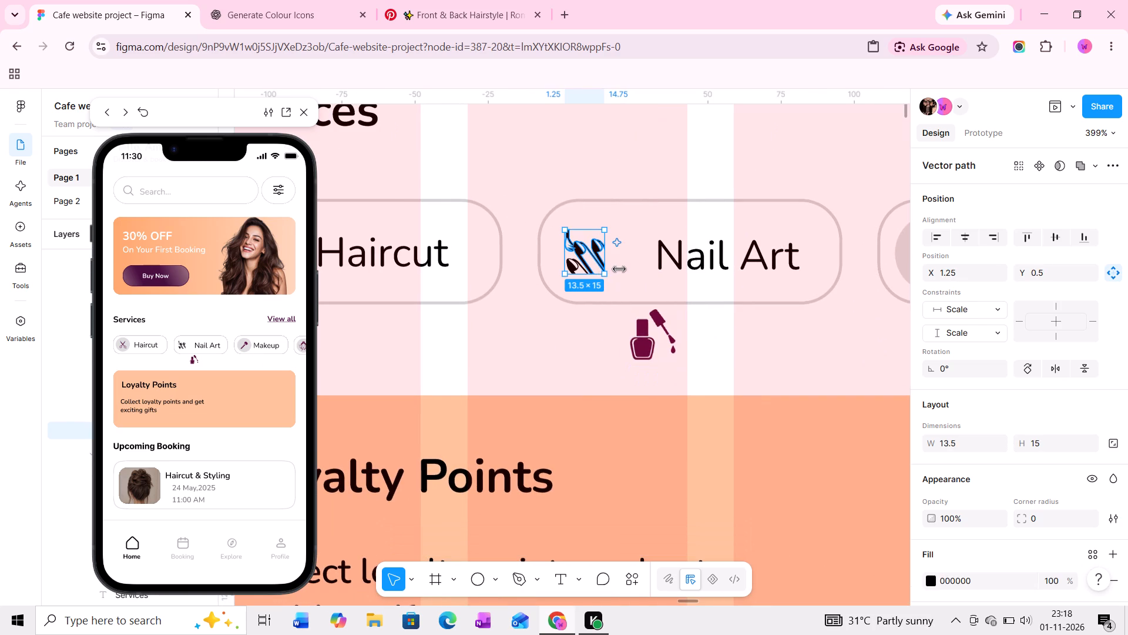
pyautogui.keyDown('ctrl'); pyautogui.scroll(11, 605, 262); pyautogui.keyUp('ctrl')
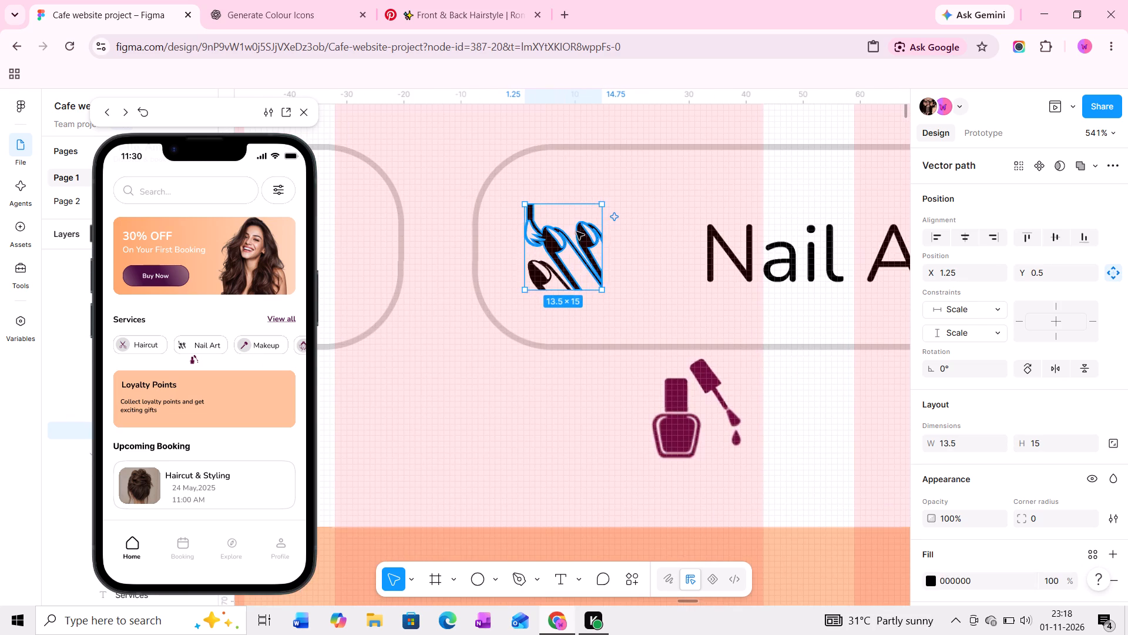
pyautogui.click(558, 220)
pyautogui.click(578, 217)
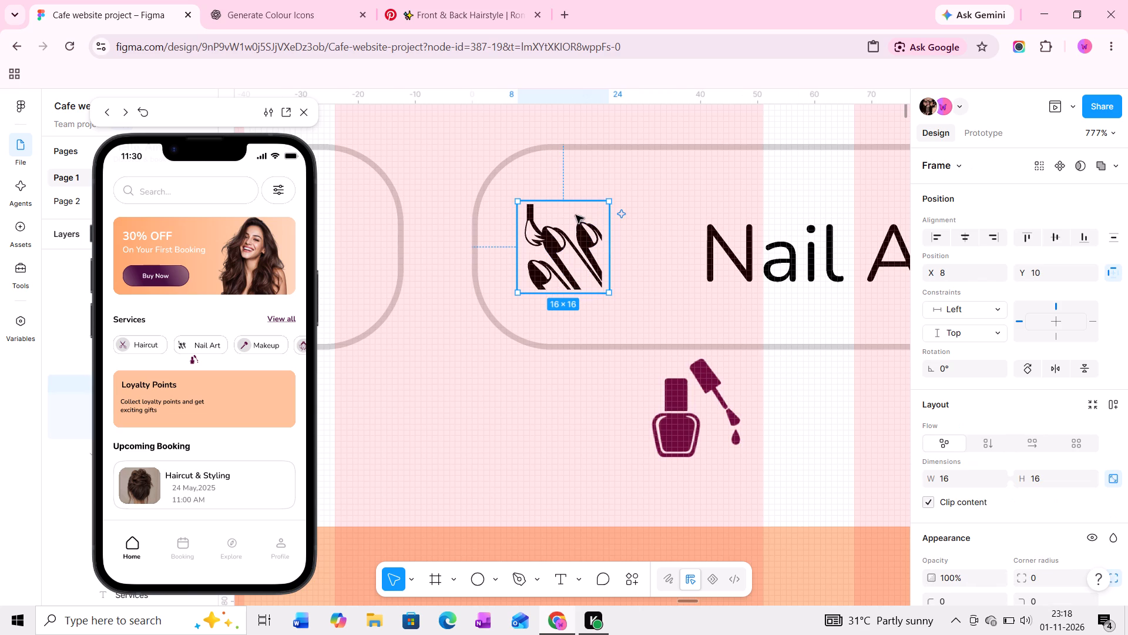
pyautogui.moveTo(574, 215); pyautogui.dragTo(493, 425)
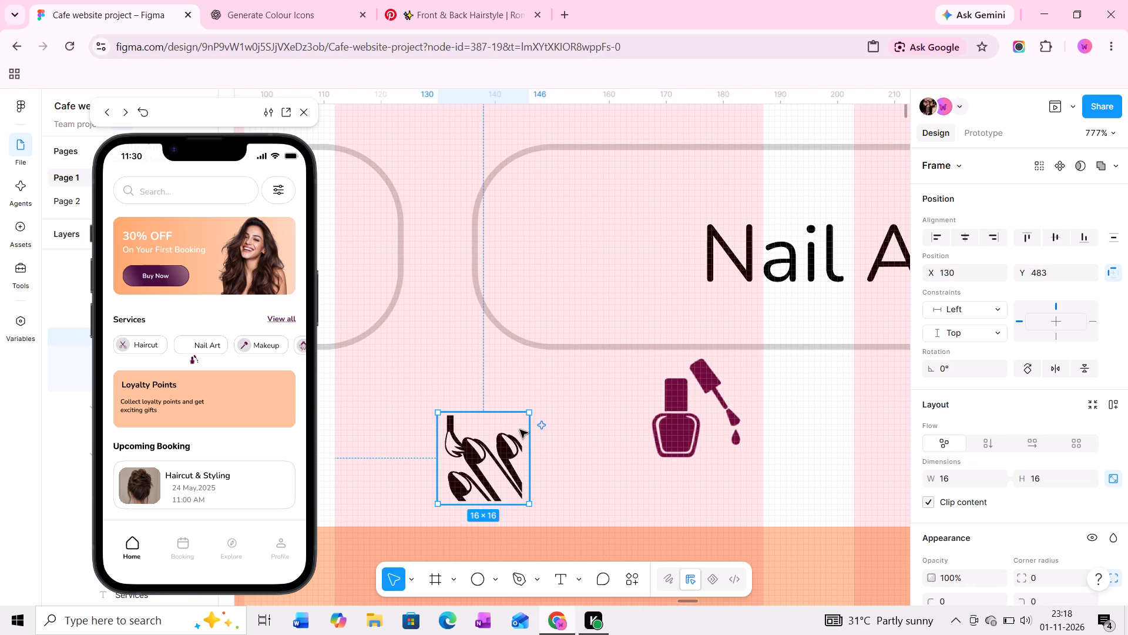
pyautogui.press('Delete')
# Duplicate the Haircut chip's grey circle into the Nail Art chip, before its label, at X 7, Y 4.
pyautogui.click(705, 412)
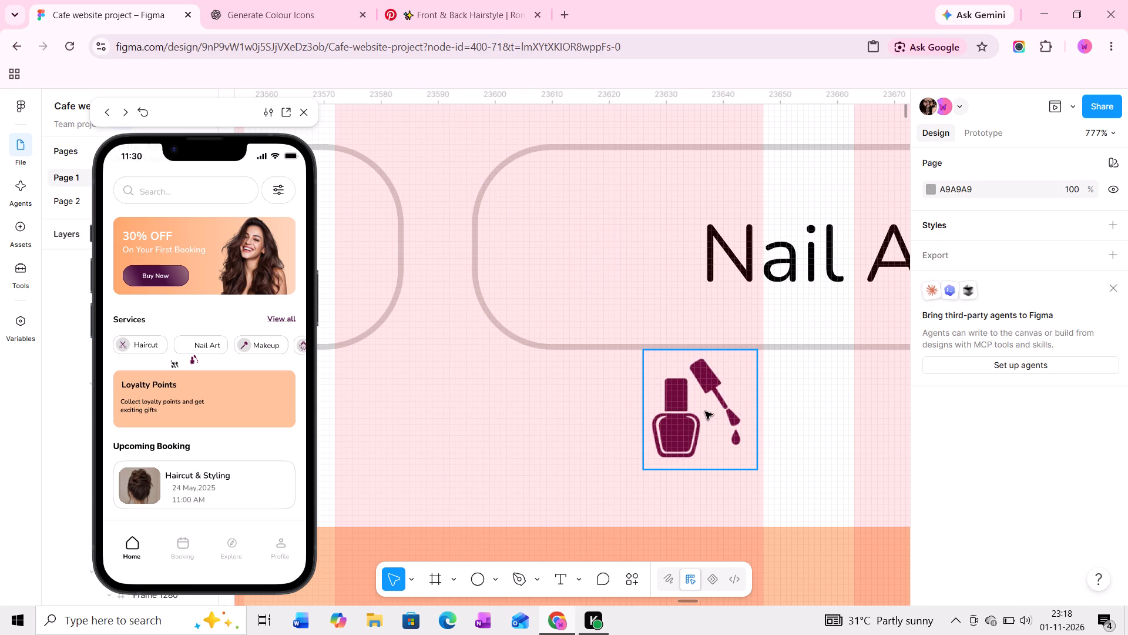
pyautogui.moveTo(600, 347); pyautogui.dragTo(689, 360, button='middle')
pyautogui.keyDown('ctrl'); pyautogui.scroll(-4, 691, 363); pyautogui.keyUp('ctrl')
pyautogui.moveTo(677, 354); pyautogui.dragTo(746, 355, button='middle')
pyautogui.keyDown('ctrl'); pyautogui.scroll(-3, 747, 356); pyautogui.keyUp('ctrl')
pyautogui.middleClick(731, 344)
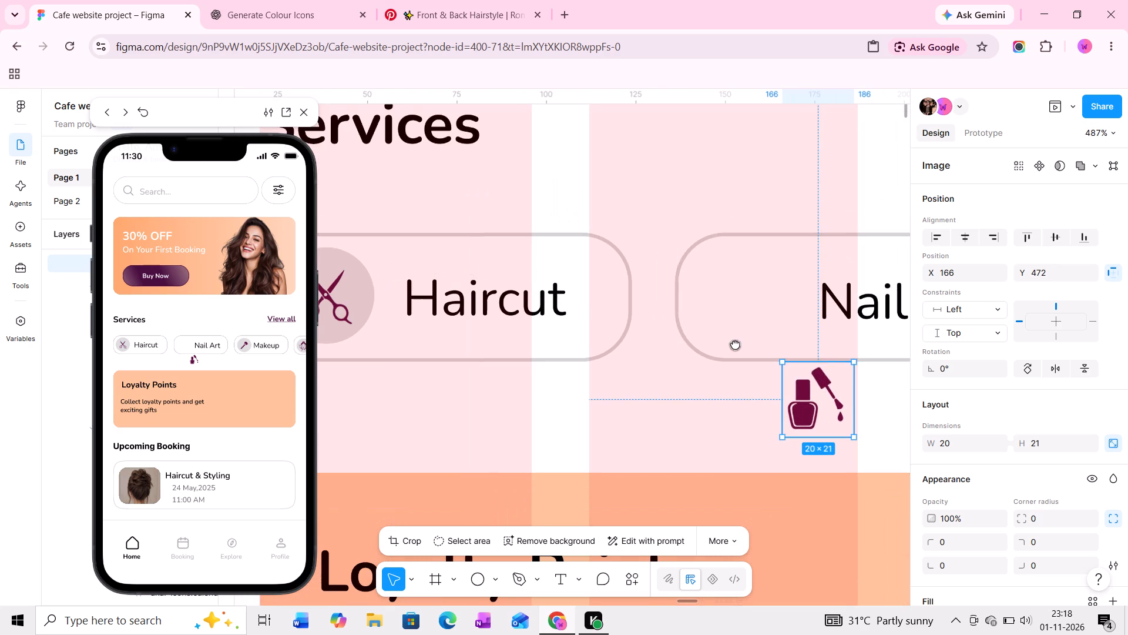
pyautogui.keyDown('ctrl'); pyautogui.click(377, 299); pyautogui.keyUp('ctrl')
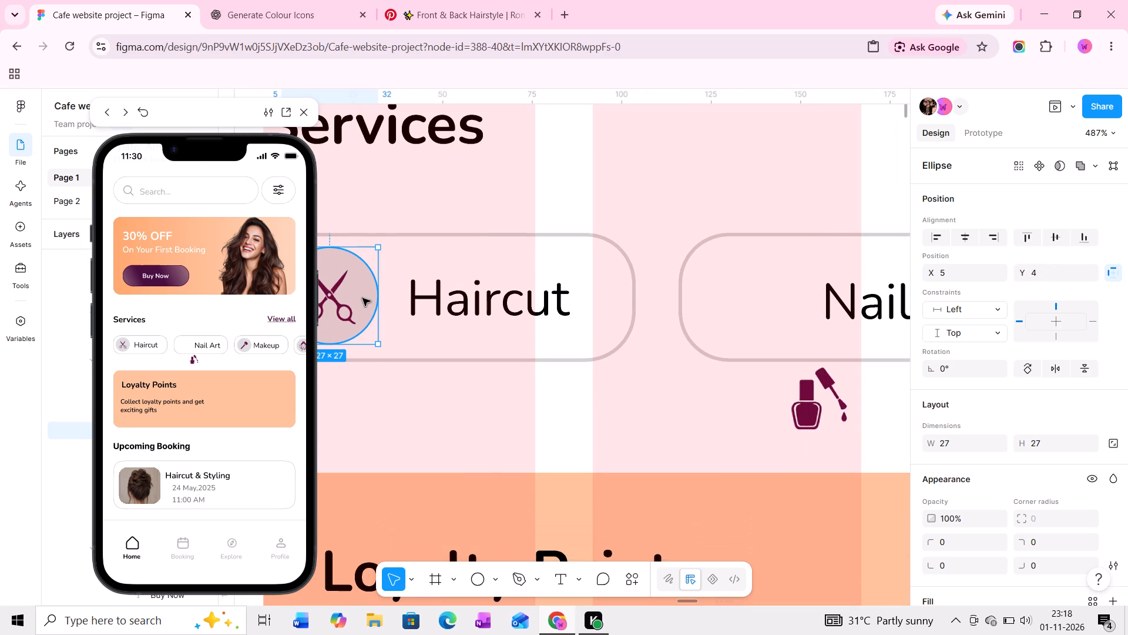
pyautogui.keyDown('alt'); pyautogui.moveTo(362, 298); pyautogui.dragTo(733, 300); pyautogui.keyUp('alt')
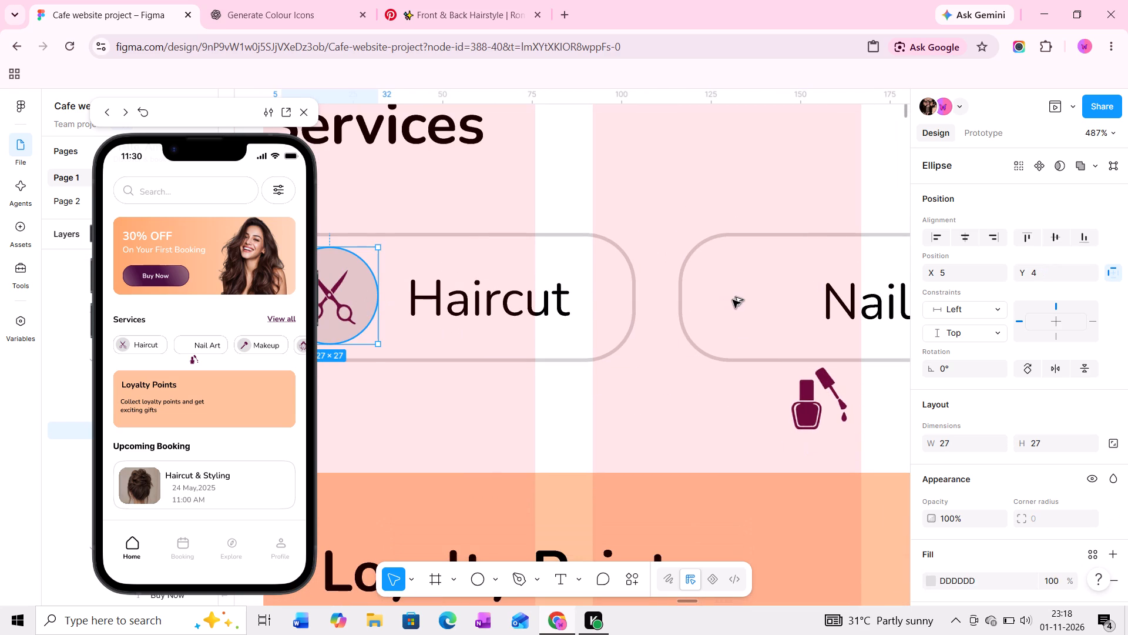
pyautogui.keyDown('alt'); pyautogui.moveTo(733, 300); pyautogui.dragTo(738, 300); pyautogui.keyUp('alt')
pyautogui.keyDown('alt'); pyautogui.moveTo(738, 300); pyautogui.dragTo(780, 300); pyautogui.keyUp('alt')
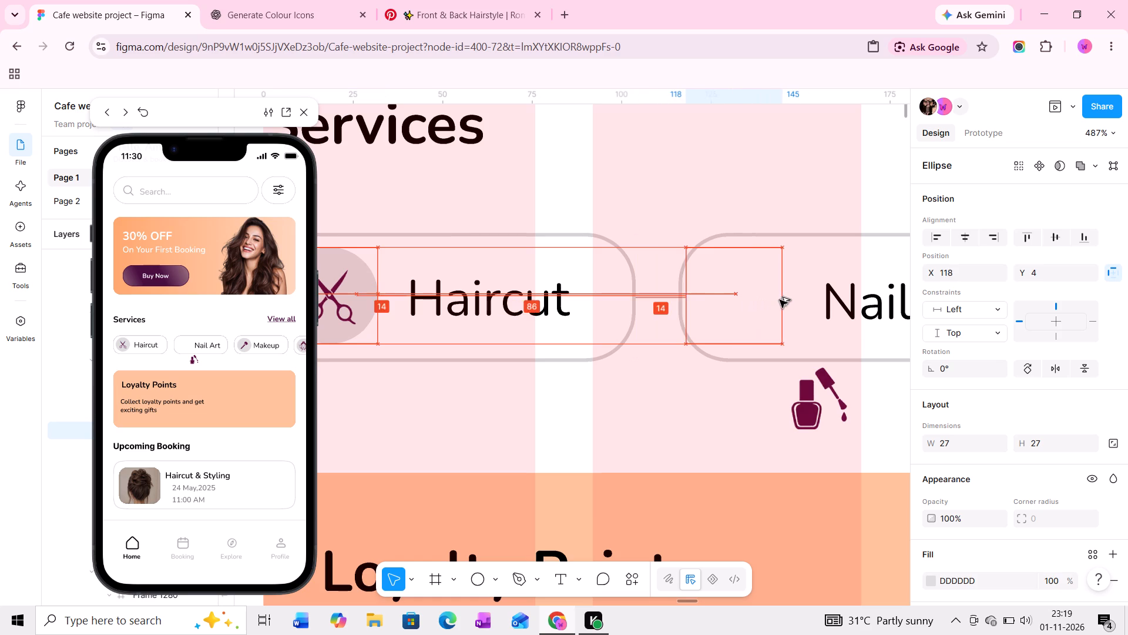
pyautogui.keyDown('alt'); pyautogui.moveTo(780, 300); pyautogui.dragTo(785, 300); pyautogui.keyUp('alt')
# Move the nail-polish icon onto the grey circle in the Nail Art chip, at X 11, Y 8.
pyautogui.moveTo(816, 395); pyautogui.dragTo(788, 349)
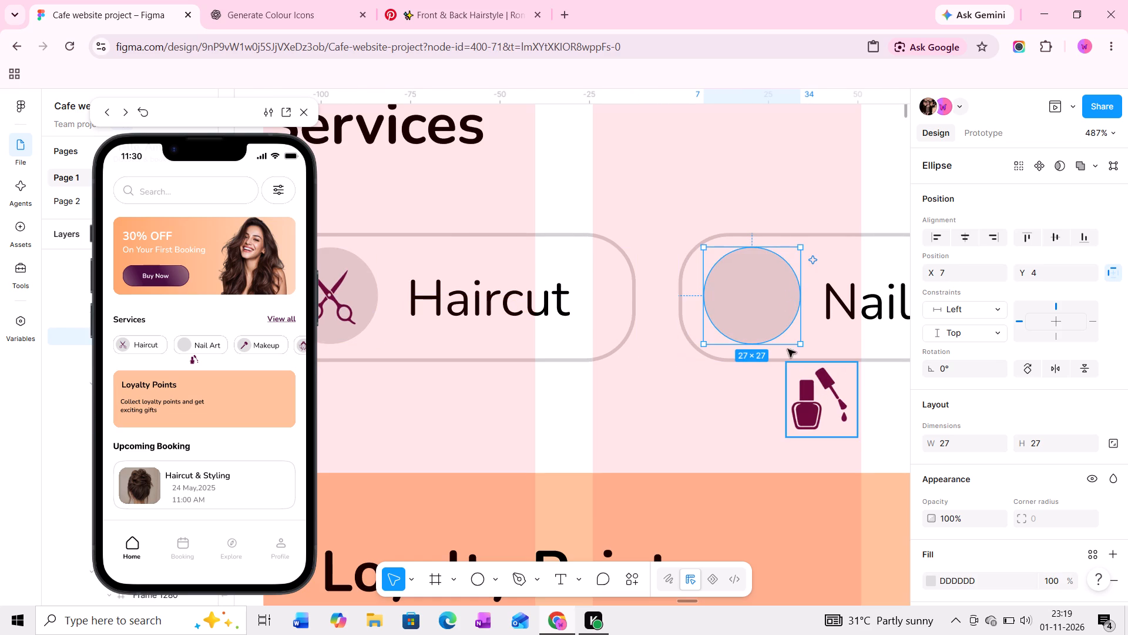
pyautogui.moveTo(788, 349); pyautogui.dragTo(760, 300)
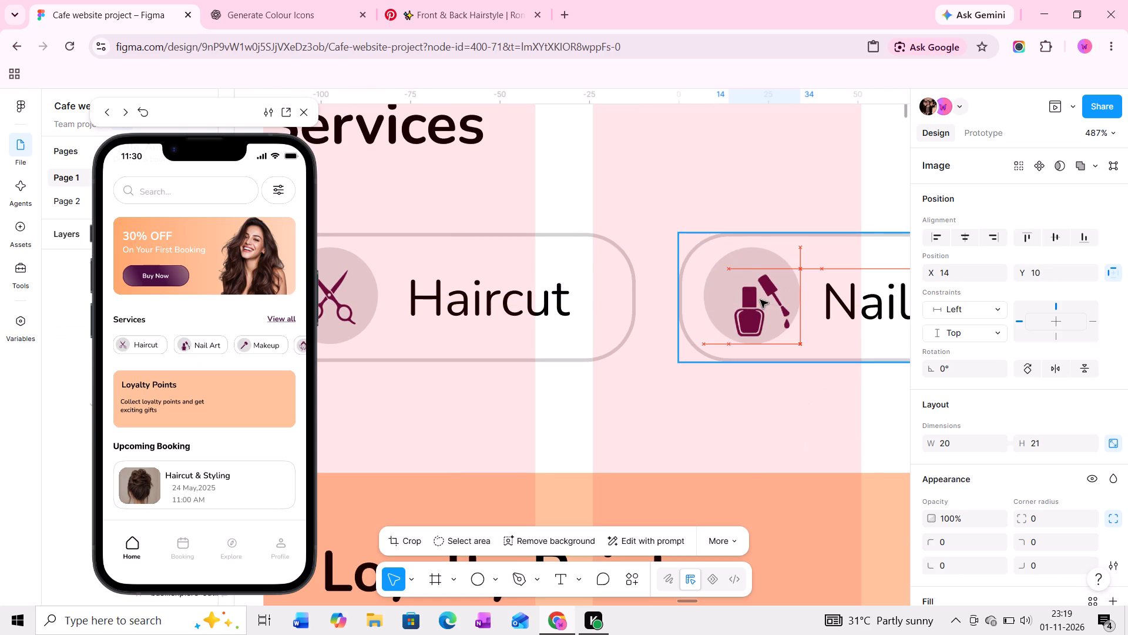
pyautogui.moveTo(760, 300); pyautogui.dragTo(749, 293)
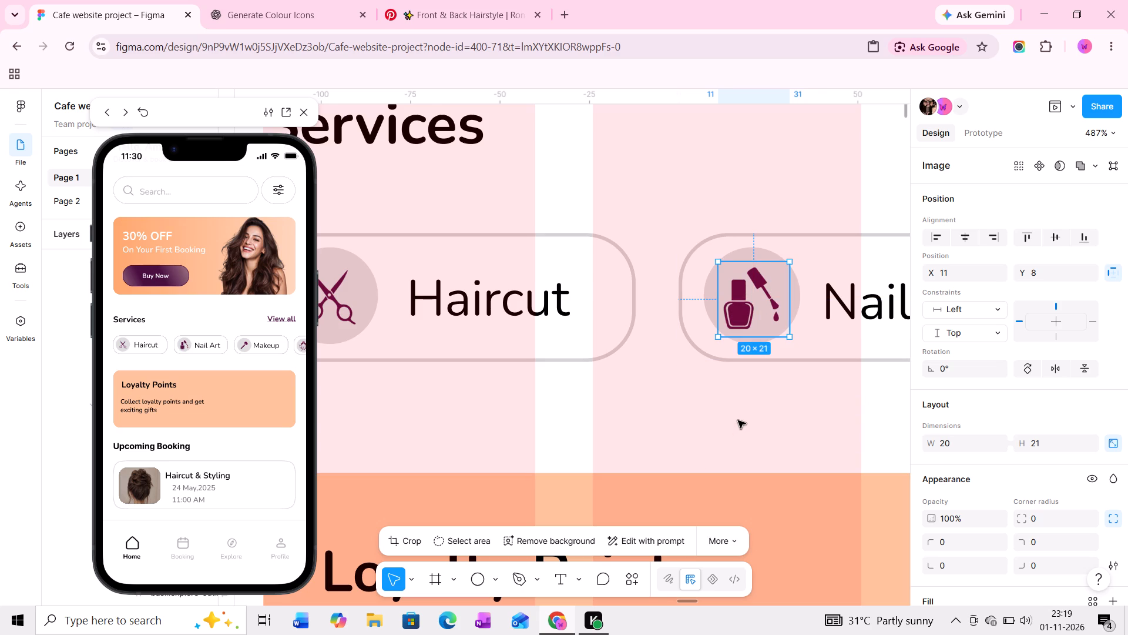
pyautogui.click(738, 420)
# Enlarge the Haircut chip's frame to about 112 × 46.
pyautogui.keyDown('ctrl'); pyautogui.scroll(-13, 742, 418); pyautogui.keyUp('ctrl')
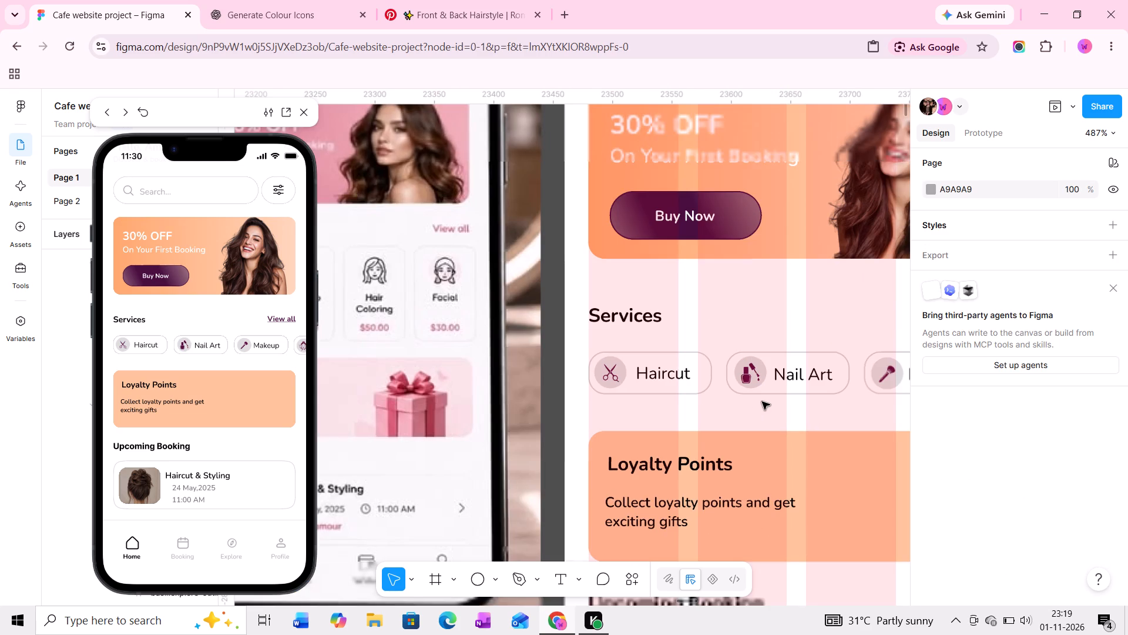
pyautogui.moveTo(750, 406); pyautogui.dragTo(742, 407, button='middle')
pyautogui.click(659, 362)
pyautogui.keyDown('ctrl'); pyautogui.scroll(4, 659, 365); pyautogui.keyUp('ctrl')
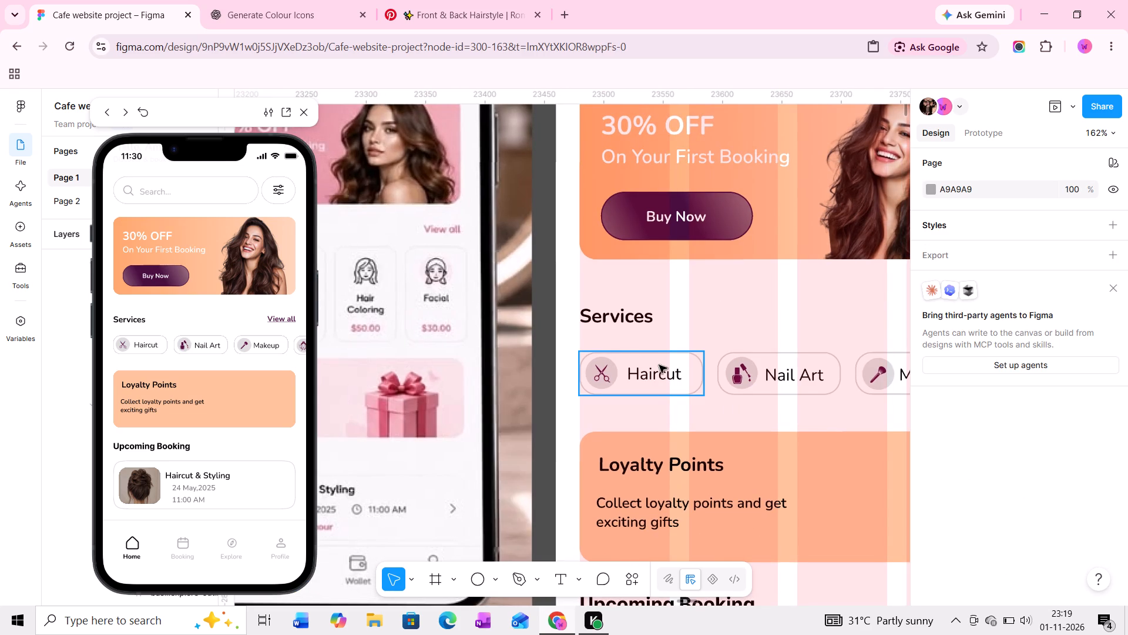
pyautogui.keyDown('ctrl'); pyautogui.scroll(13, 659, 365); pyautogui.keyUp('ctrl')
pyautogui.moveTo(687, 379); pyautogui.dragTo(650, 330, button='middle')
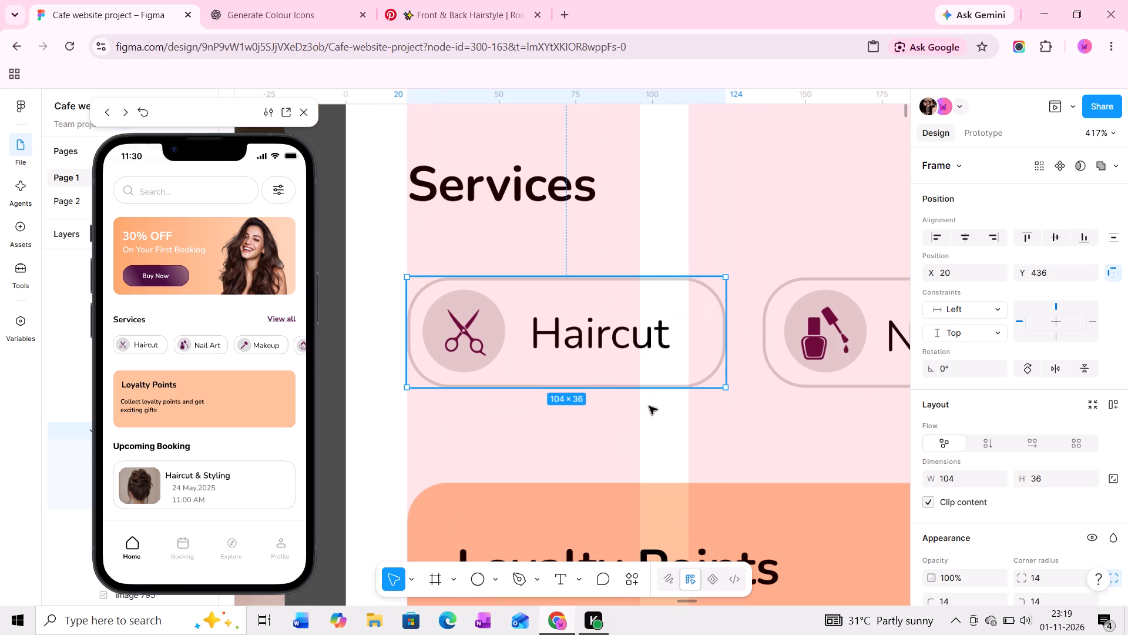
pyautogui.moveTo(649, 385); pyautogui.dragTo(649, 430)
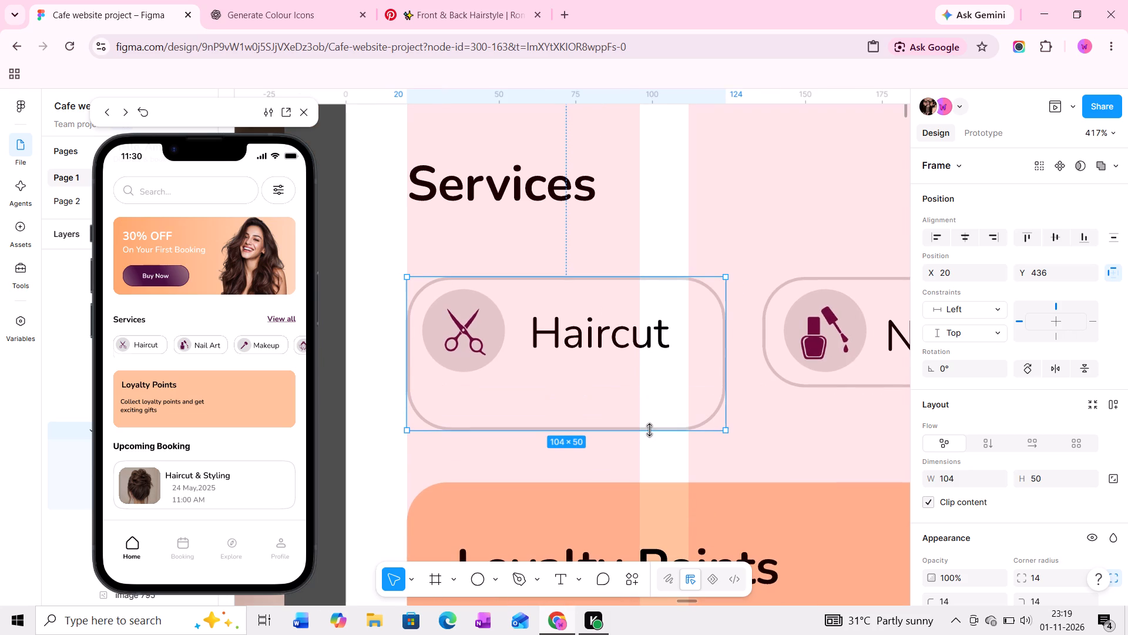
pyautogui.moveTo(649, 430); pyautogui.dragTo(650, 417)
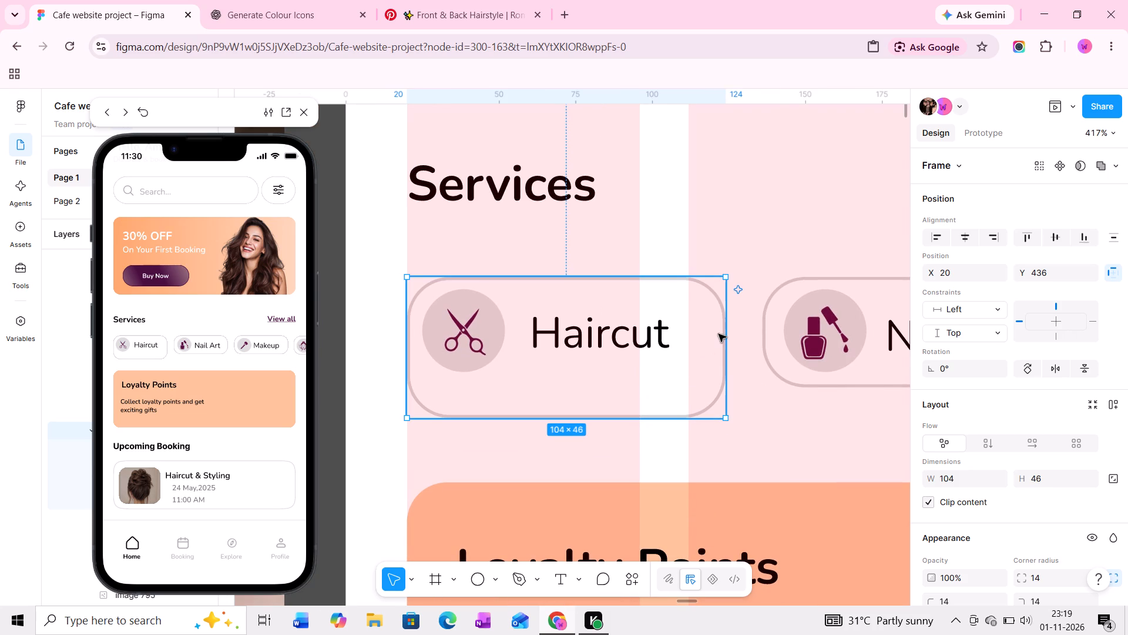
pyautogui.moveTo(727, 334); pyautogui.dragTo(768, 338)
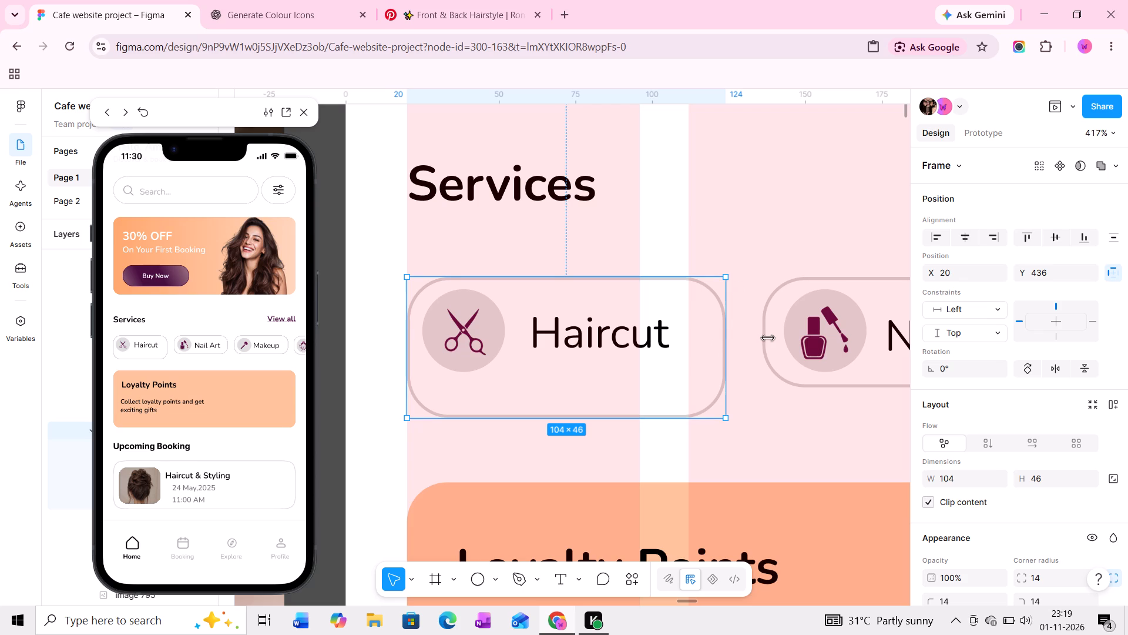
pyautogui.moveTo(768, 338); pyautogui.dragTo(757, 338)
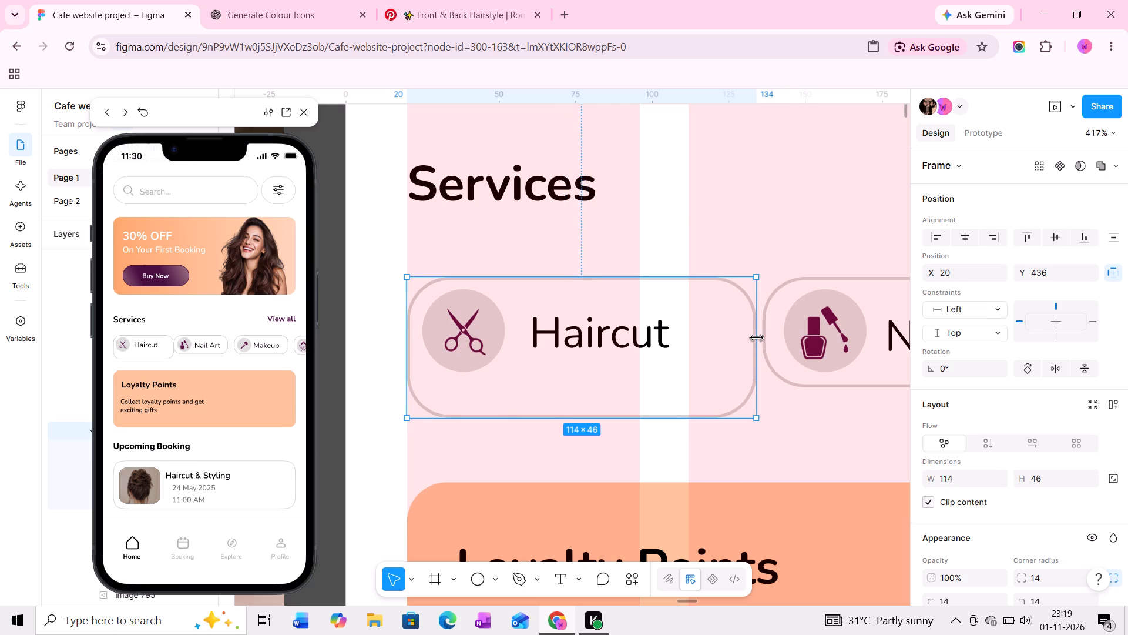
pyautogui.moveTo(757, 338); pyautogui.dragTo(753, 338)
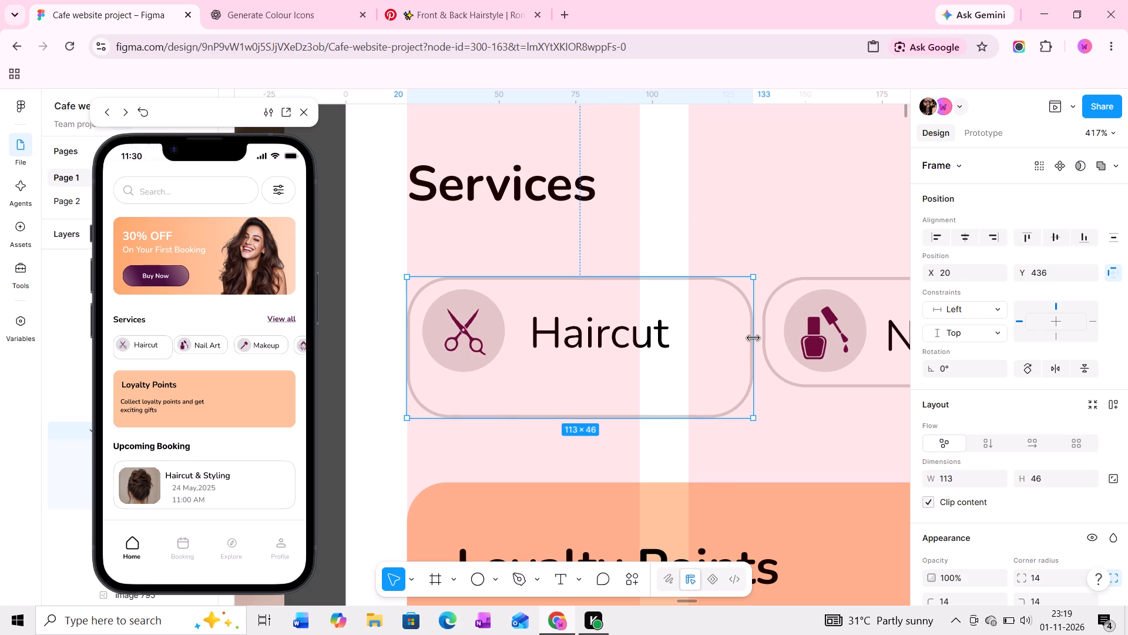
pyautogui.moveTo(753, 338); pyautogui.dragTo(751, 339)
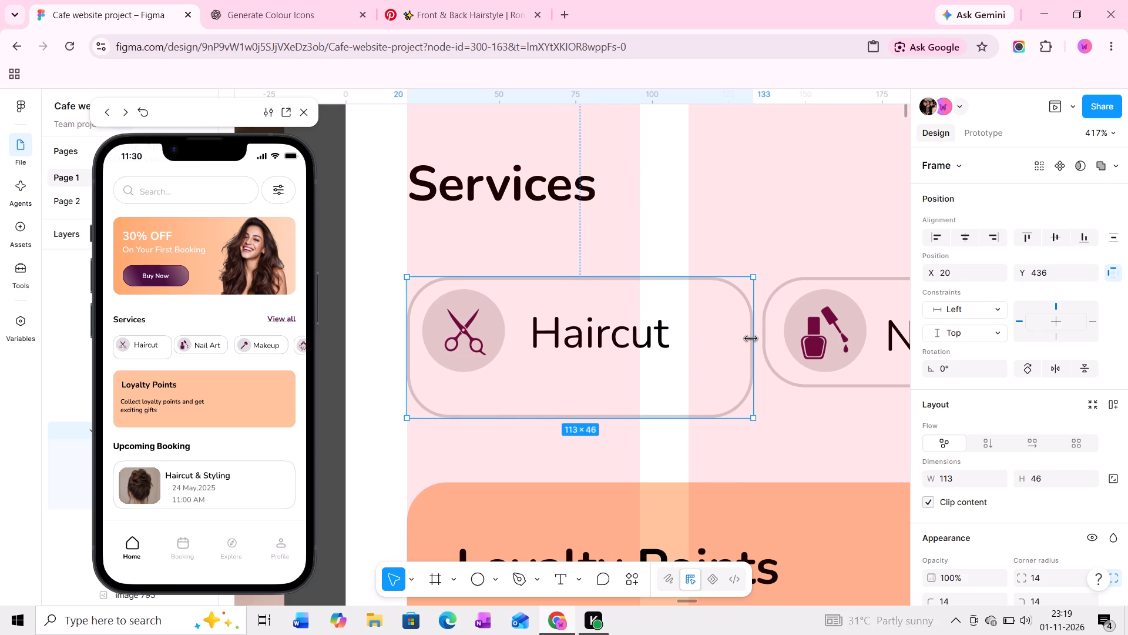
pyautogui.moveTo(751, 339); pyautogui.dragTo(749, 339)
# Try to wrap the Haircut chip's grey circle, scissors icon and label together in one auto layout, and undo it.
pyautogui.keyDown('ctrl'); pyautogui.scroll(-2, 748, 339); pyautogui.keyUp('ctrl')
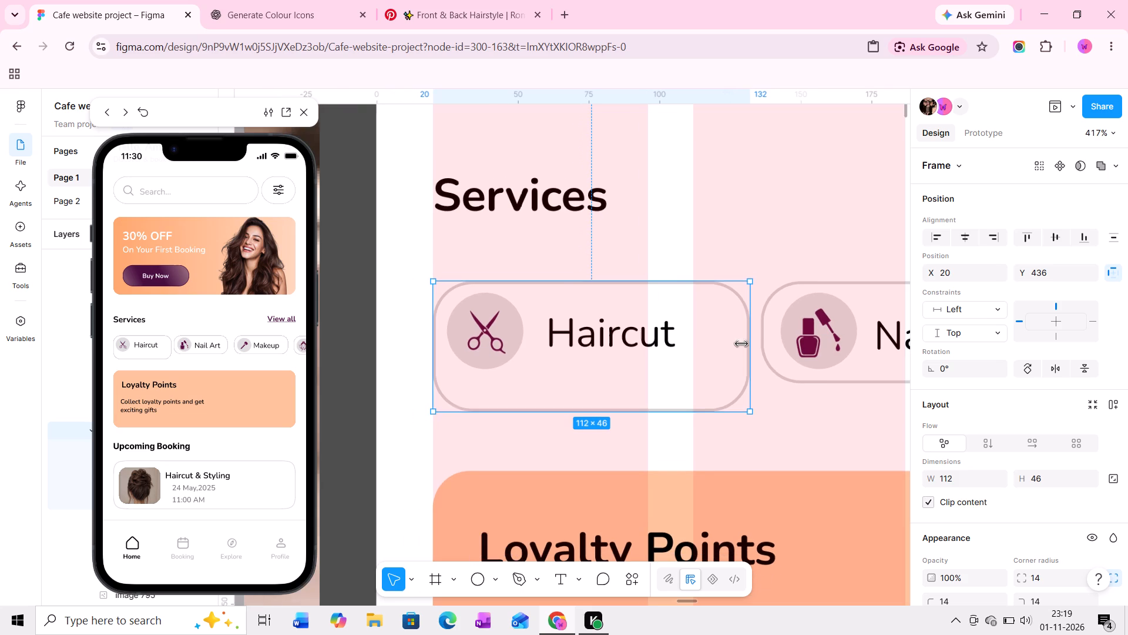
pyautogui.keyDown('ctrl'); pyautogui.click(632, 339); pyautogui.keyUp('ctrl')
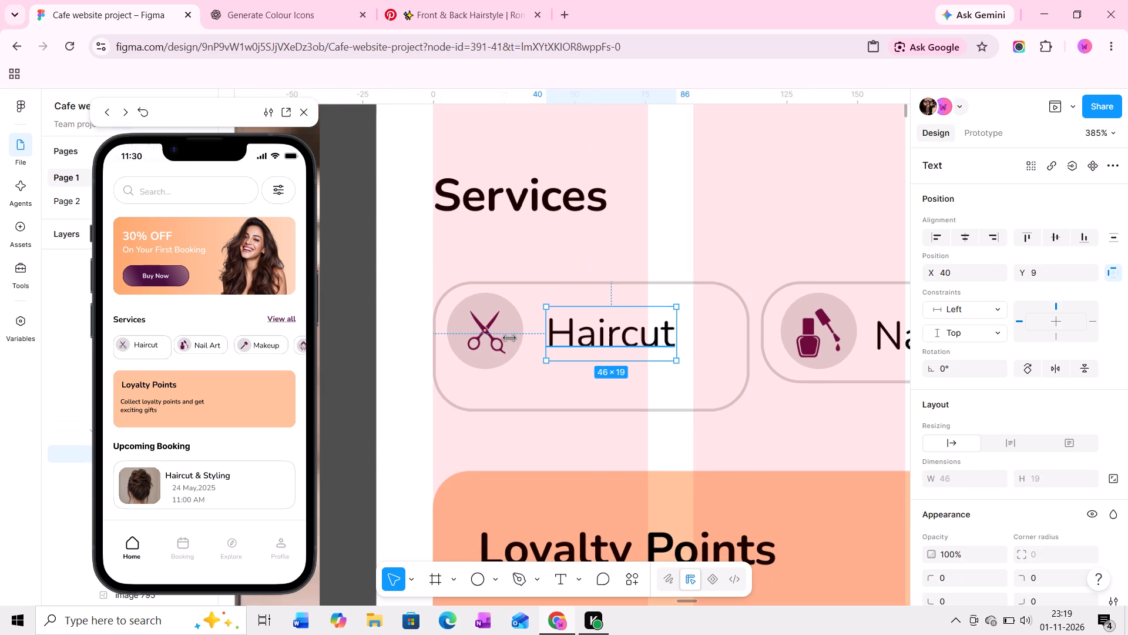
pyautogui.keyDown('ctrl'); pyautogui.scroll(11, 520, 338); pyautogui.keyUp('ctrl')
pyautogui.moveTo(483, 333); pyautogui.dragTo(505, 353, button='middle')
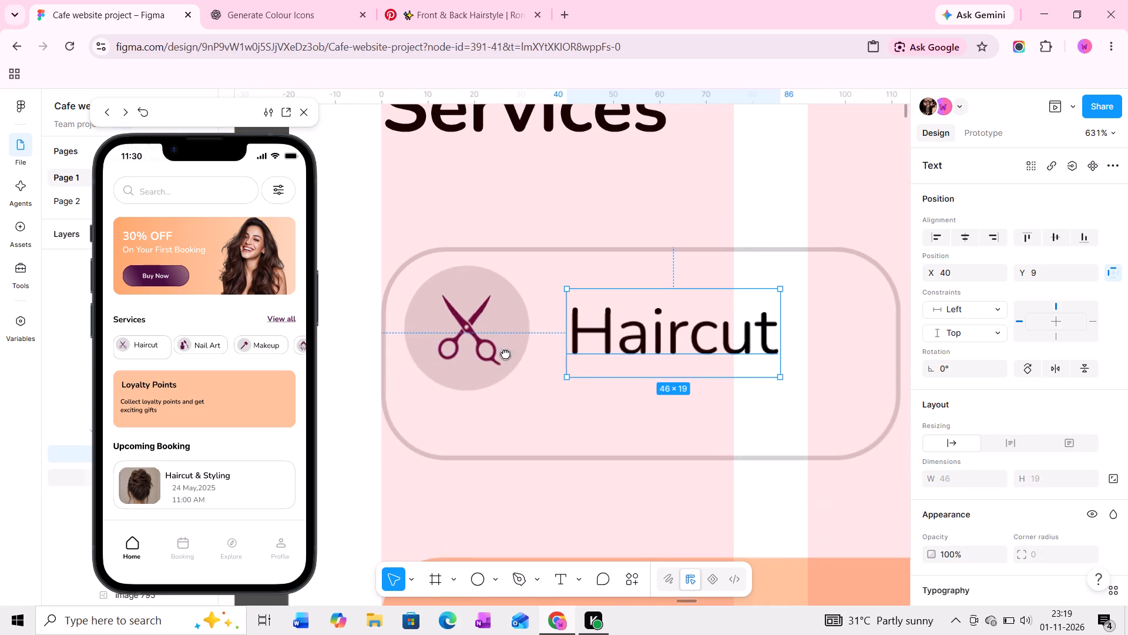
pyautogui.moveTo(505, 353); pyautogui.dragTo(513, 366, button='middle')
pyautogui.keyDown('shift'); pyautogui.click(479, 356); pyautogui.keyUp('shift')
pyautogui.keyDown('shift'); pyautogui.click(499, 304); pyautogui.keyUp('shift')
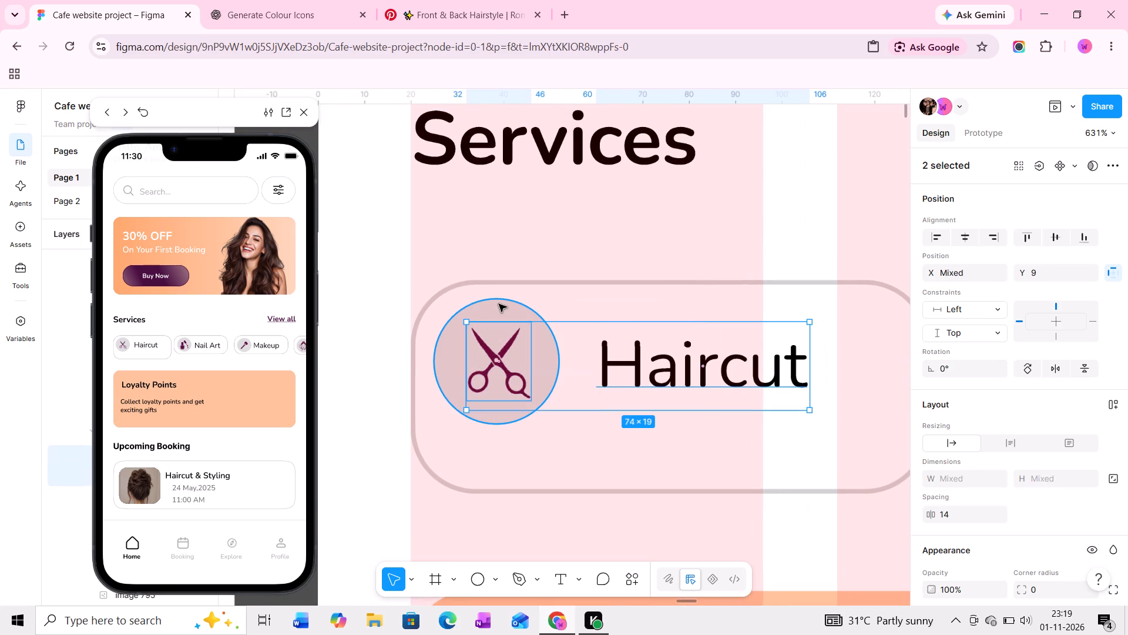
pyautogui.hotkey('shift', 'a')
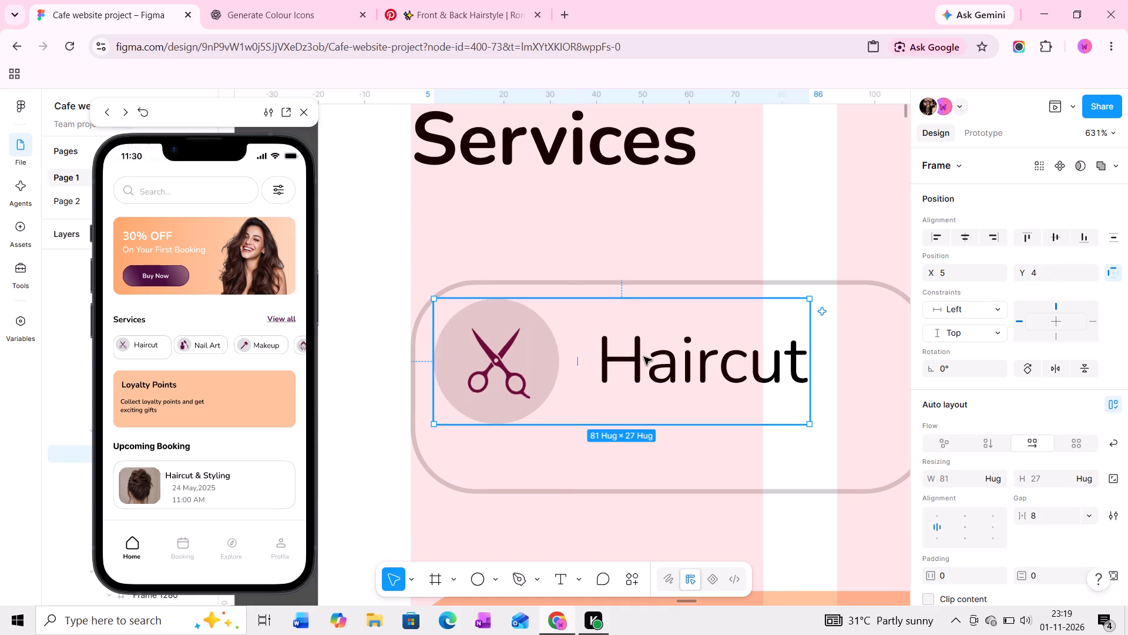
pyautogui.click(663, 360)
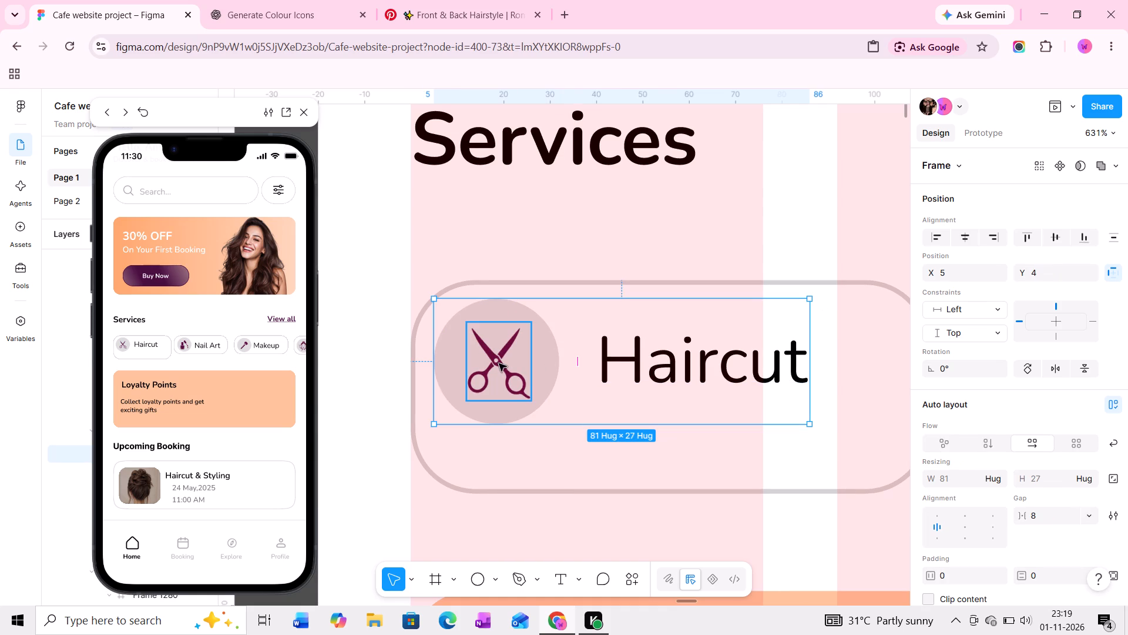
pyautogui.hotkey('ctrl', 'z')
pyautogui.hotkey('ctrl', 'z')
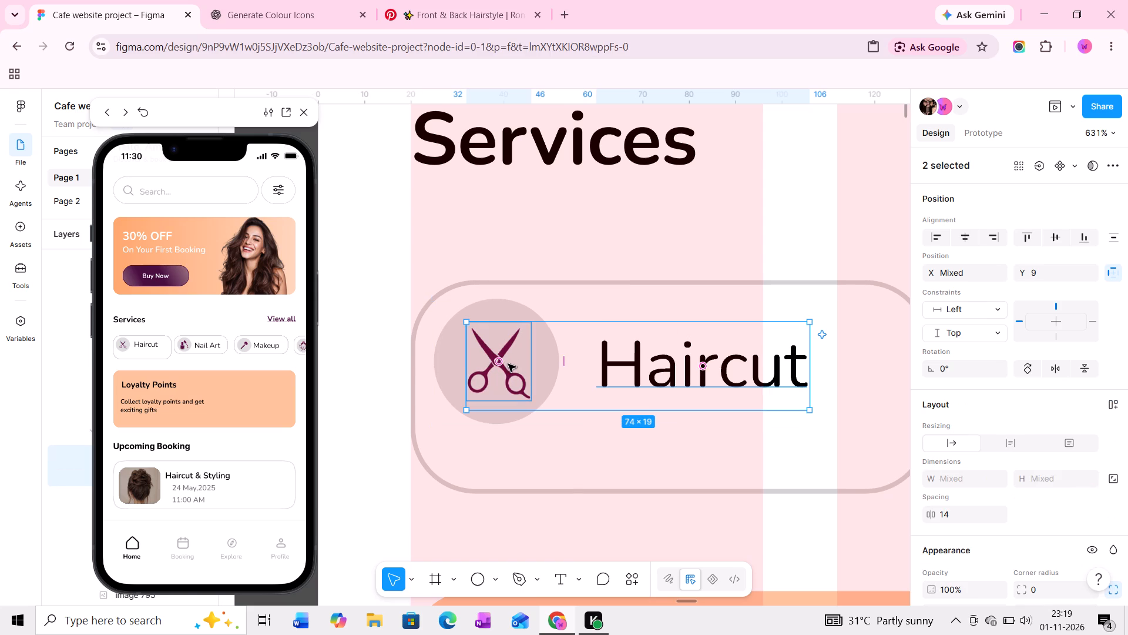
# Wrap the scissors icon and grey circle in a 27 × 27 auto layout frame, nested with the Haircut label in another auto layout.
pyautogui.click(492, 367)
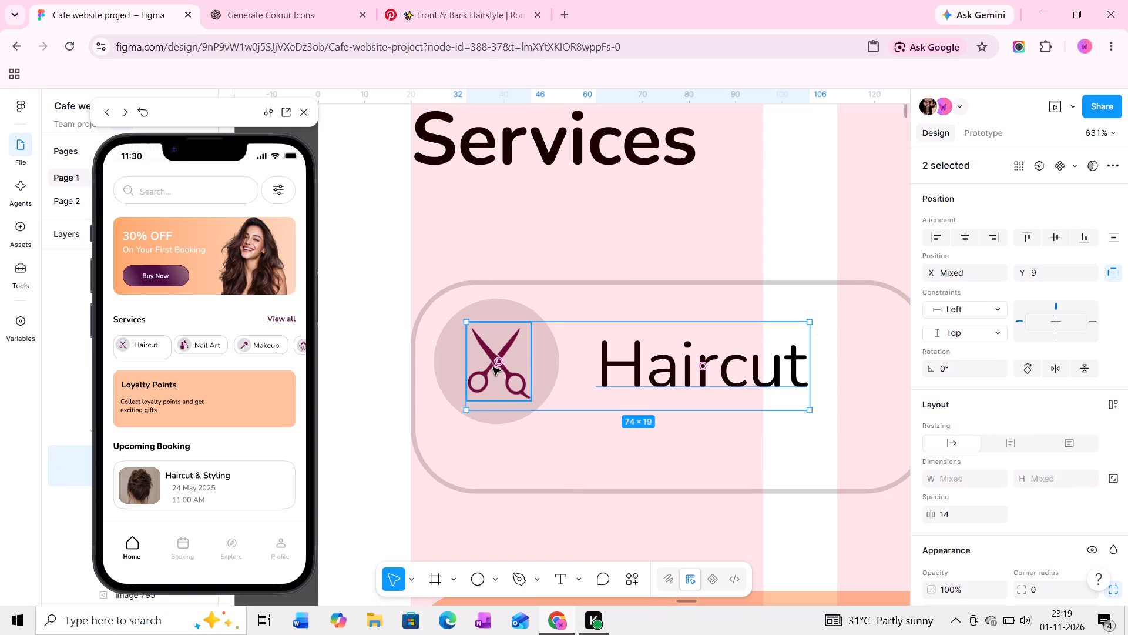
pyautogui.keyDown('shift'); pyautogui.click(493, 303); pyautogui.keyUp('shift')
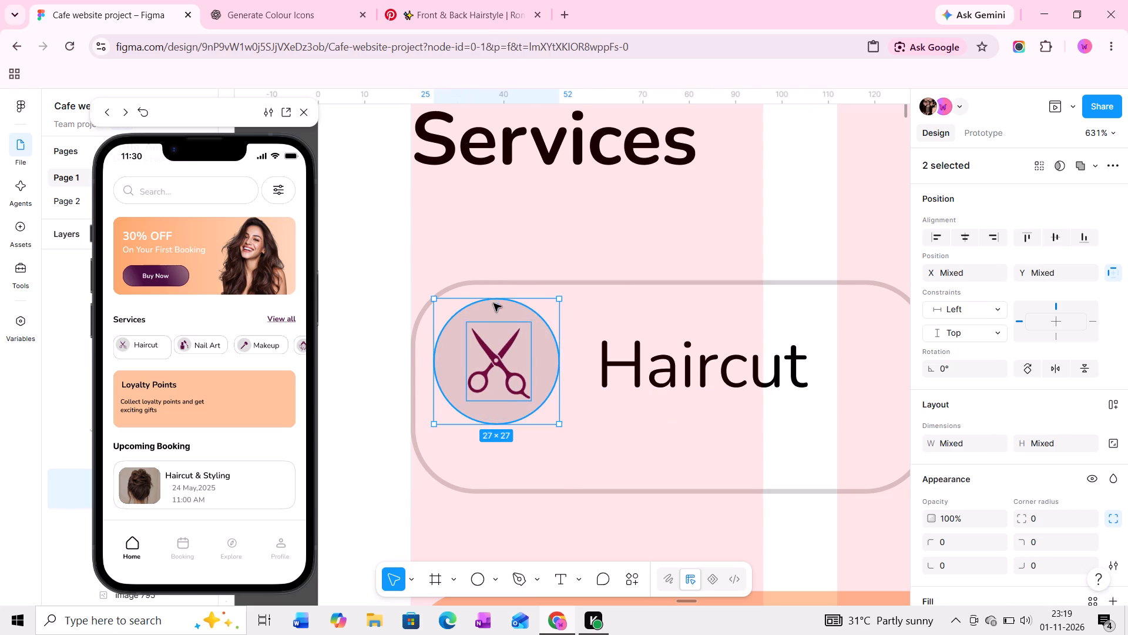
pyautogui.hotkey('shift', 'a')
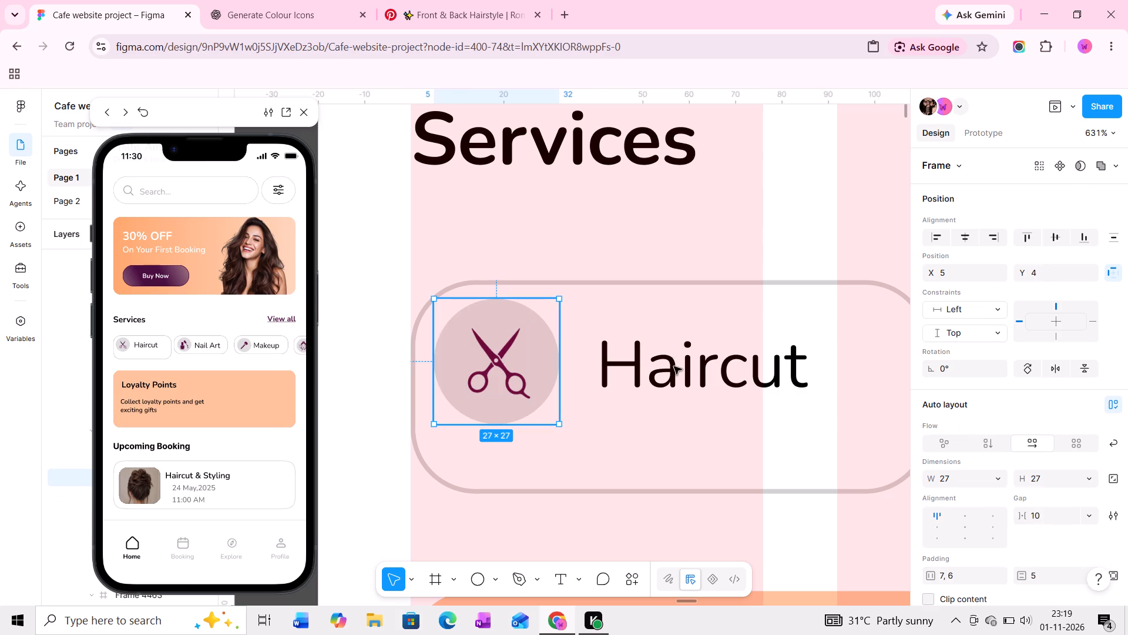
pyautogui.keyDown('shift'); pyautogui.click(674, 367); pyautogui.keyUp('shift')
pyautogui.hotkey('shift', 'a')
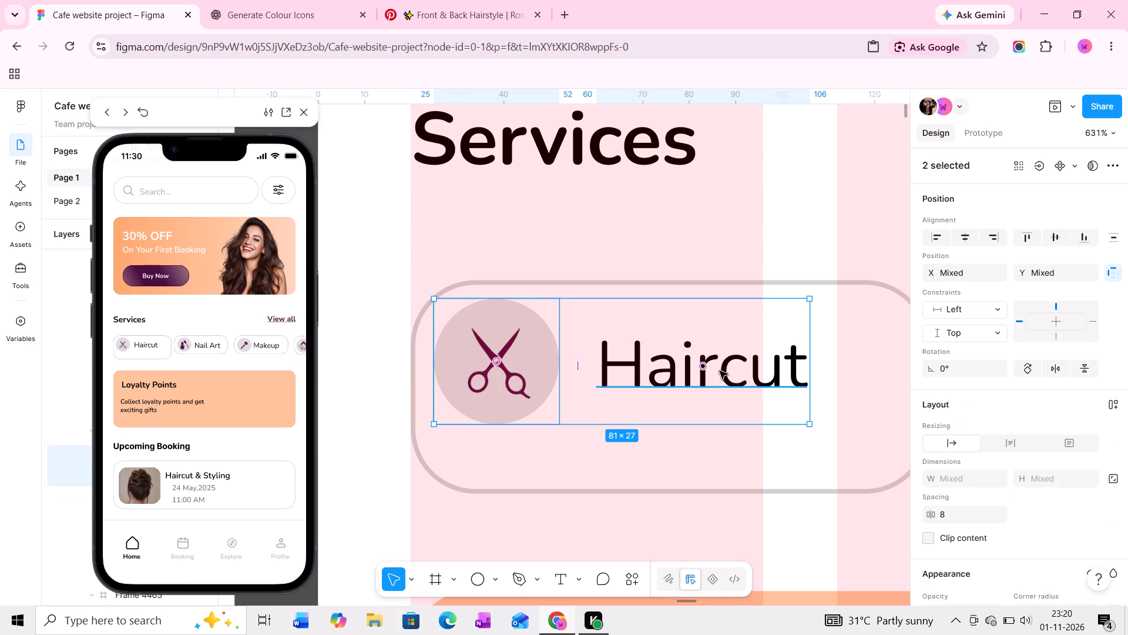
pyautogui.moveTo(720, 371); pyautogui.dragTo(682, 372, button='middle')
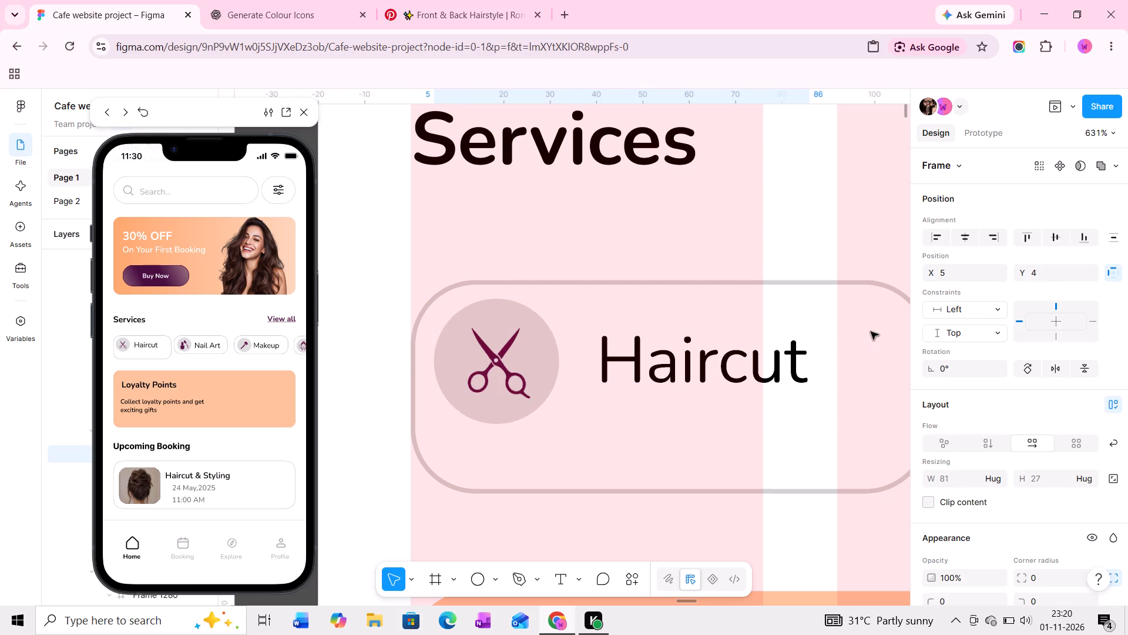
# Apply auto layout to the whole Haircut chip and resize it to about 109 × 49.
pyautogui.moveTo(837, 335); pyautogui.dragTo(758, 339, button='middle')
pyautogui.keyDown('shift'); pyautogui.click(788, 336); pyautogui.keyUp('shift')
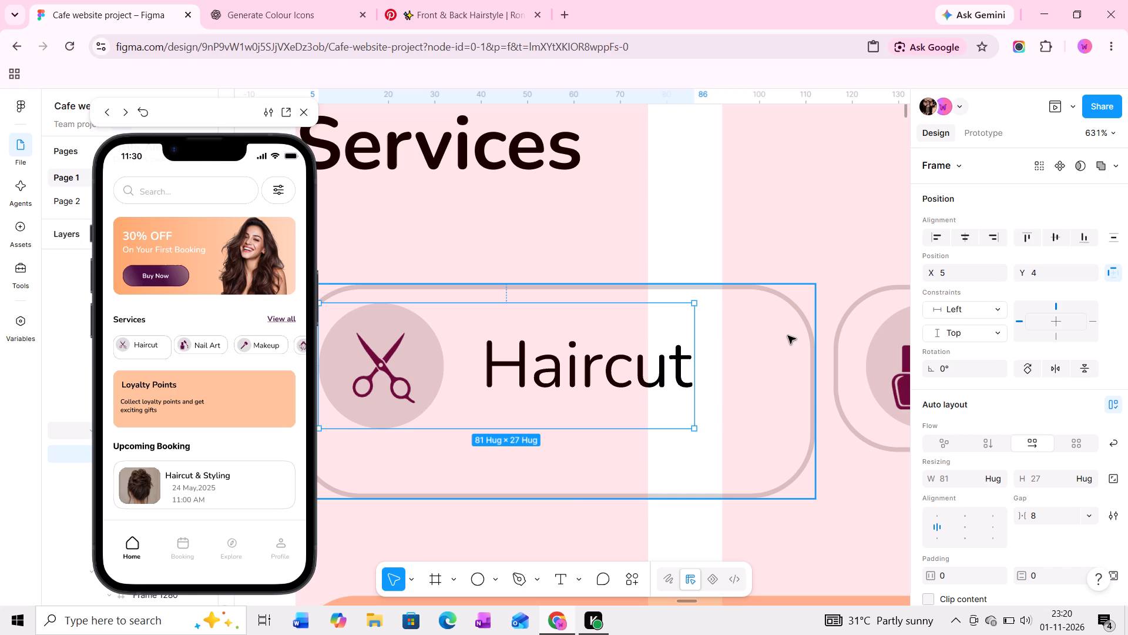
pyautogui.hotkey('shift', 'a')
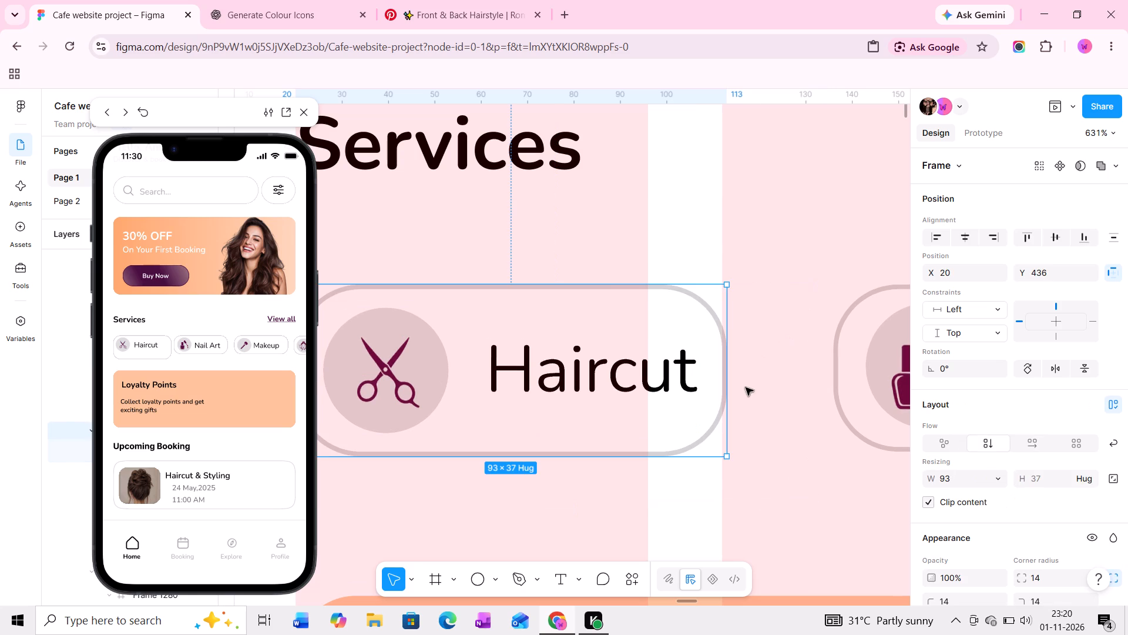
pyautogui.moveTo(726, 365); pyautogui.dragTo(800, 367)
pyautogui.moveTo(594, 456); pyautogui.dragTo(590, 492)
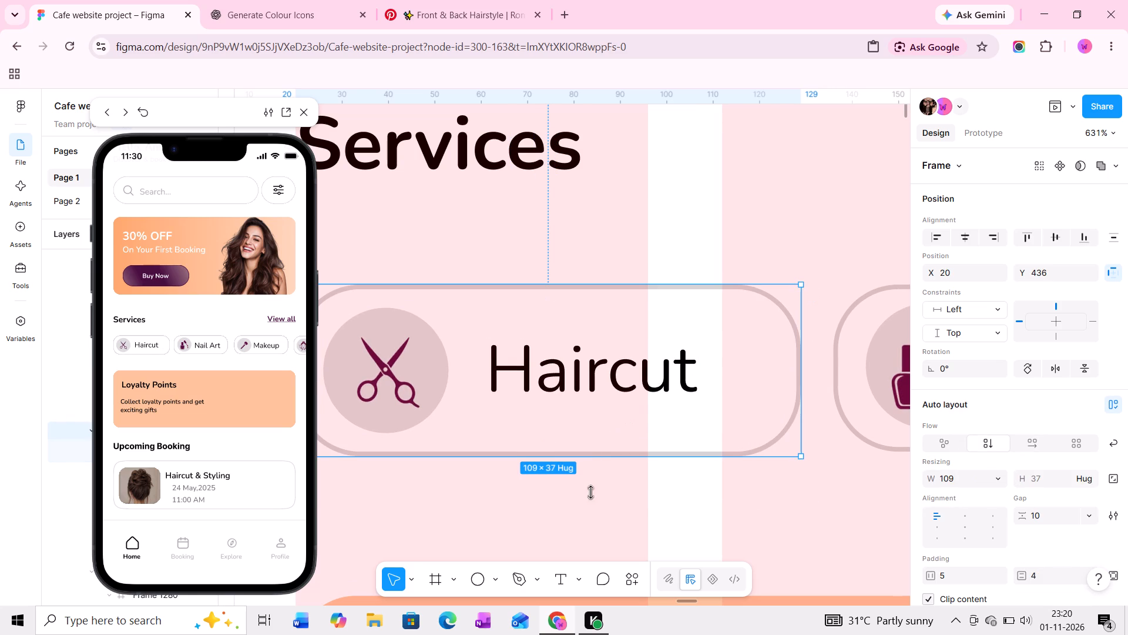
pyautogui.moveTo(590, 492); pyautogui.dragTo(590, 510)
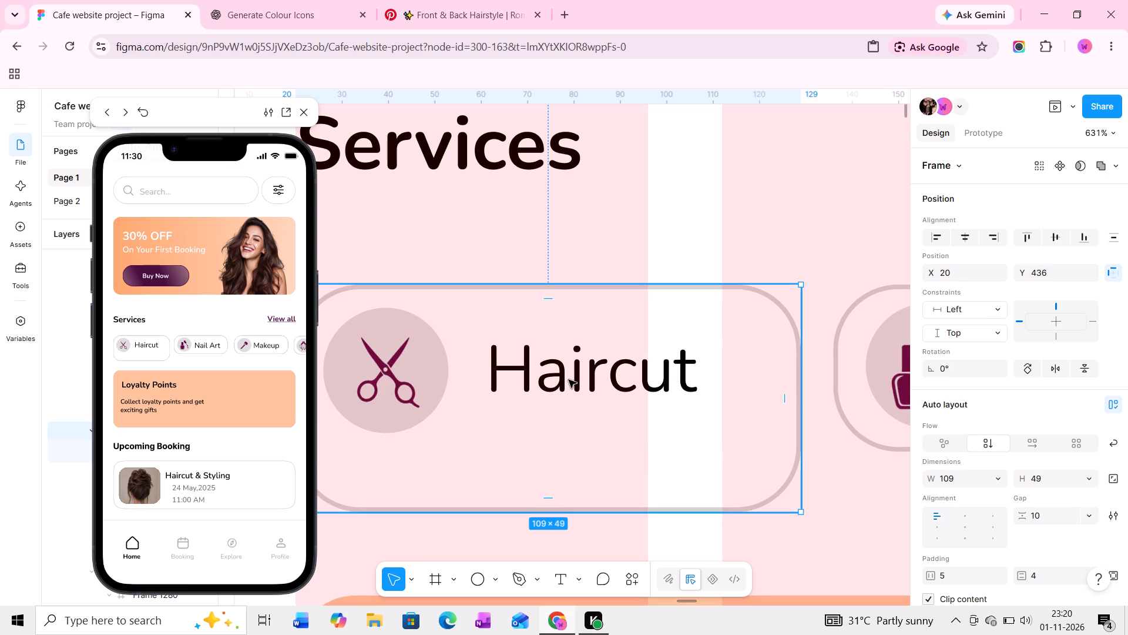
# Centre the icon and label within their inner auto layout frame, and centre that frame within the Haircut chip.
pyautogui.keyDown('ctrl'); pyautogui.click(569, 380); pyautogui.keyUp('ctrl')
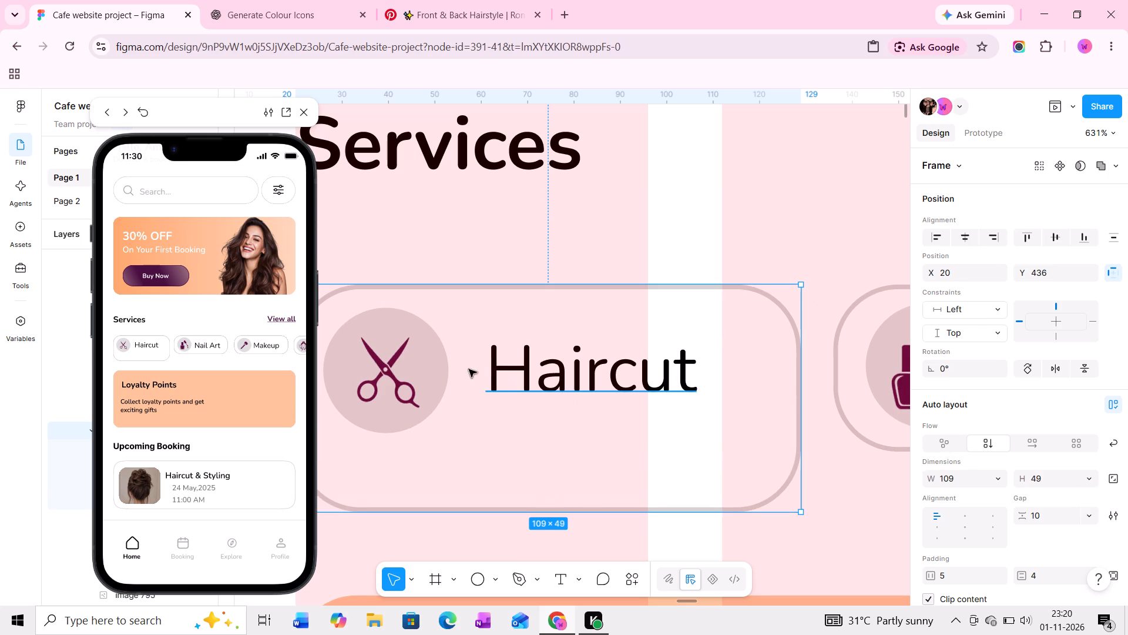
pyautogui.click(466, 375)
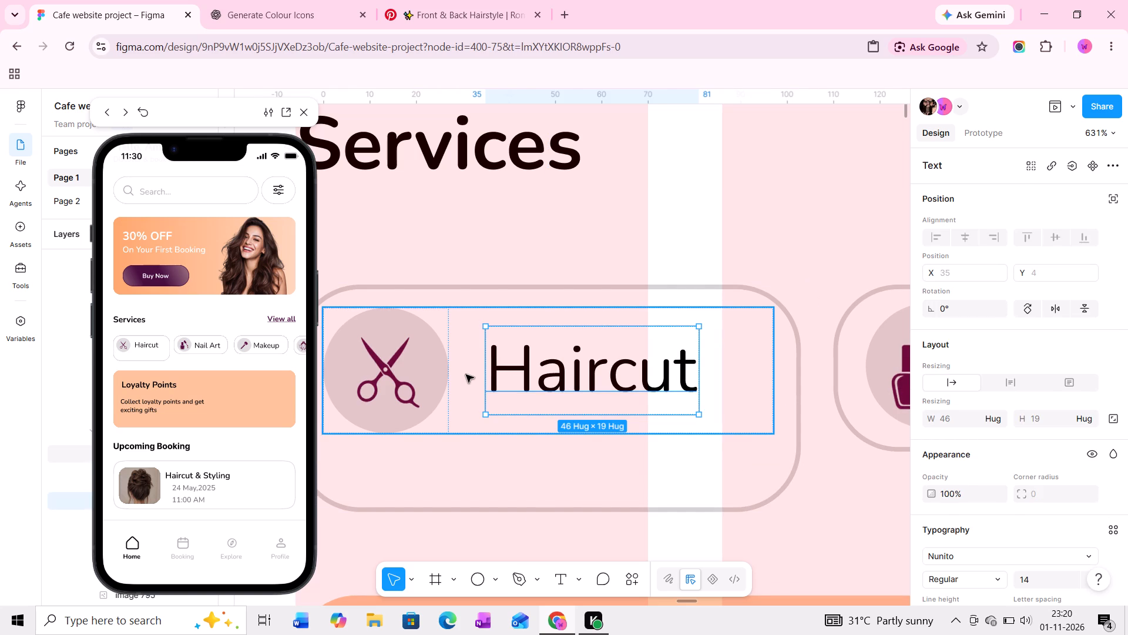
pyautogui.moveTo(466, 375); pyautogui.dragTo(476, 410)
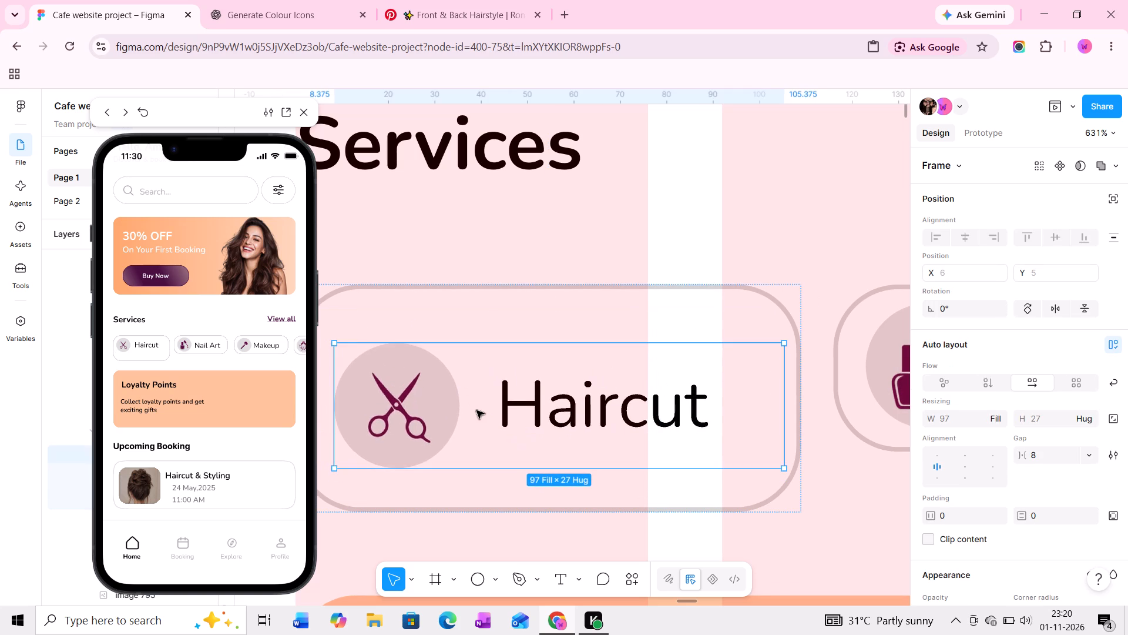
pyautogui.click(963, 463)
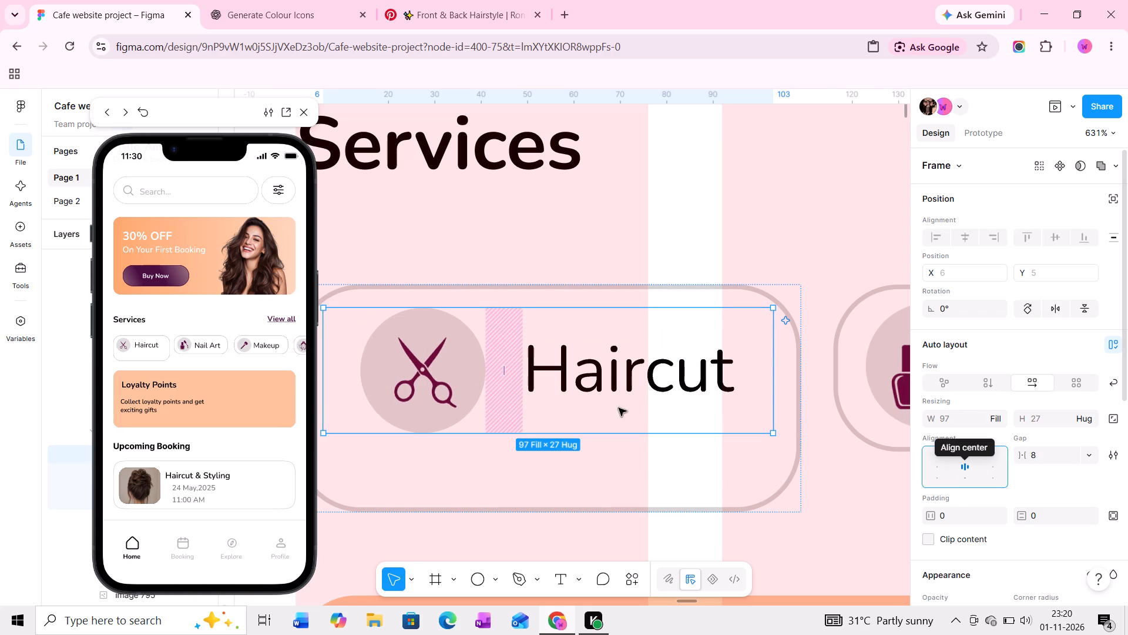
pyautogui.keyDown('ctrl'); pyautogui.scroll(-2, 619, 408); pyautogui.keyUp('ctrl')
pyautogui.moveTo(618, 408); pyautogui.dragTo(652, 423, button='middle')
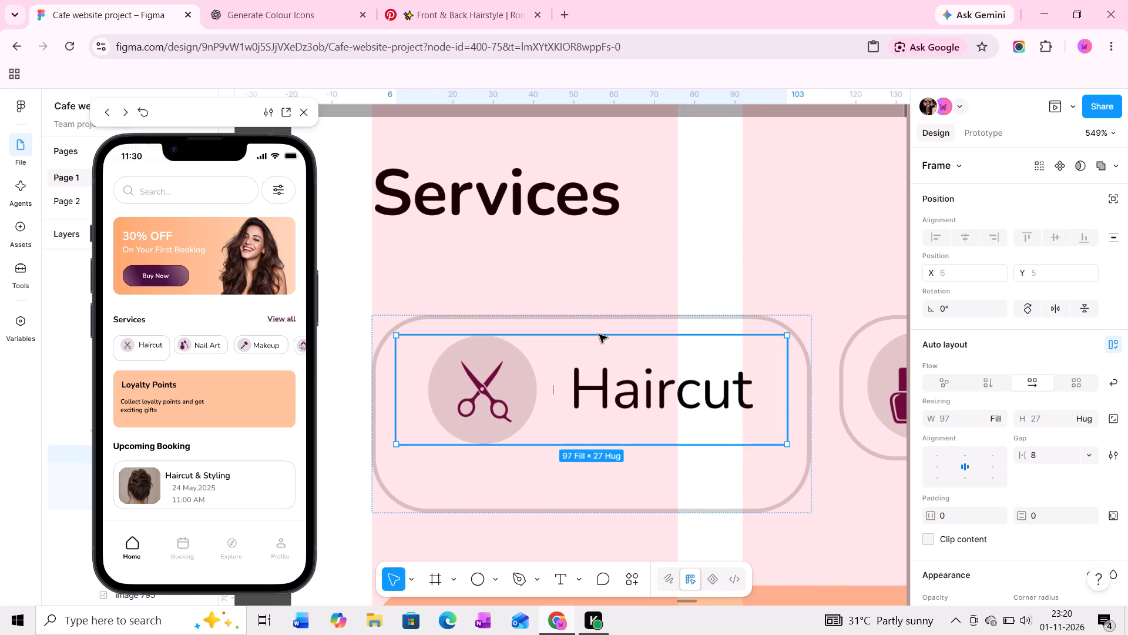
pyautogui.click(589, 319)
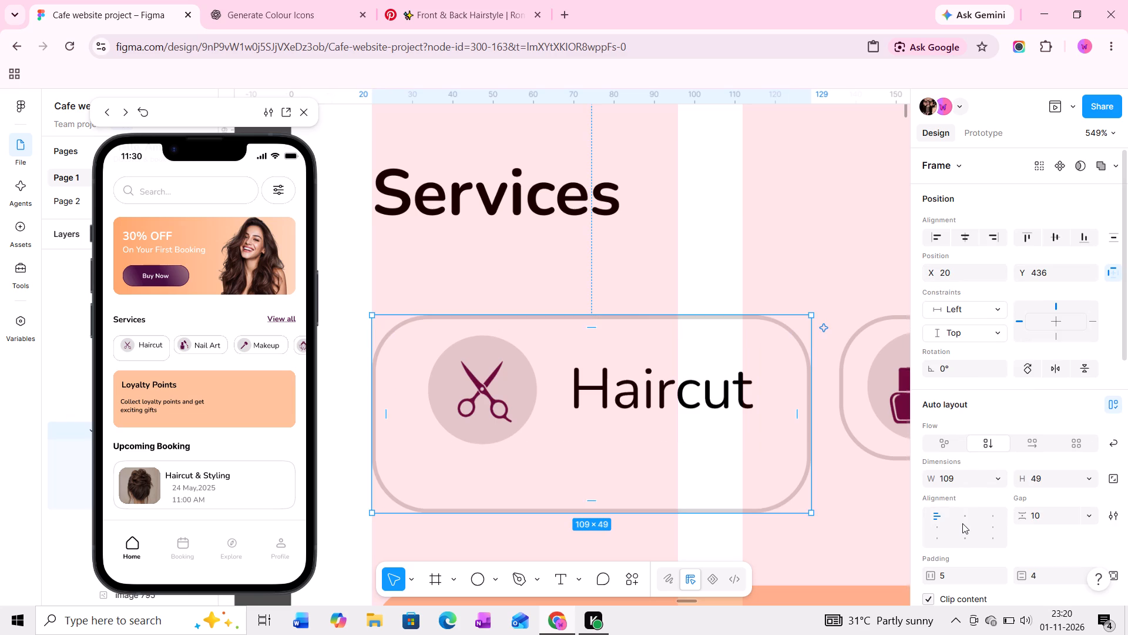
pyautogui.click(962, 525)
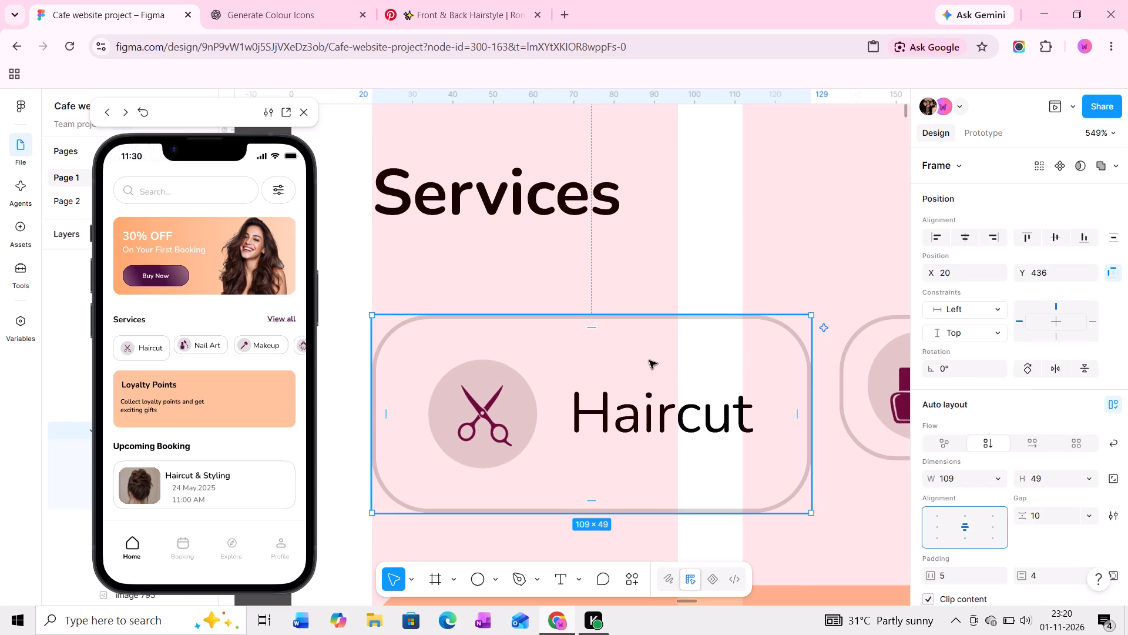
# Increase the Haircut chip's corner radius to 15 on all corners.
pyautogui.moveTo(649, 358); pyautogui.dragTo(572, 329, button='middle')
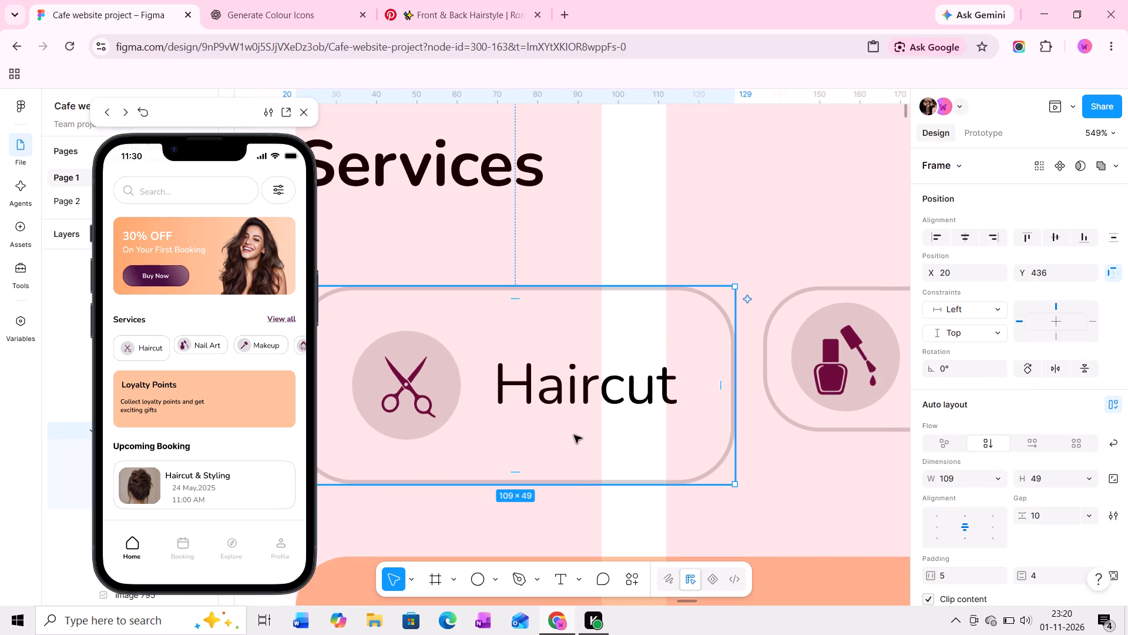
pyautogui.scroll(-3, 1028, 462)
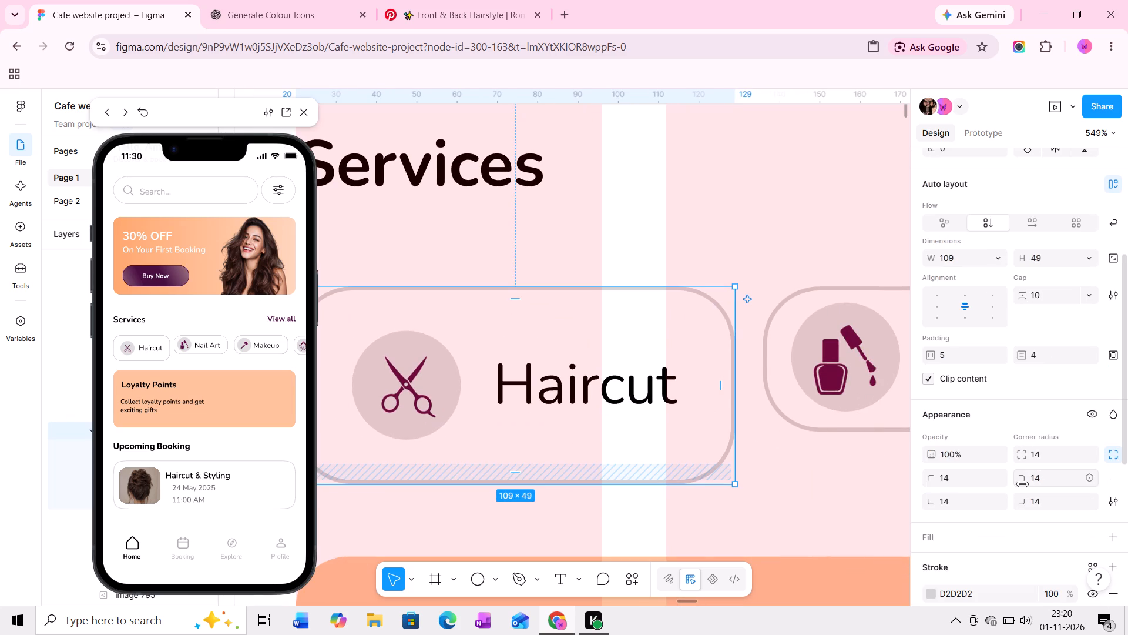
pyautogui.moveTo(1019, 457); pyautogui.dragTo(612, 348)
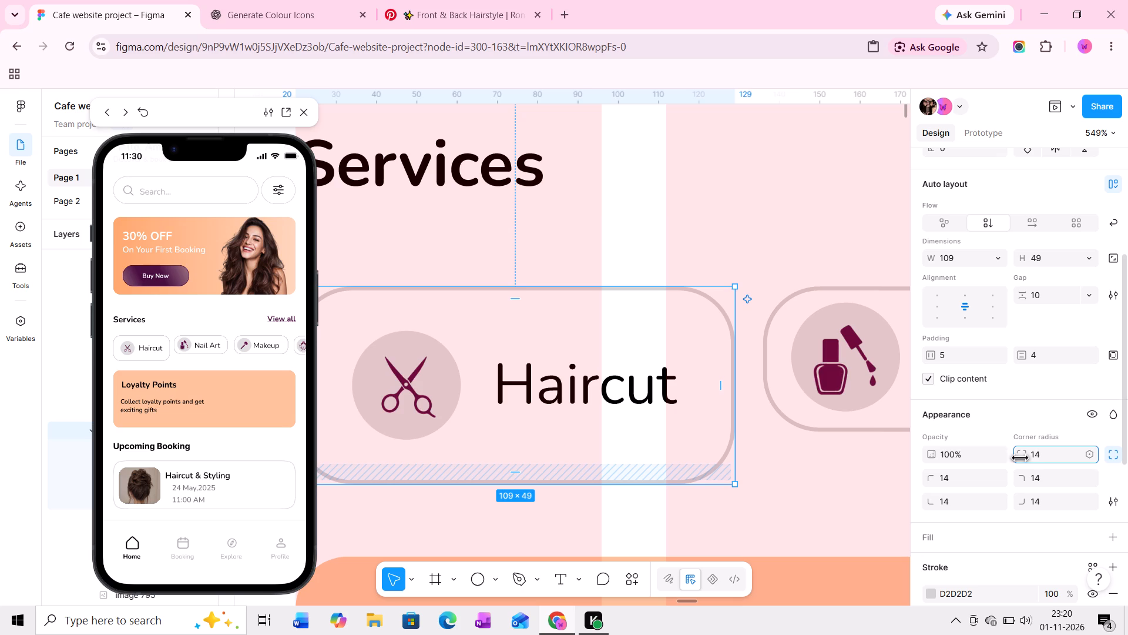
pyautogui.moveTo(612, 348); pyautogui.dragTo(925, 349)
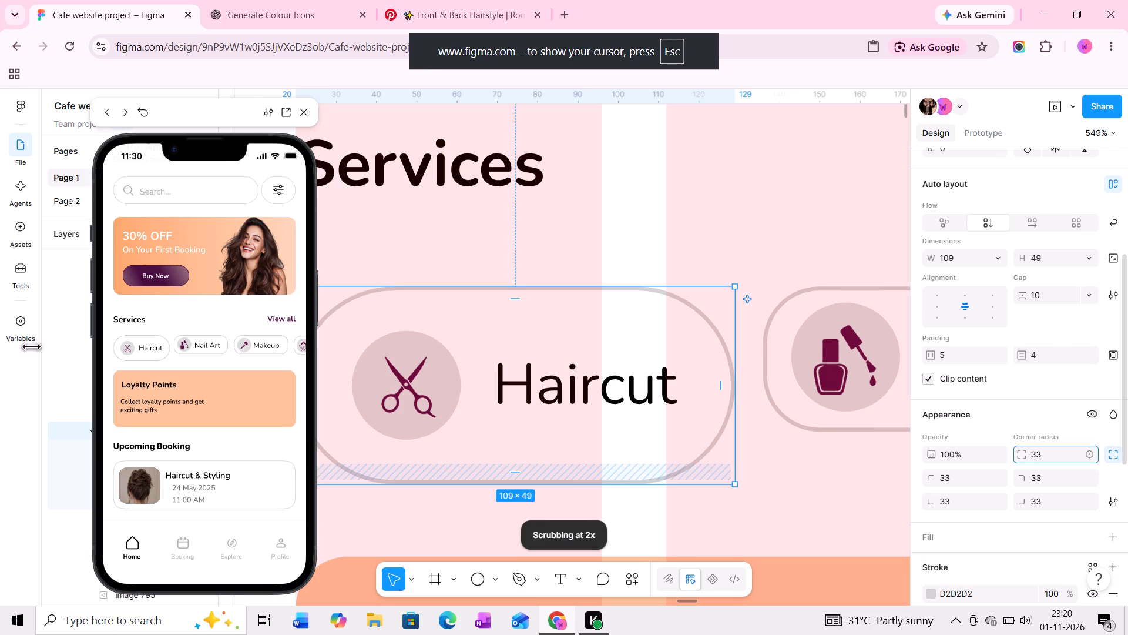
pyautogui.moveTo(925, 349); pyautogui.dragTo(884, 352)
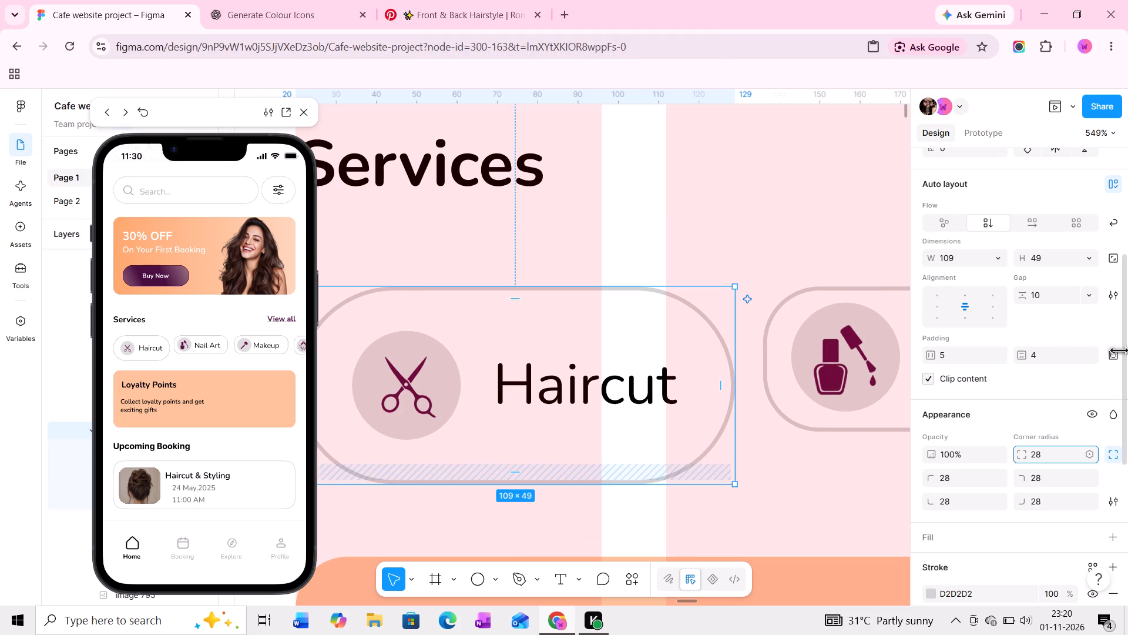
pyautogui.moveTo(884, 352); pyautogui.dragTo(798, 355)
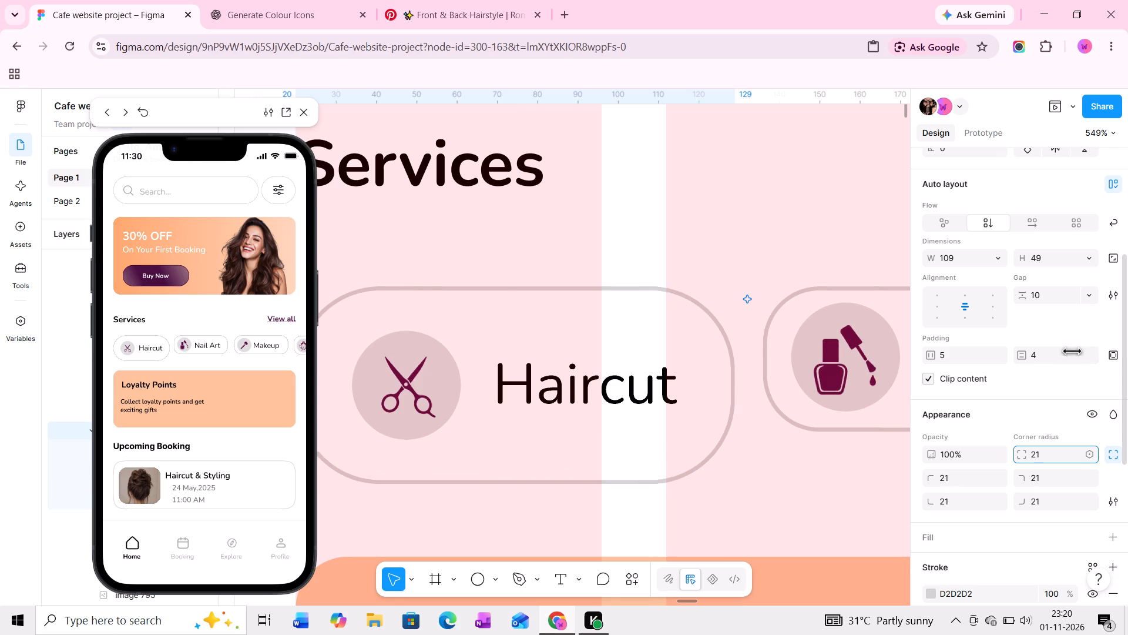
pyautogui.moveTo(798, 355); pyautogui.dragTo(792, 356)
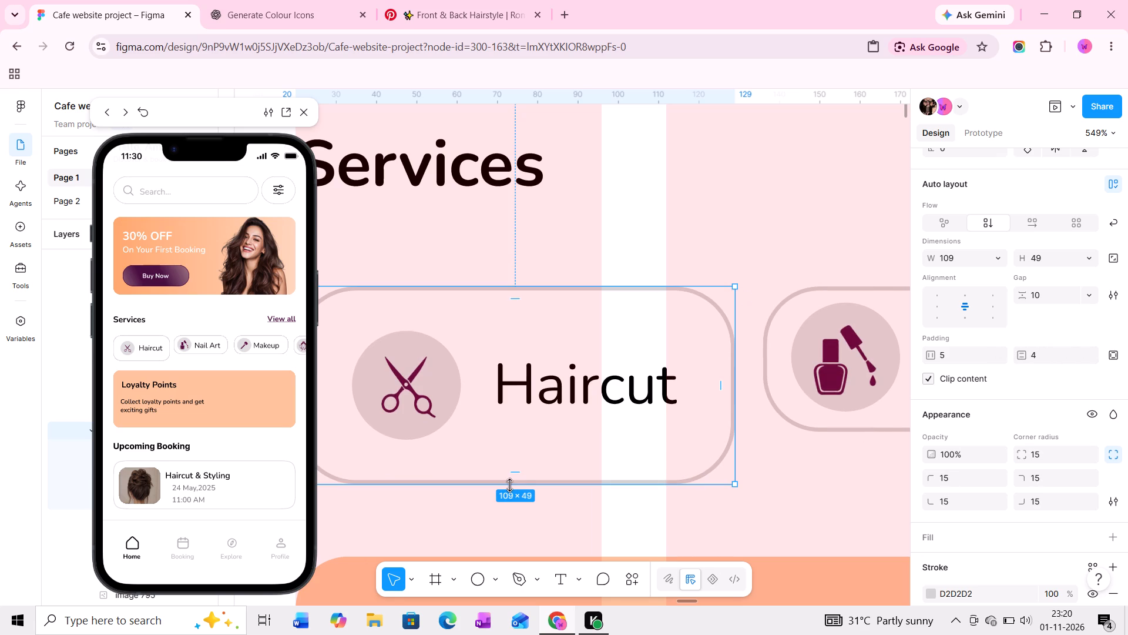
# Reduce the Haircut chip's height to 42 and set its corner radius to 22.
pyautogui.moveTo(509, 485); pyautogui.dragTo(511, 458)
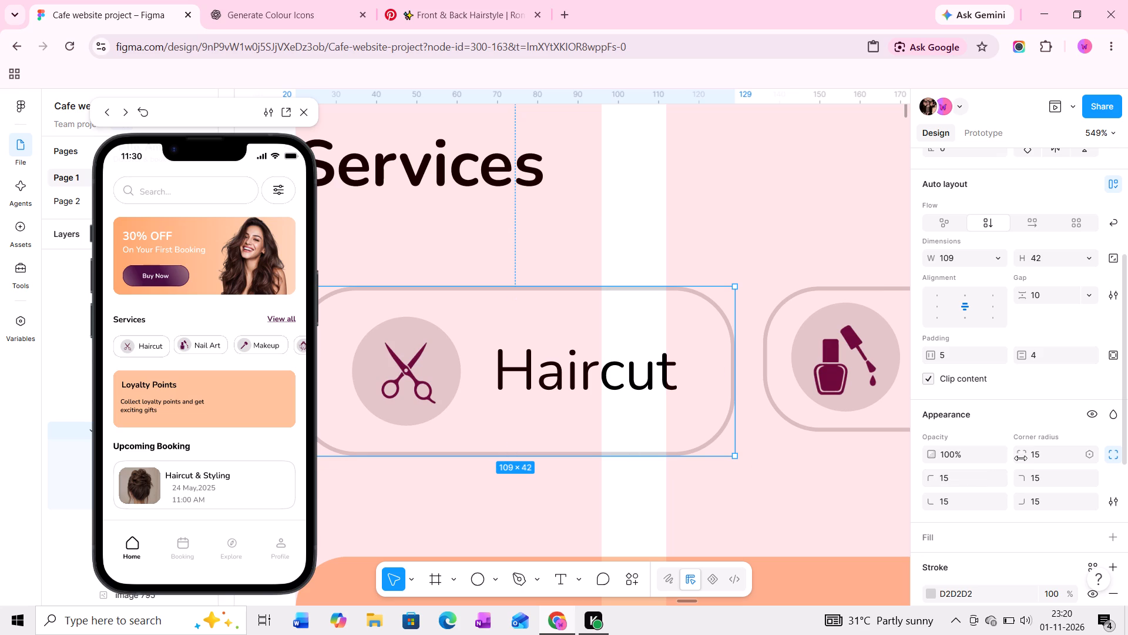
pyautogui.moveTo(1020, 455); pyautogui.dragTo(723, 343)
# Move the Nail Art, Makeup and face-icon chips together out of the Services row, down over the Loyalty Points card.
pyautogui.moveTo(698, 370); pyautogui.dragTo(680, 375, button='middle')
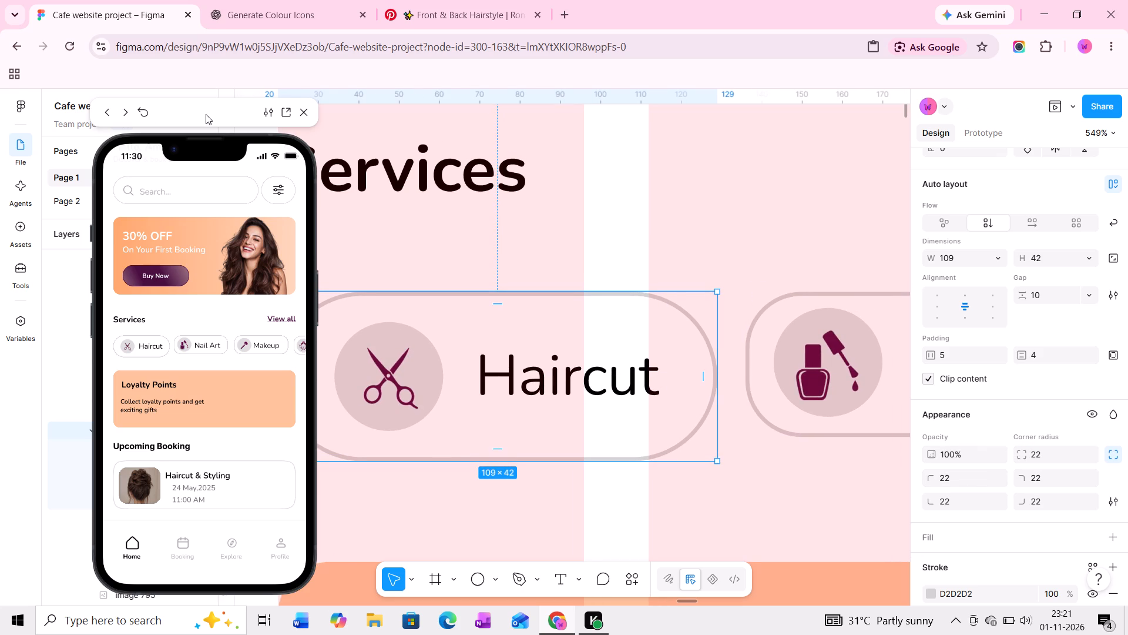
pyautogui.moveTo(206, 114); pyautogui.dragTo(199, 115)
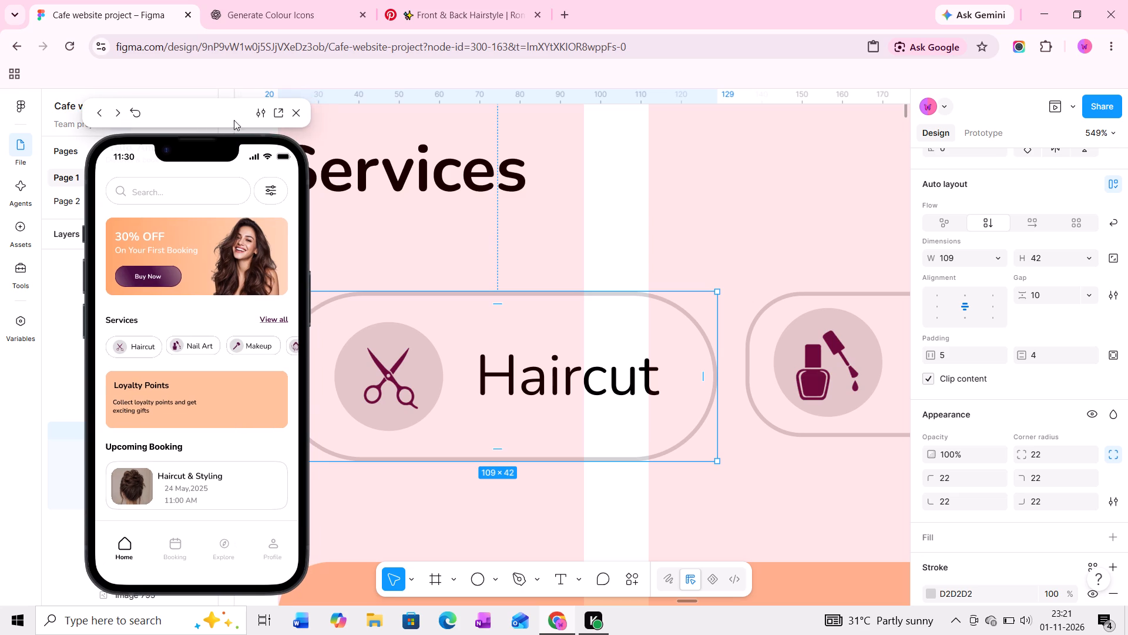
pyautogui.moveTo(631, 366); pyautogui.dragTo(427, 362, button='middle')
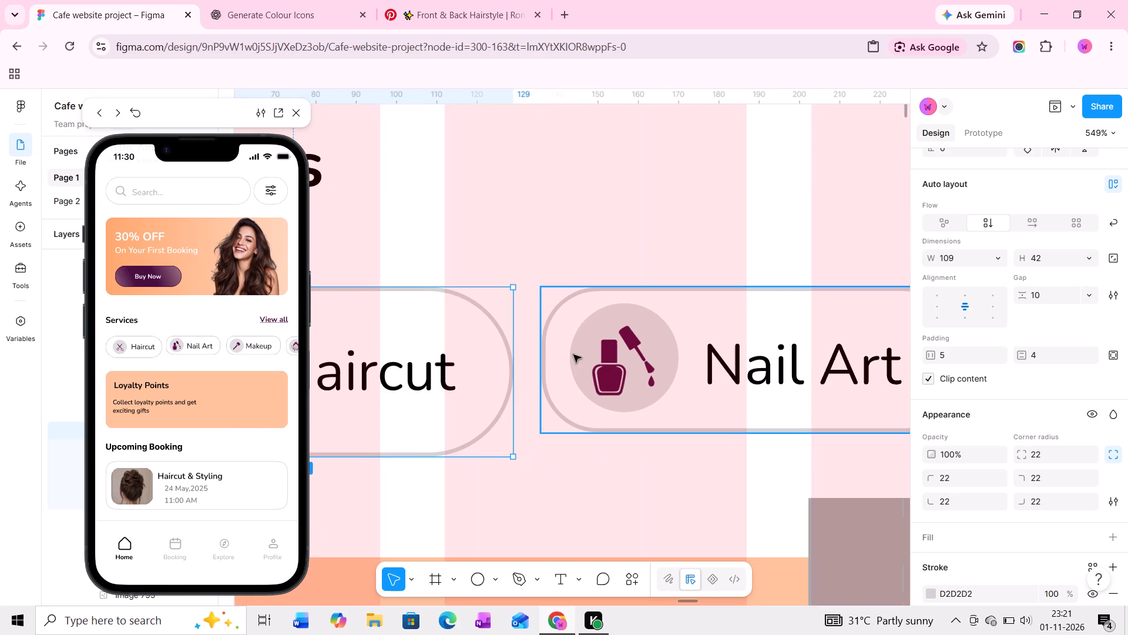
pyautogui.moveTo(573, 355); pyautogui.dragTo(505, 354, button='middle')
pyautogui.moveTo(720, 348); pyautogui.dragTo(625, 350, button='middle')
pyautogui.keyDown('ctrl'); pyautogui.scroll(-1, 622, 350); pyautogui.keyUp('ctrl')
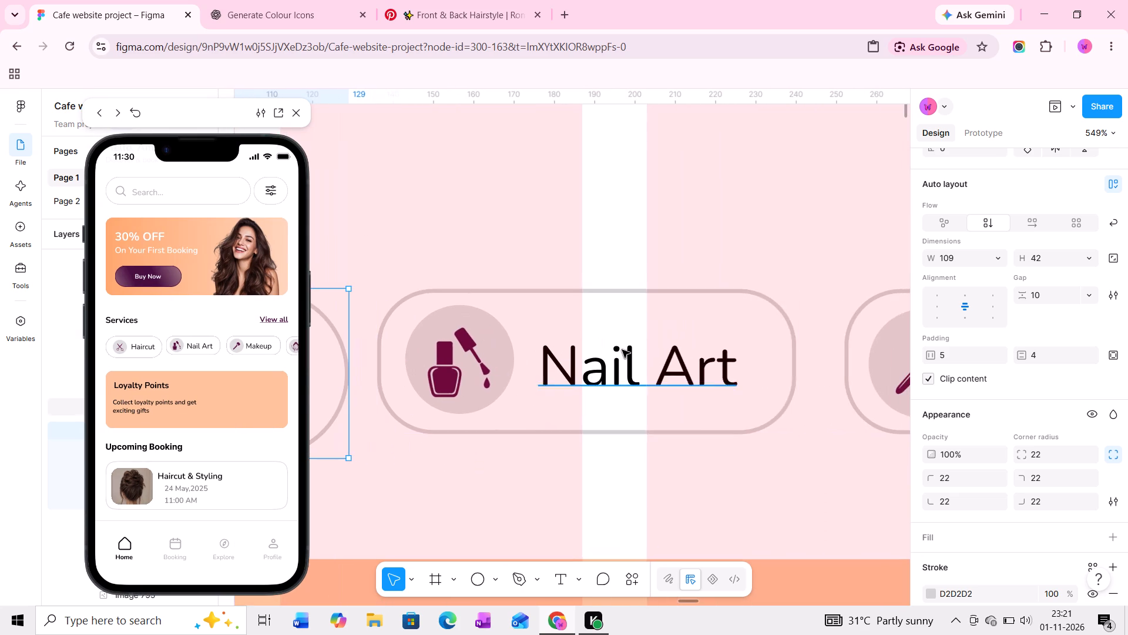
pyautogui.keyDown('ctrl'); pyautogui.scroll(-9, 622, 350); pyautogui.keyUp('ctrl')
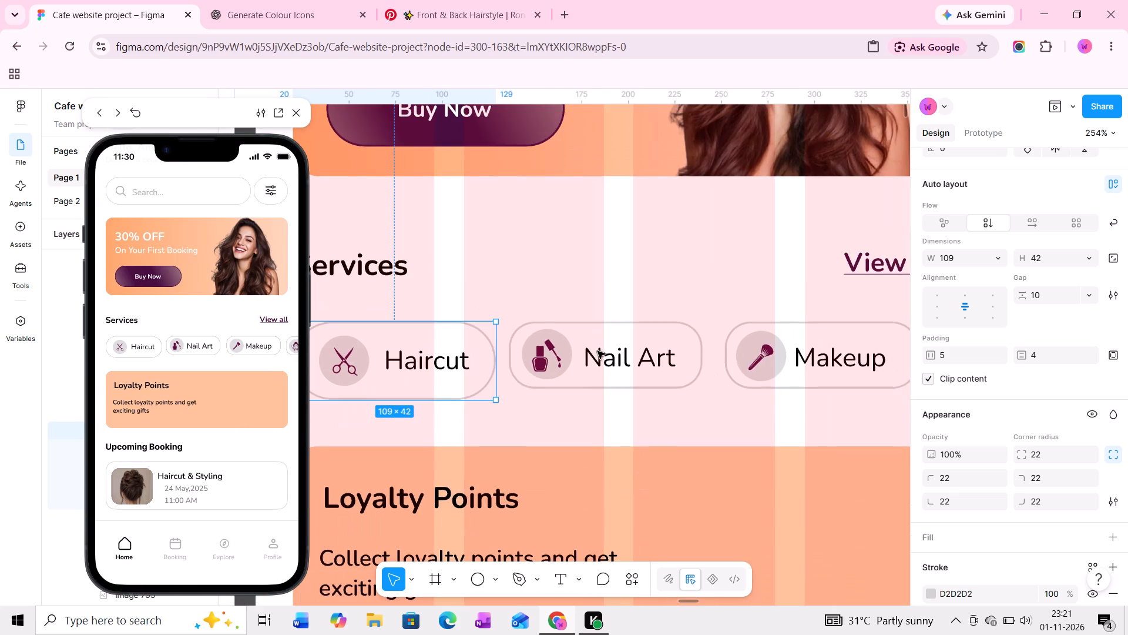
pyautogui.moveTo(597, 351); pyautogui.dragTo(616, 355, button='middle')
pyautogui.moveTo(642, 351); pyautogui.dragTo(560, 355, button='middle')
pyautogui.click(569, 354)
pyautogui.keyDown('shift'); pyautogui.click(715, 353); pyautogui.keyUp('shift')
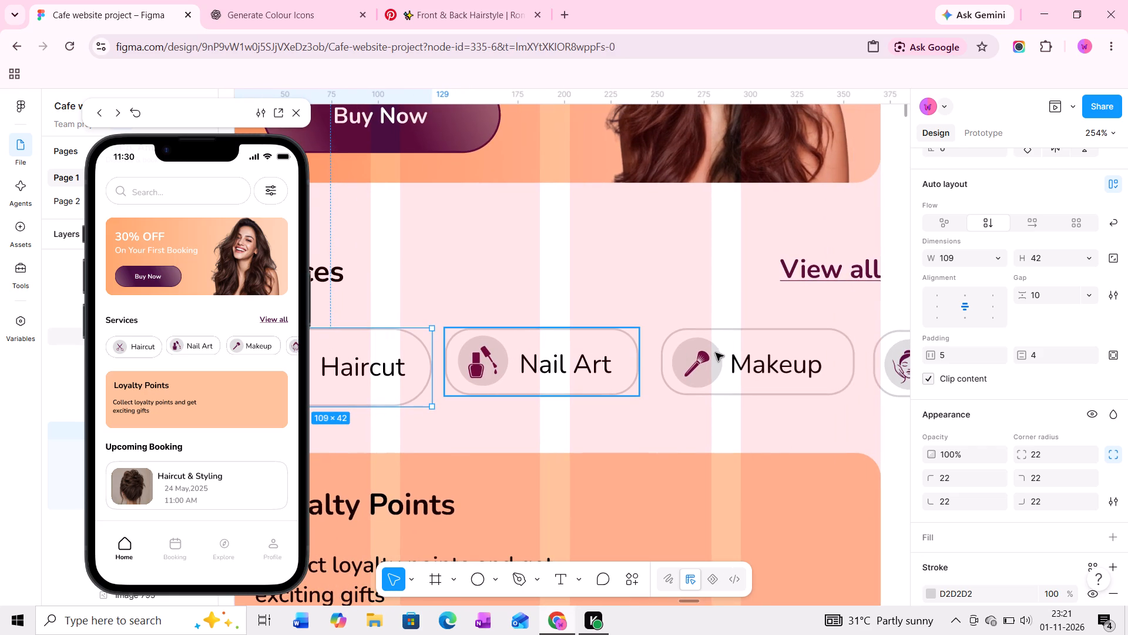
pyautogui.moveTo(739, 353); pyautogui.dragTo(600, 347, button='middle')
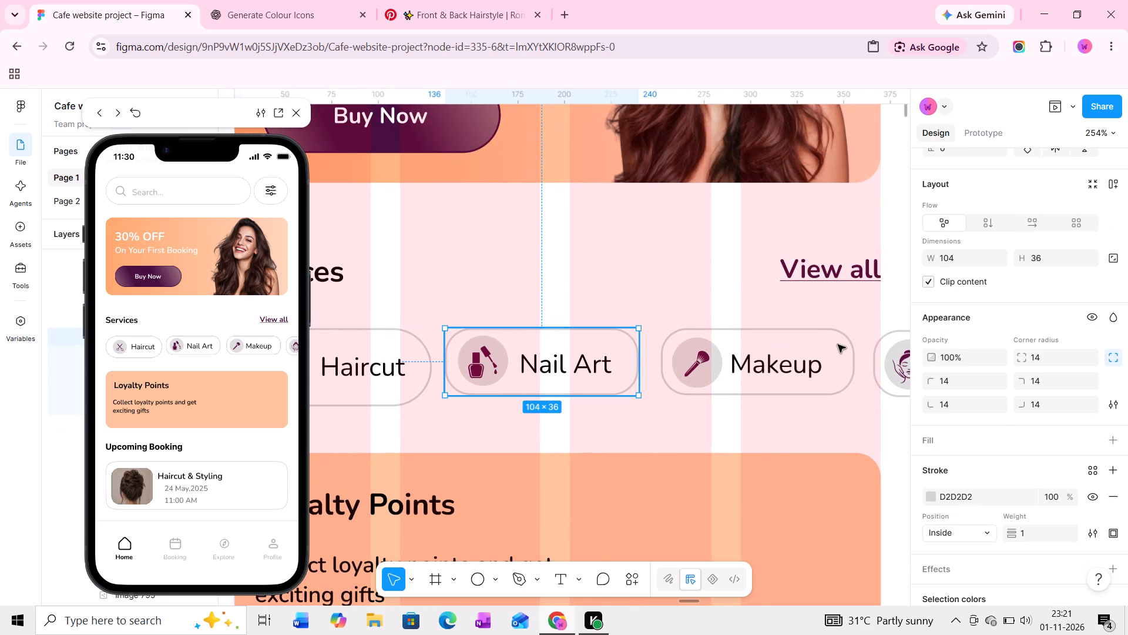
pyautogui.keyDown('shift'); pyautogui.click(779, 359); pyautogui.keyUp('shift')
pyautogui.moveTo(643, 357); pyautogui.dragTo(643, 362)
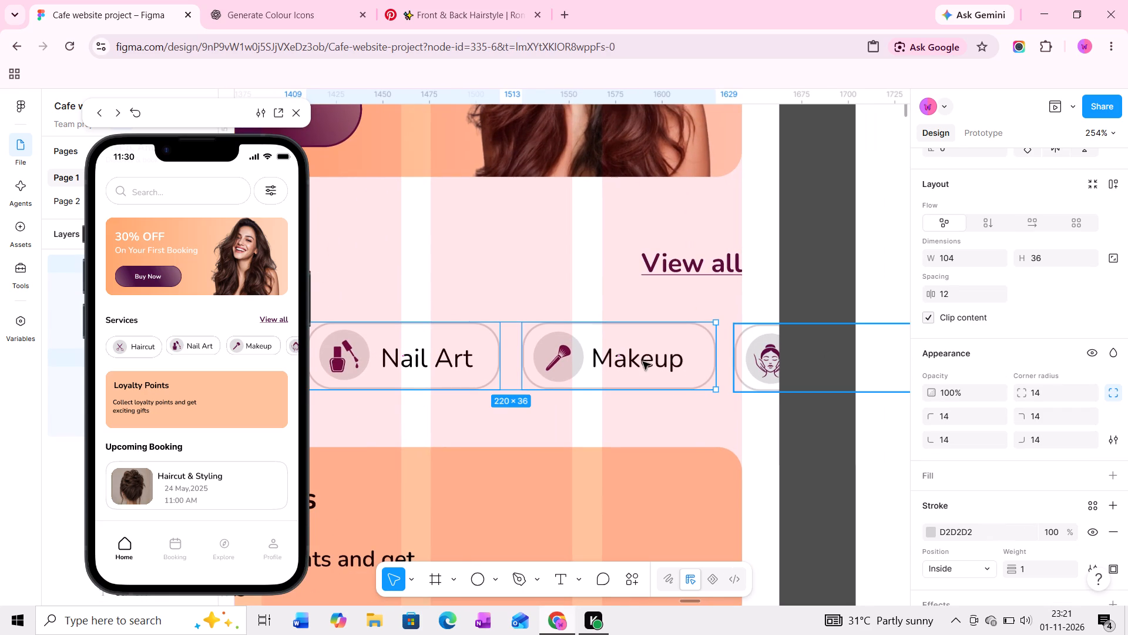
pyautogui.moveTo(643, 362); pyautogui.dragTo(642, 493)
pyautogui.moveTo(667, 399); pyautogui.dragTo(706, 396, button='middle')
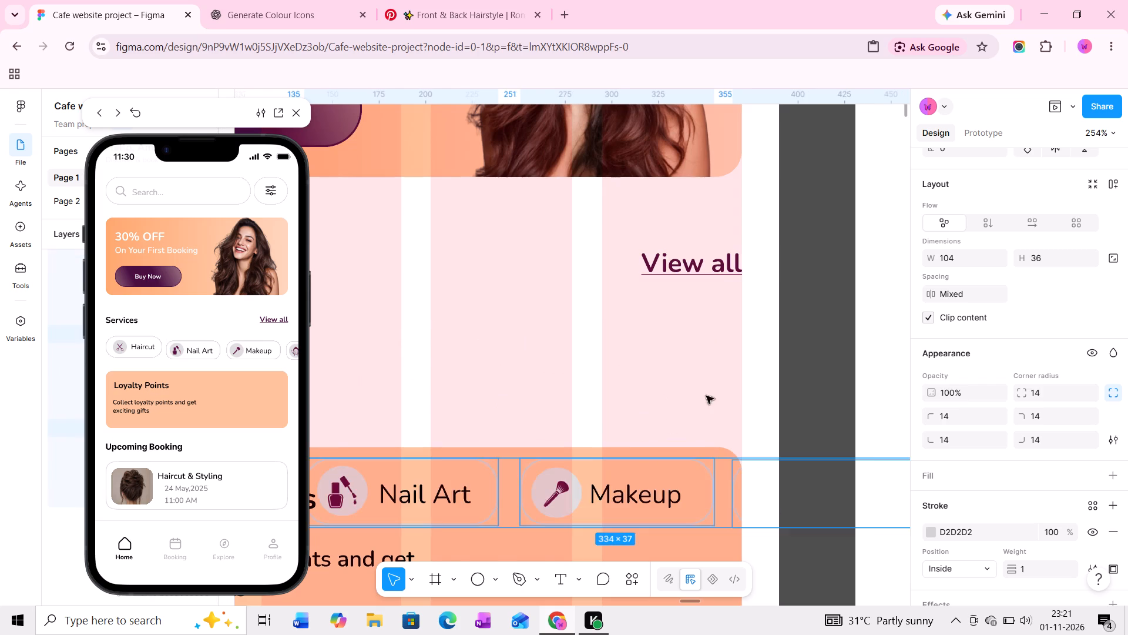
# Duplicate the Haircut chip three times along the Services row, keeping a gap of 6 between chips.
pyautogui.moveTo(706, 396); pyautogui.dragTo(800, 395, button='middle')
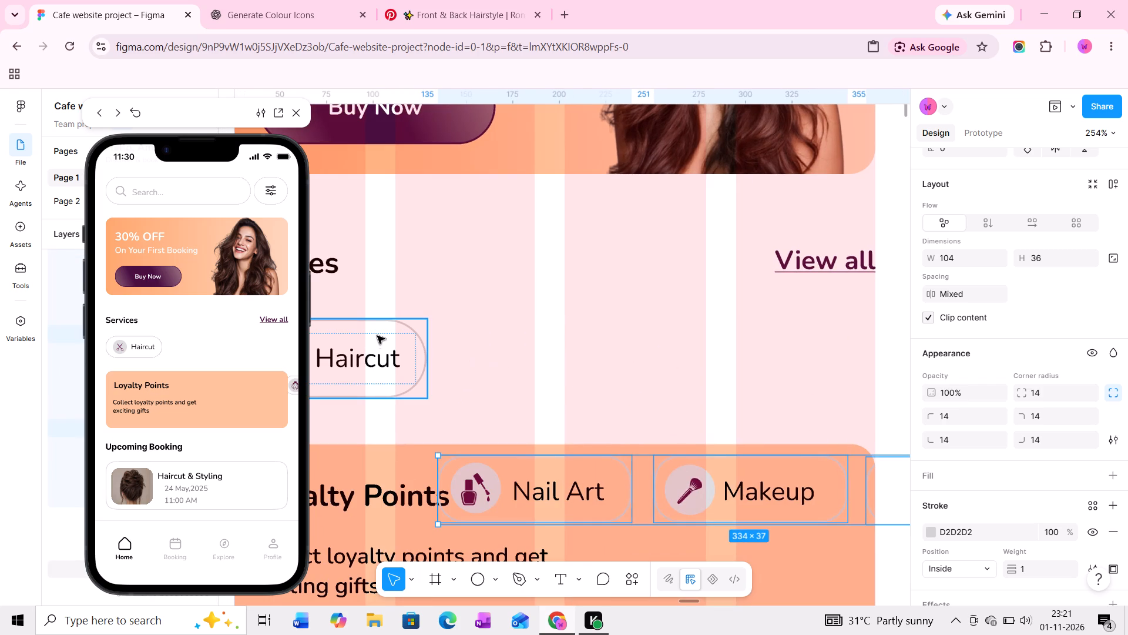
pyautogui.click(377, 327)
pyautogui.keyDown('alt'); pyautogui.moveTo(377, 327); pyautogui.dragTo(518, 330); pyautogui.keyUp('alt')
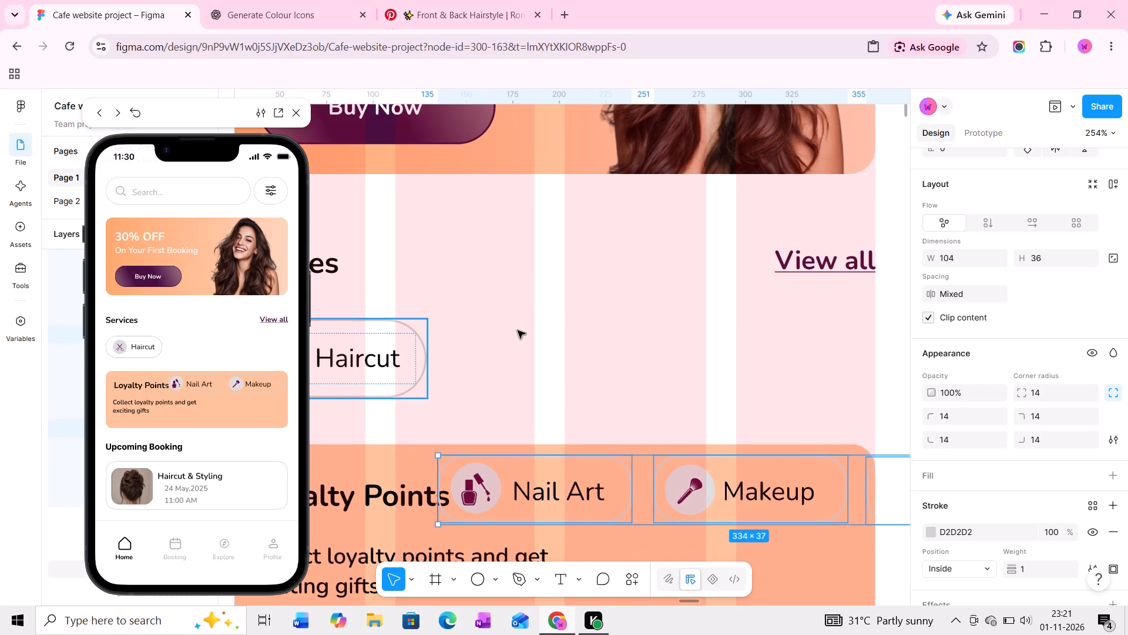
pyautogui.keyDown('alt'); pyautogui.moveTo(518, 330); pyautogui.dragTo(530, 330); pyautogui.keyUp('alt')
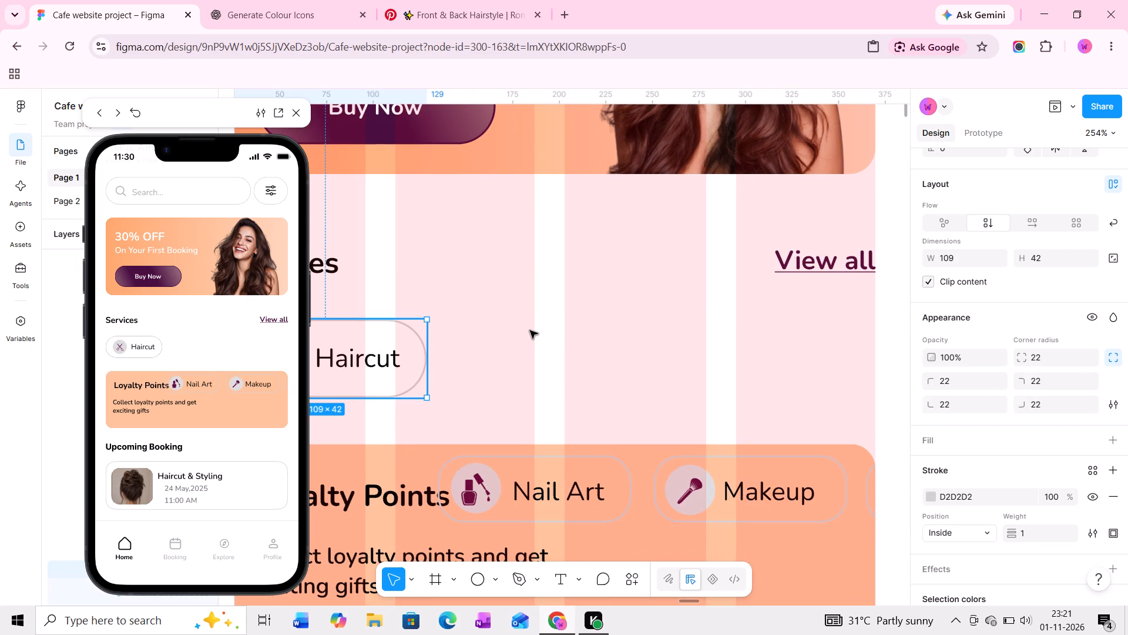
pyautogui.keyDown('alt'); pyautogui.moveTo(530, 330); pyautogui.dragTo(532, 330); pyautogui.keyUp('alt')
pyautogui.keyDown('alt'); pyautogui.moveTo(532, 330); pyautogui.dragTo(604, 337); pyautogui.keyUp('alt')
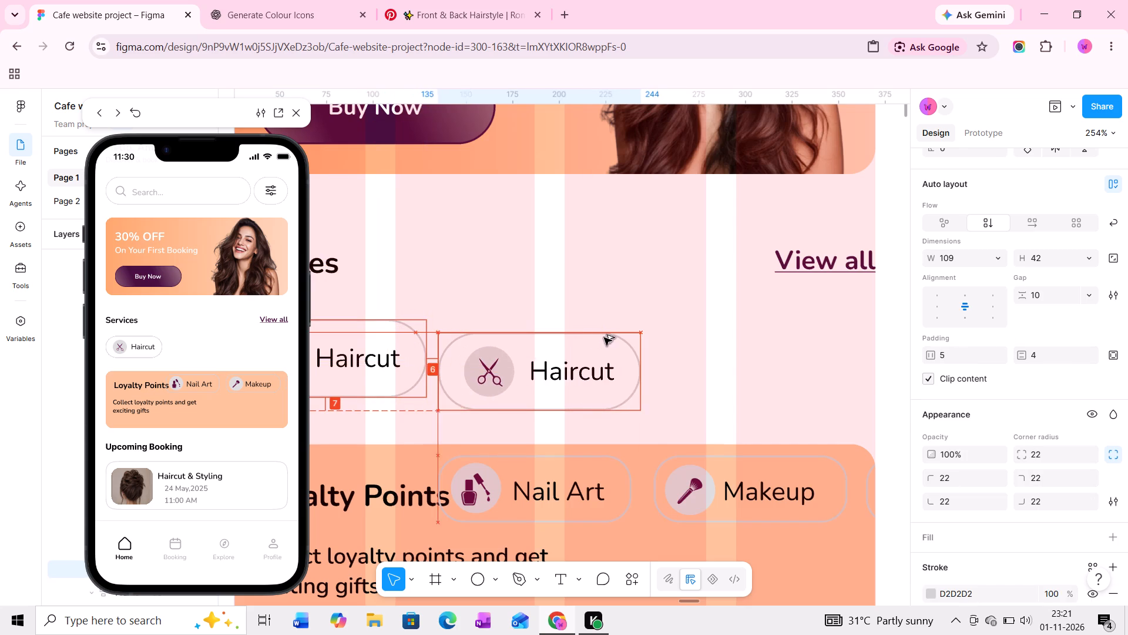
pyautogui.keyDown('alt'); pyautogui.moveTo(604, 337); pyautogui.dragTo(592, 332); pyautogui.keyUp('alt')
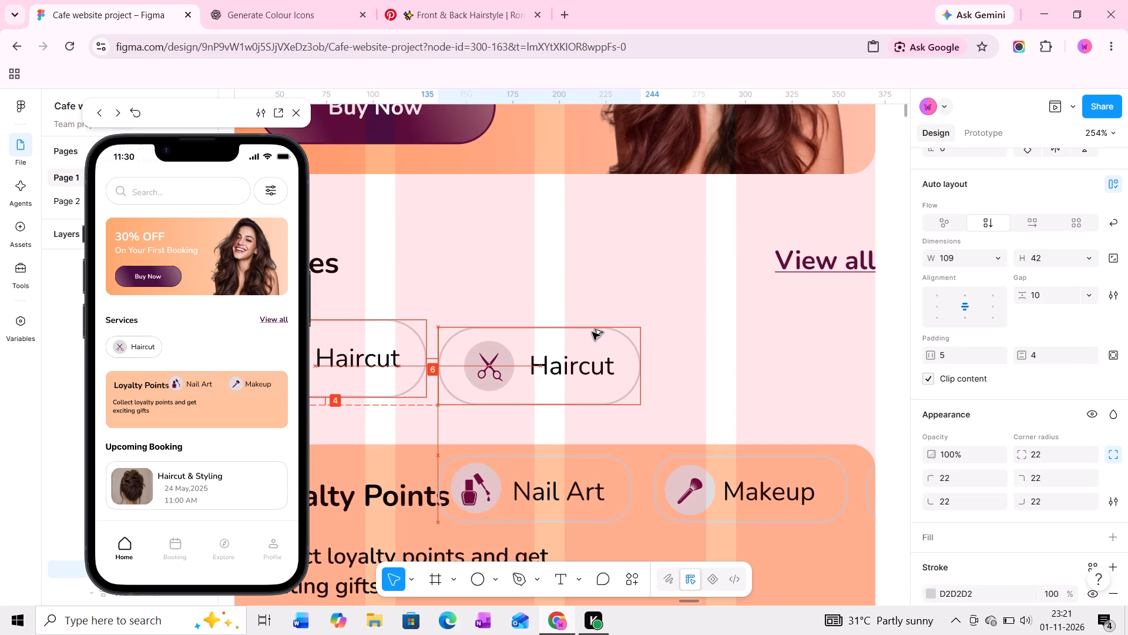
pyautogui.keyDown('alt'); pyautogui.moveTo(592, 332); pyautogui.dragTo(591, 329); pyautogui.keyUp('alt')
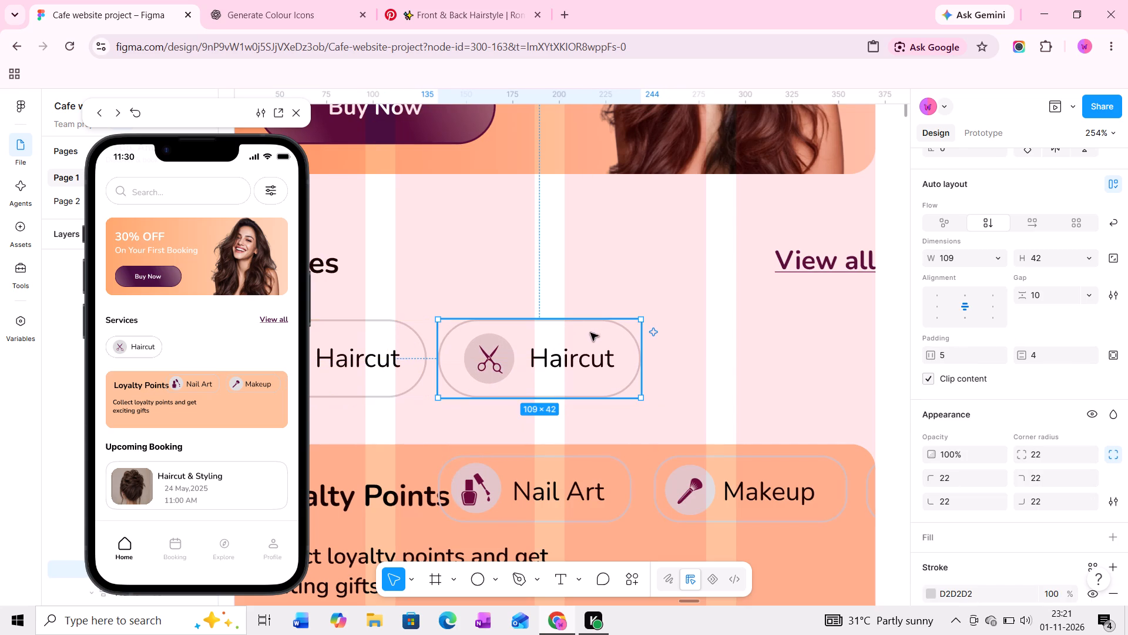
pyautogui.hotkey('ctrl', 'd')
pyautogui.hotkey('ctrl', 'd')
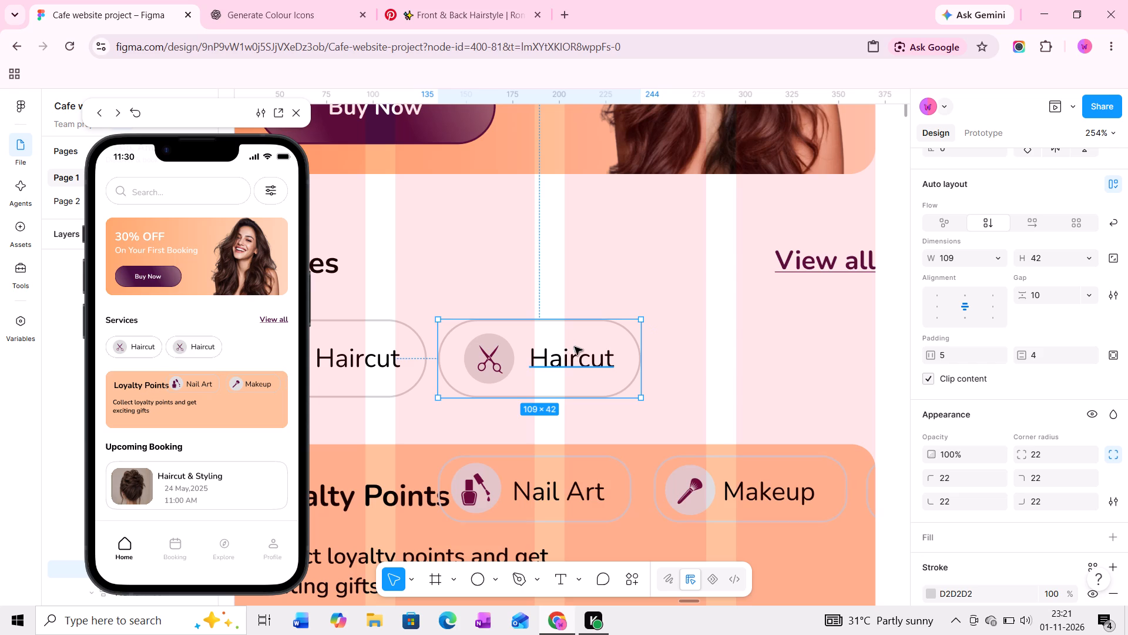
# Replace the scissors icon in the second Haircut chip with the nail polish icon from the old Nail Art chip.
pyautogui.moveTo(578, 347); pyautogui.dragTo(533, 348, button='middle')
pyautogui.moveTo(531, 353); pyautogui.dragTo(688, 354, button='middle')
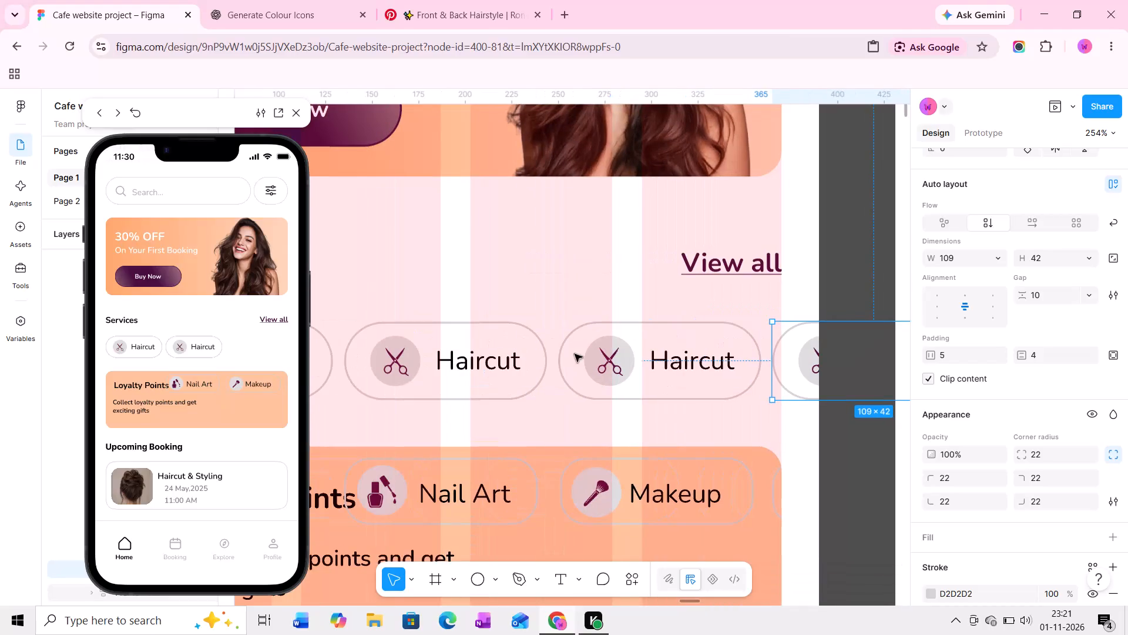
pyautogui.moveTo(541, 354); pyautogui.dragTo(662, 358, button='middle')
pyautogui.keyDown('ctrl'); pyautogui.click(519, 365); pyautogui.keyUp('ctrl')
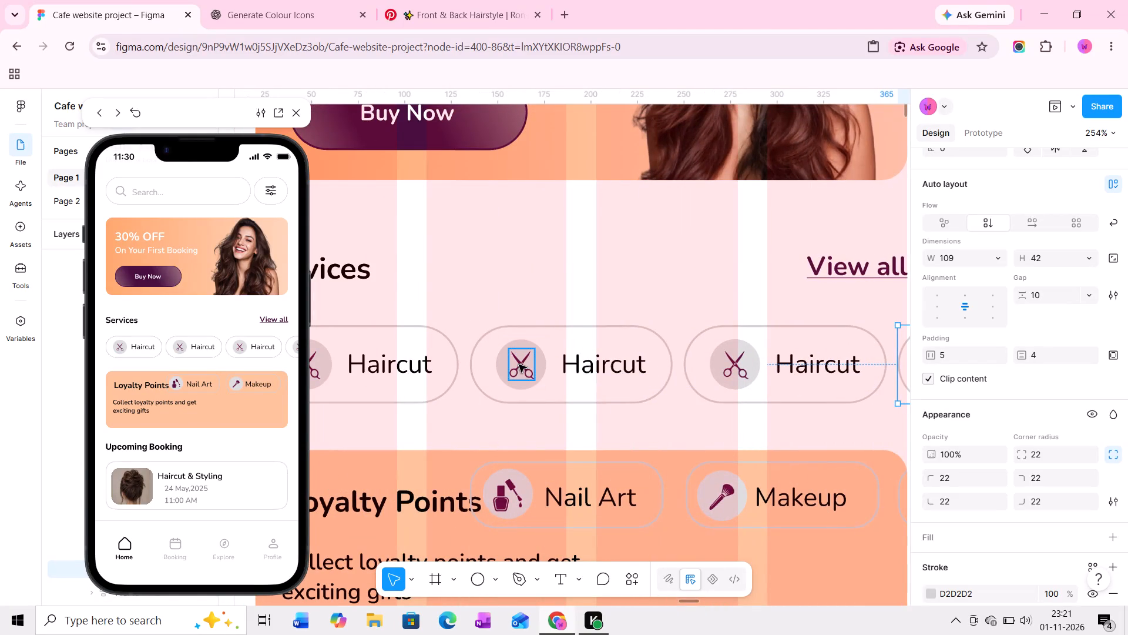
pyautogui.moveTo(519, 365); pyautogui.dragTo(447, 463)
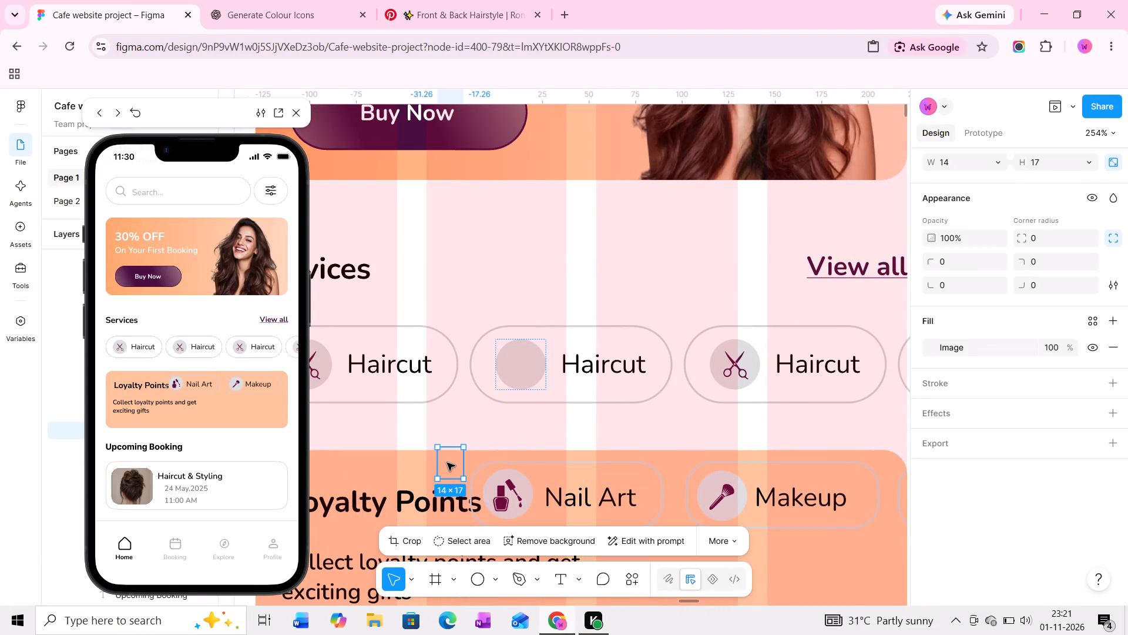
pyautogui.moveTo(447, 463); pyautogui.dragTo(444, 460)
pyautogui.moveTo(467, 442); pyautogui.dragTo(468, 416, button='middle')
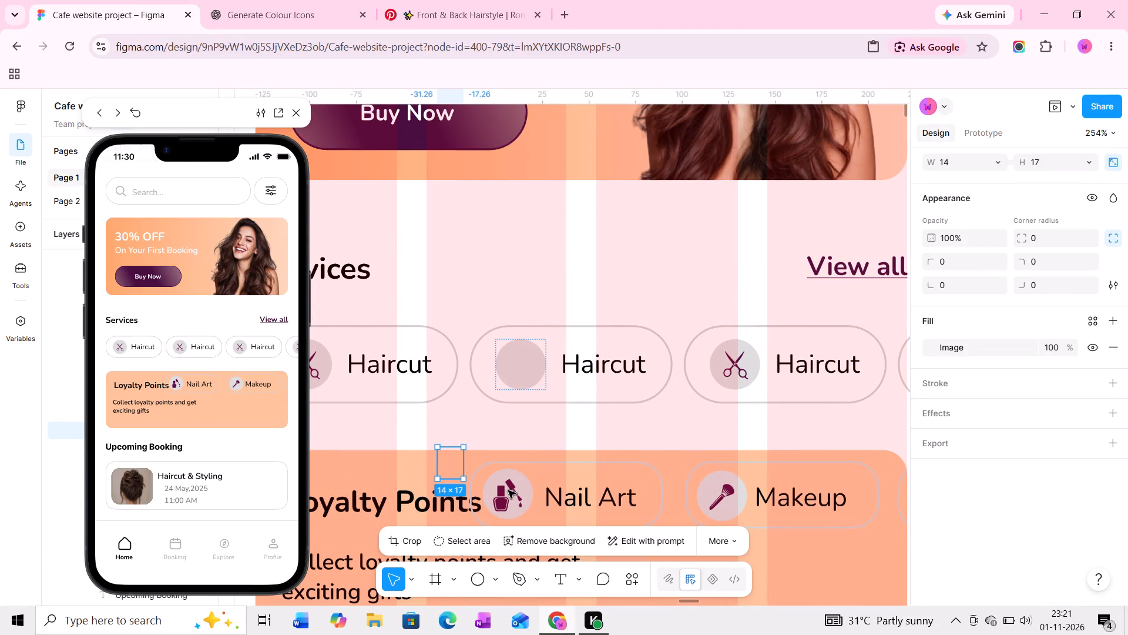
pyautogui.keyDown('ctrl'); pyautogui.click(508, 490); pyautogui.keyUp('ctrl')
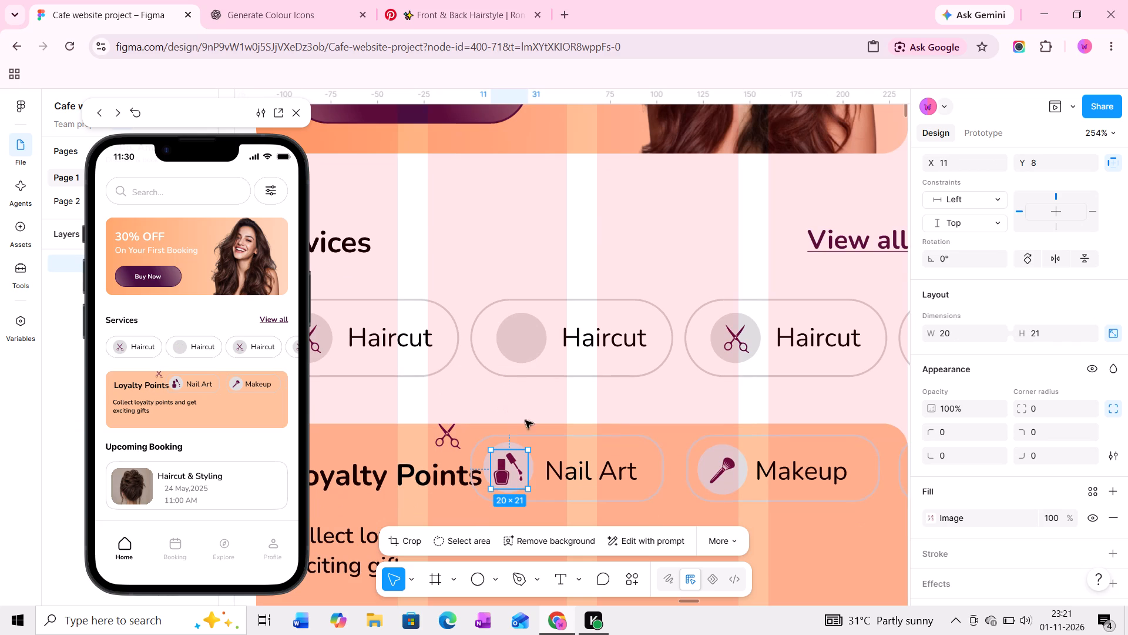
pyautogui.moveTo(513, 470); pyautogui.dragTo(518, 341)
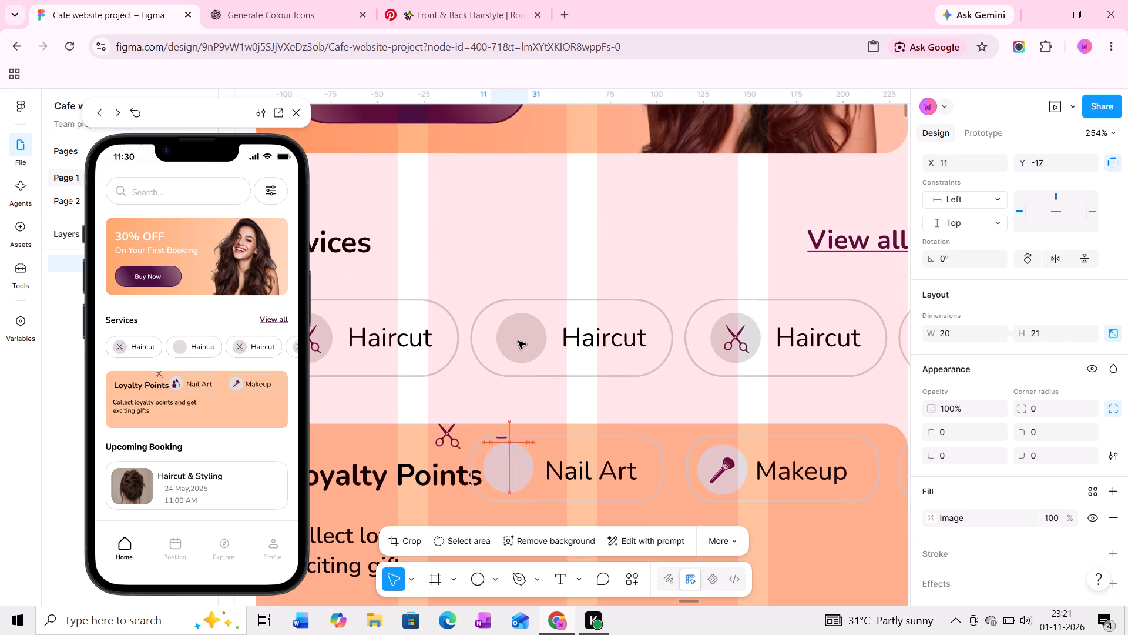
pyautogui.moveTo(518, 341); pyautogui.dragTo(526, 336)
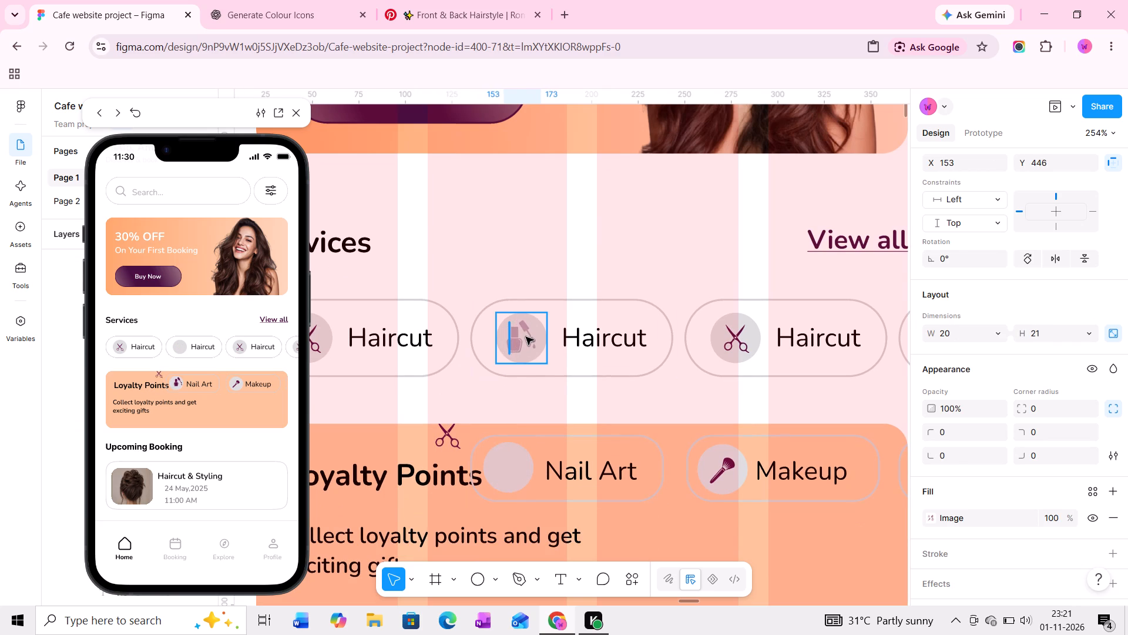
# Centre the nail polish icon within the grey circle of the second service chip using auto-layout alignment.
pyautogui.keyDown('ctrl'); pyautogui.scroll(12, 528, 337); pyautogui.keyUp('ctrl')
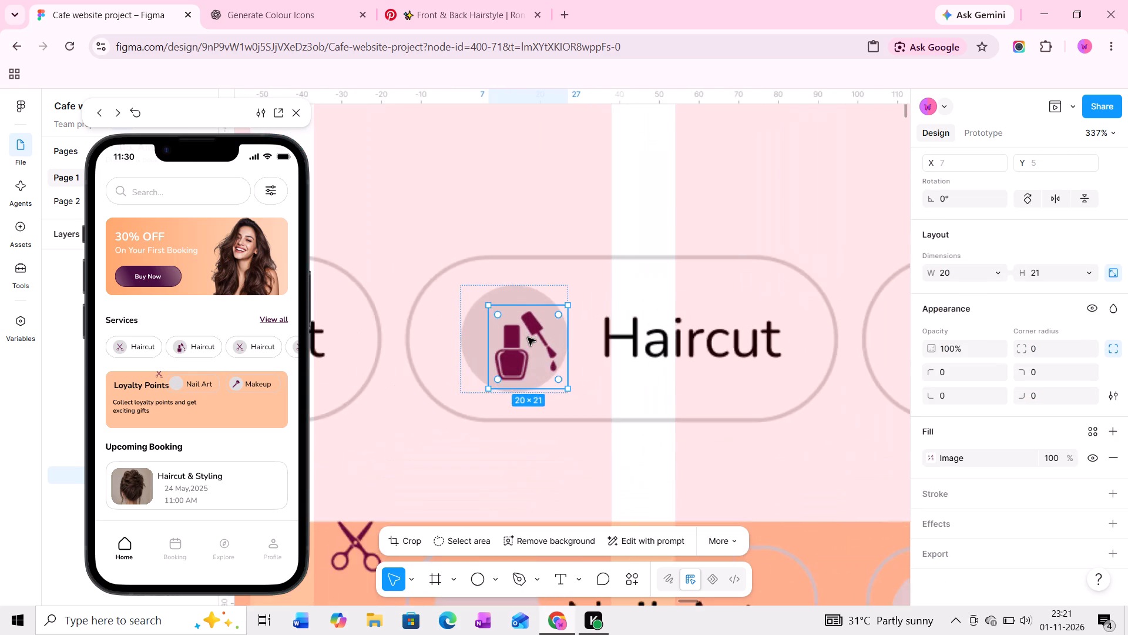
pyautogui.keyDown('ctrl'); pyautogui.scroll(3, 528, 337); pyautogui.keyUp('ctrl')
pyautogui.moveTo(532, 339); pyautogui.dragTo(510, 323)
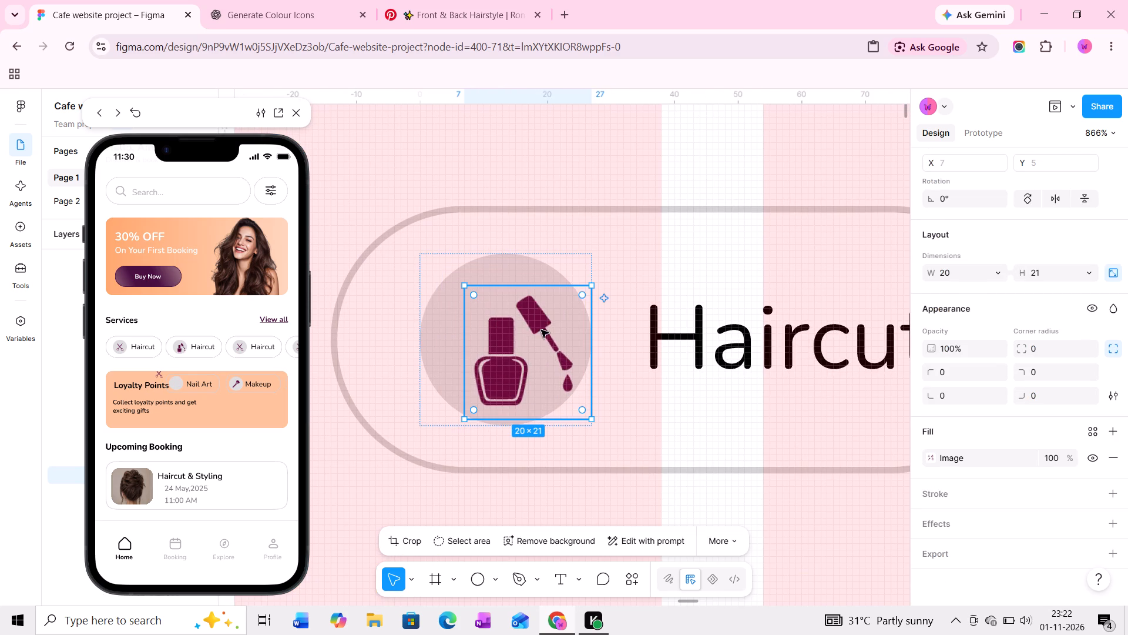
pyautogui.click(507, 263)
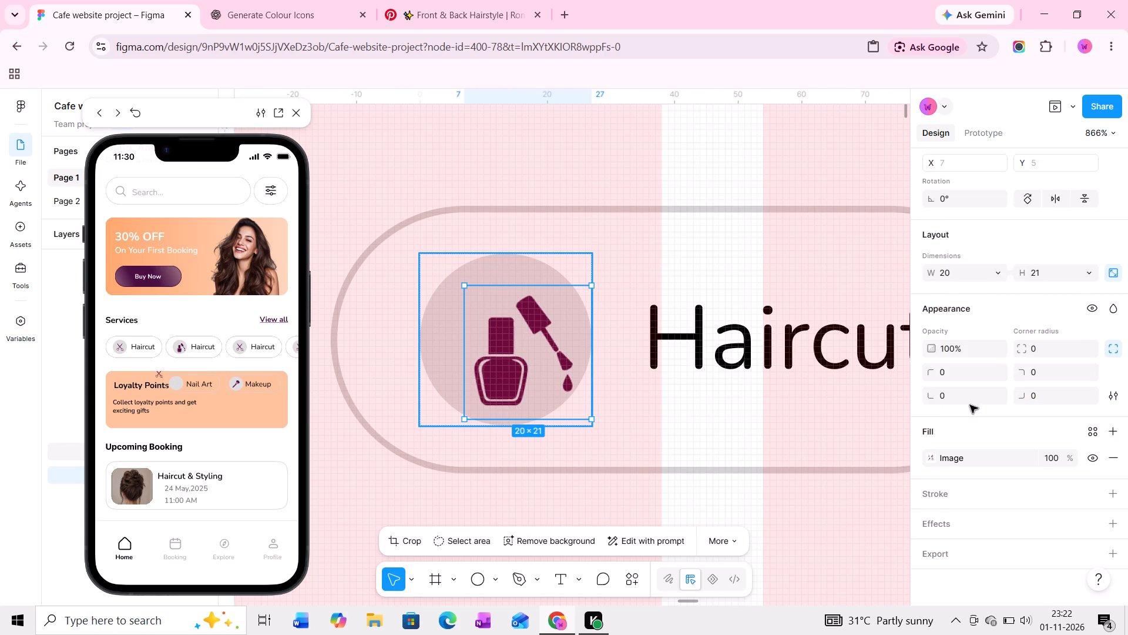
pyautogui.click(965, 359)
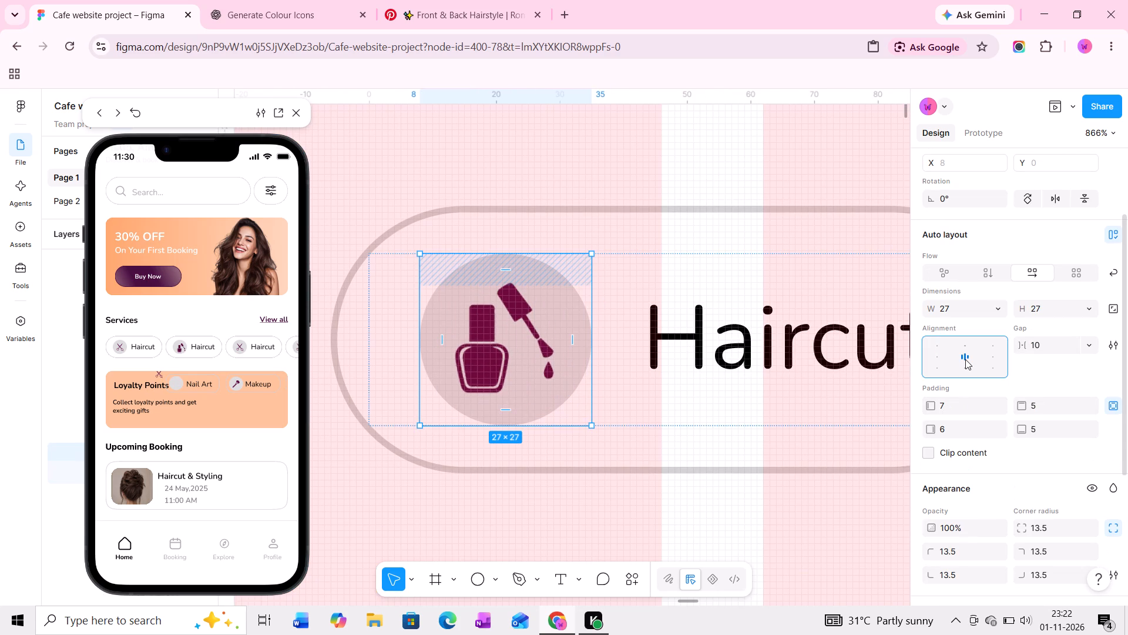
# Replace the scissors icon in the third Haircut chip with the brush icon from the old Makeup chip.
pyautogui.keyDown('ctrl'); pyautogui.scroll(-10, 548, 370); pyautogui.keyUp('ctrl')
pyautogui.moveTo(662, 385); pyautogui.dragTo(538, 364, button='middle')
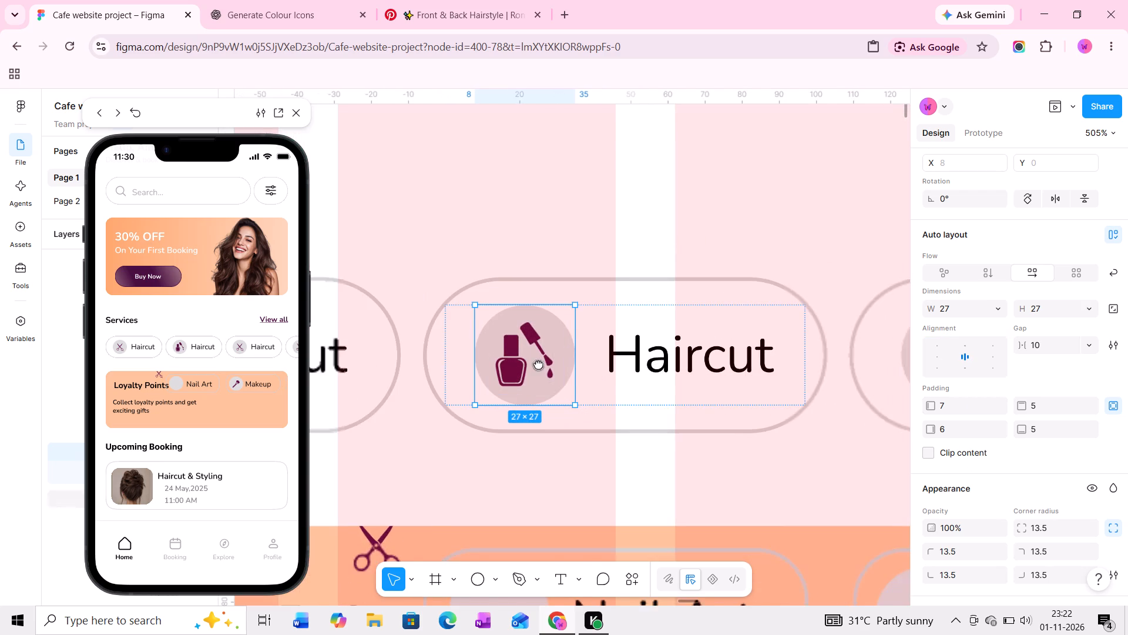
pyautogui.moveTo(538, 364); pyautogui.dragTo(538, 364, button='middle')
pyautogui.keyDown('ctrl'); pyautogui.scroll(-4, 563, 363); pyautogui.keyUp('ctrl')
pyautogui.moveTo(663, 376); pyautogui.dragTo(565, 384, button='middle')
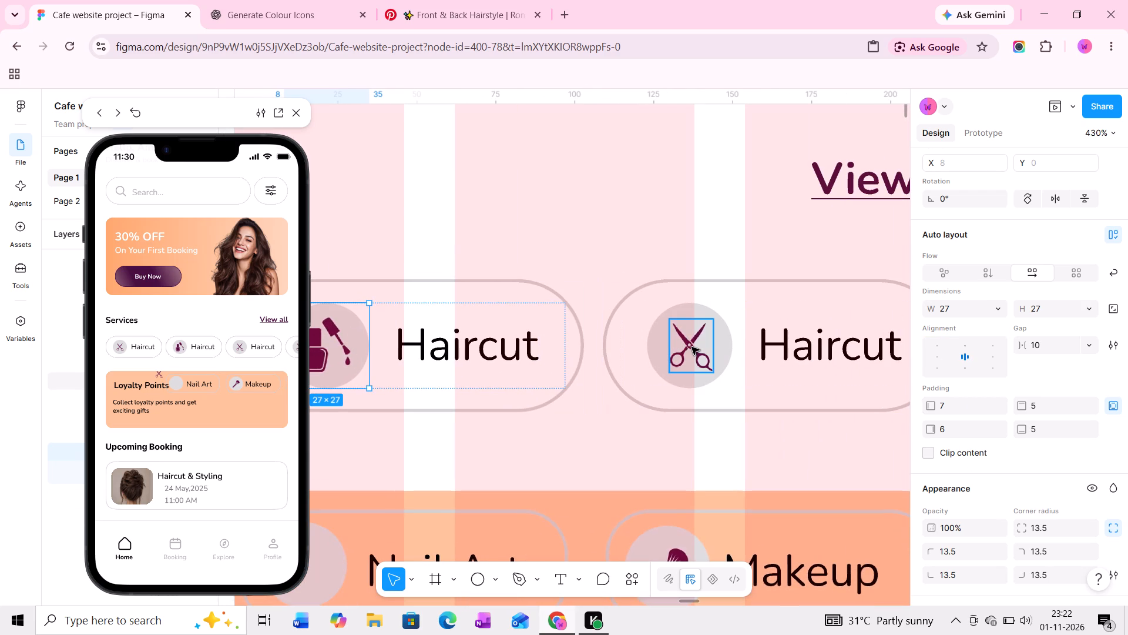
pyautogui.keyDown('ctrl'); pyautogui.click(691, 347); pyautogui.keyUp('ctrl')
pyautogui.moveTo(693, 346); pyautogui.dragTo(569, 482)
pyautogui.moveTo(650, 457); pyautogui.dragTo(592, 319, button='middle')
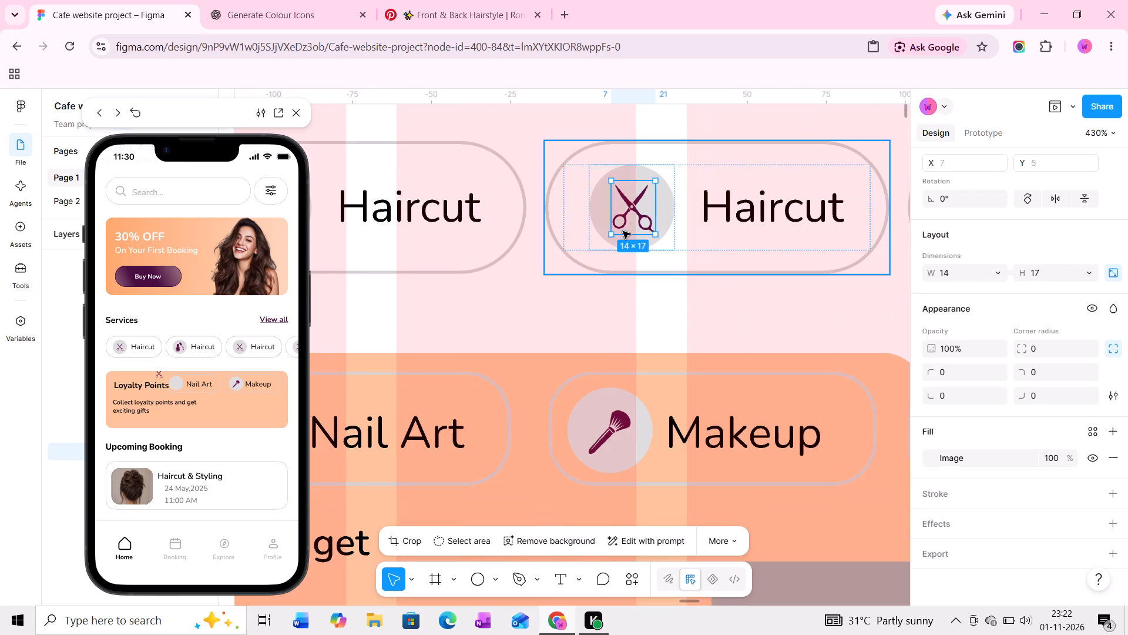
pyautogui.moveTo(627, 205); pyautogui.dragTo(402, 378)
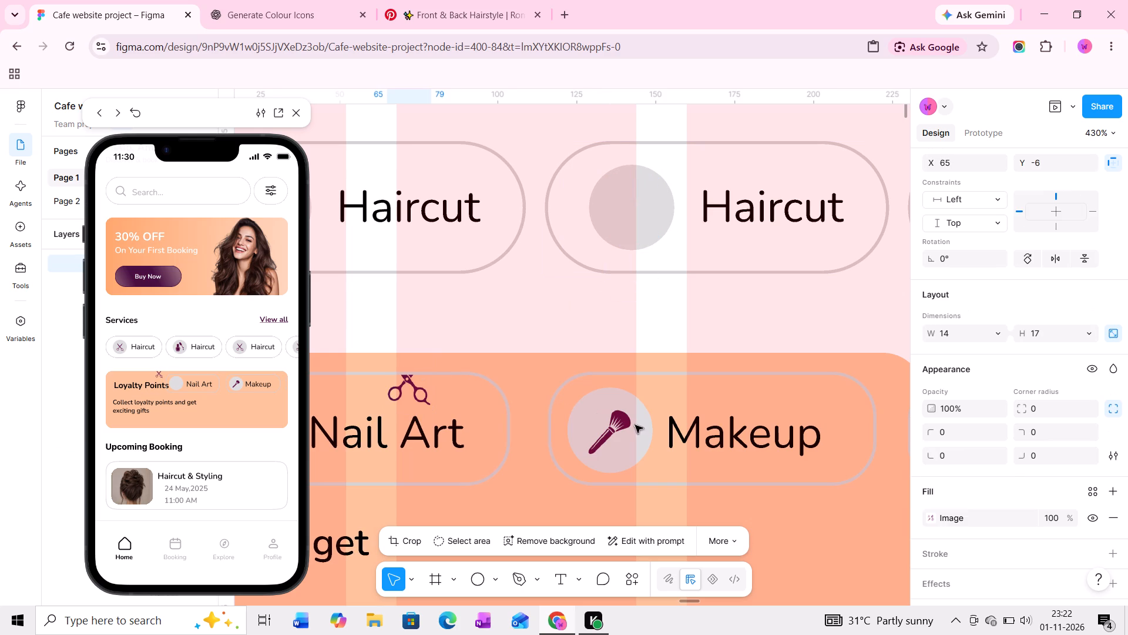
pyautogui.keyDown('ctrl'); pyautogui.click(620, 426); pyautogui.keyUp('ctrl')
pyautogui.moveTo(615, 426); pyautogui.dragTo(621, 232)
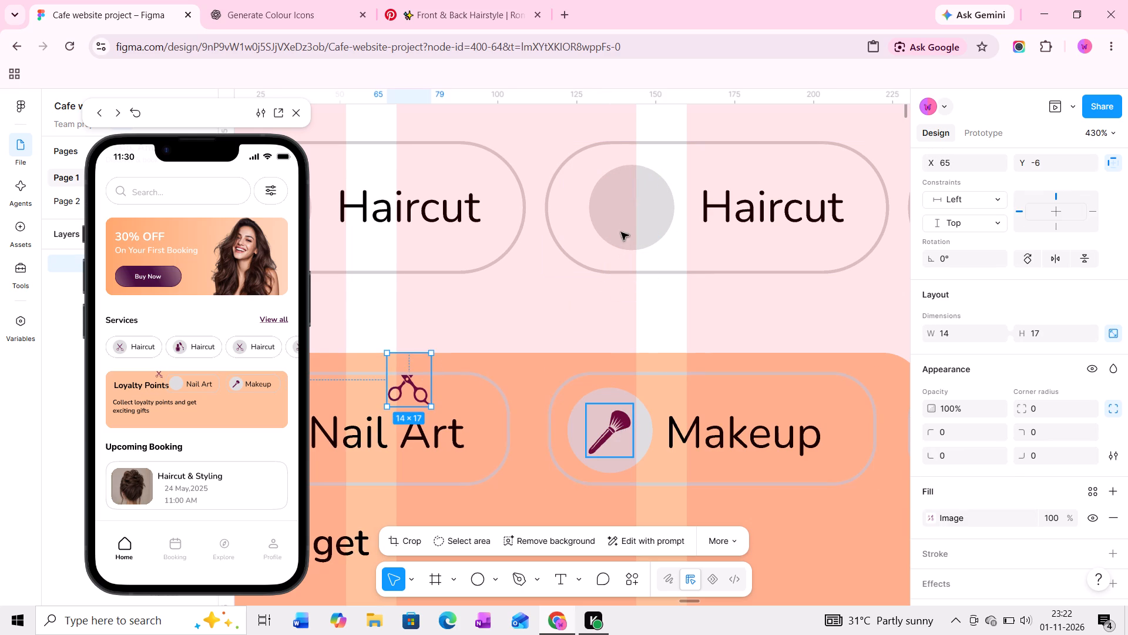
pyautogui.moveTo(621, 232); pyautogui.dragTo(638, 204)
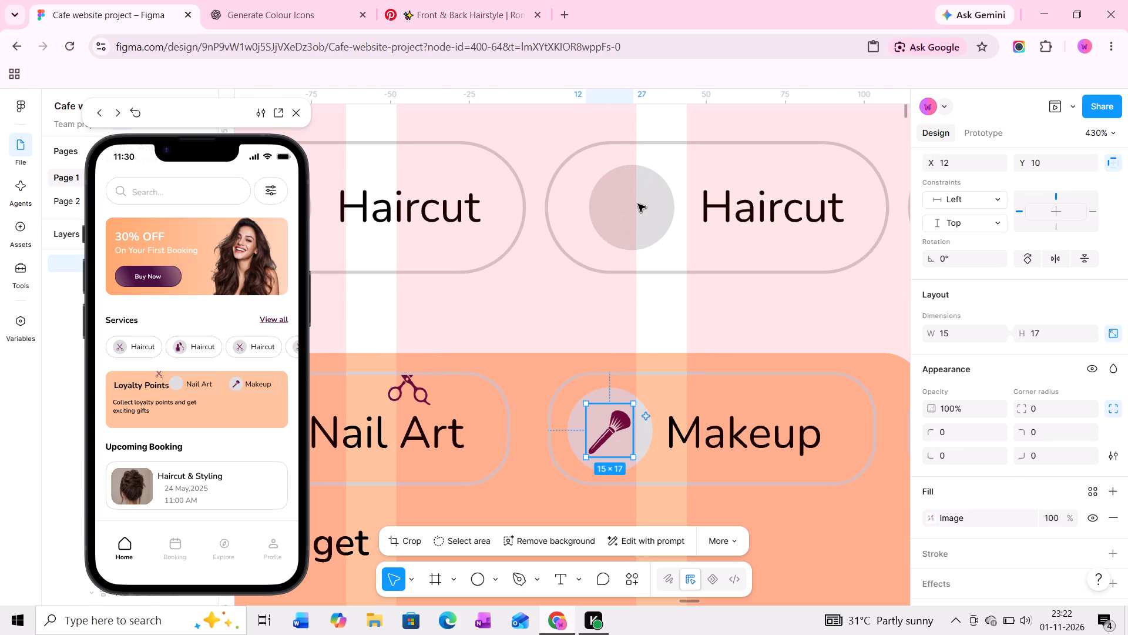
pyautogui.moveTo(638, 204); pyautogui.dragTo(639, 204)
# Pull the scissors icon out of the partly cut-off fourth Haircut chip and delete it.
pyautogui.moveTo(640, 210); pyautogui.dragTo(640, 226, button='middle')
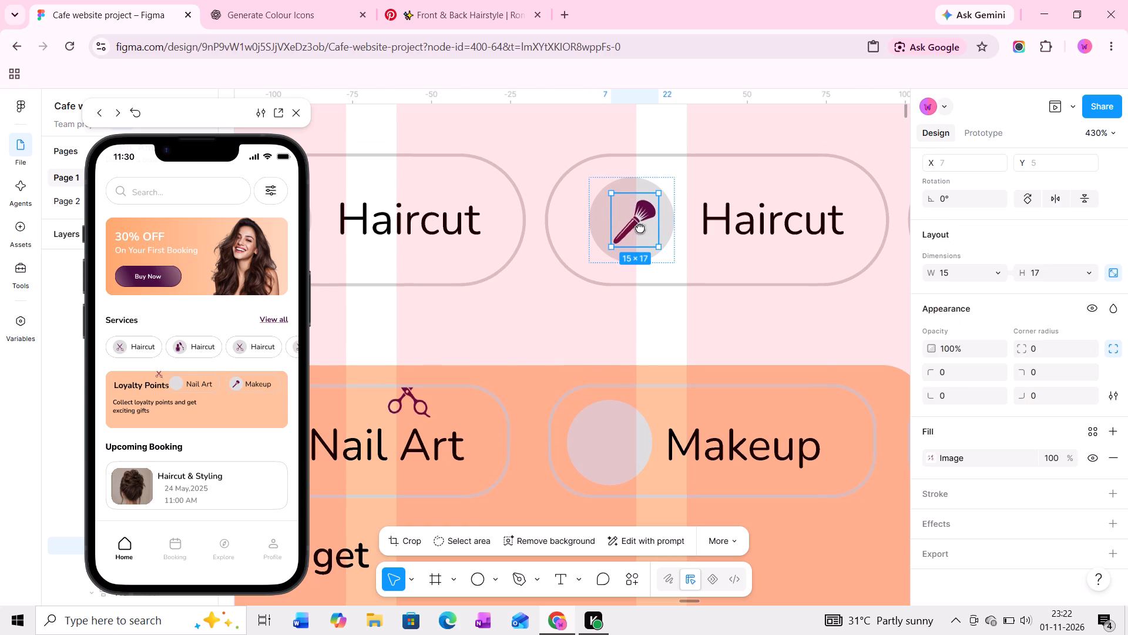
pyautogui.moveTo(658, 230); pyautogui.dragTo(599, 225, button='middle')
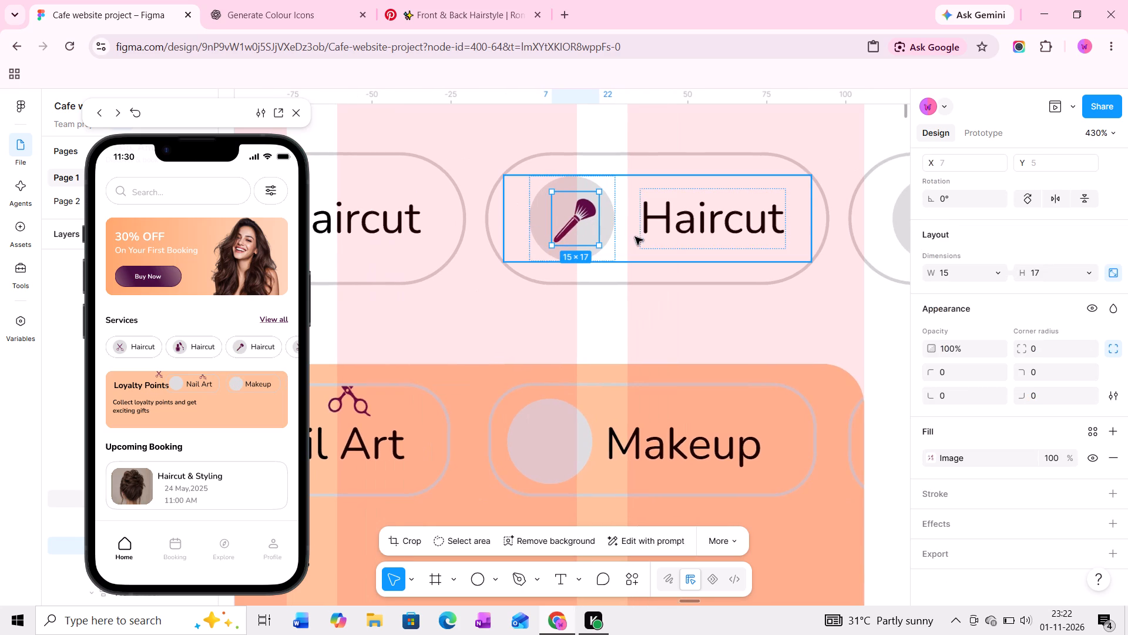
pyautogui.moveTo(660, 242); pyautogui.dragTo(583, 232, button='middle')
pyautogui.moveTo(579, 259); pyautogui.dragTo(681, 262, button='middle')
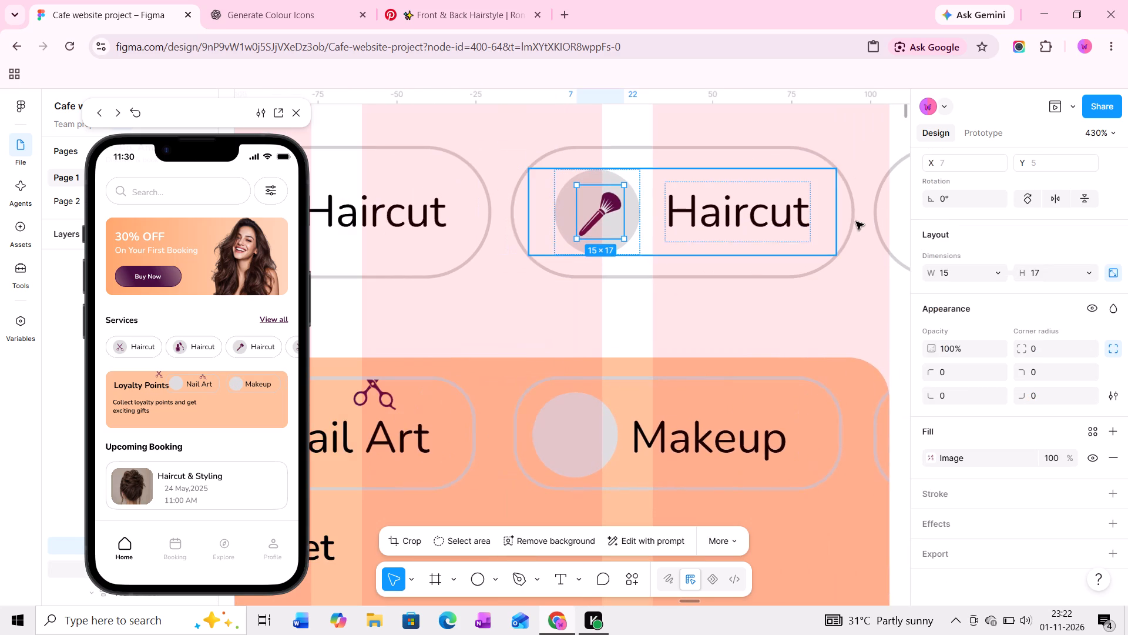
pyautogui.moveTo(818, 225); pyautogui.dragTo(640, 221, button='middle')
pyautogui.keyDown('ctrl'); pyautogui.click(764, 212); pyautogui.keyUp('ctrl')
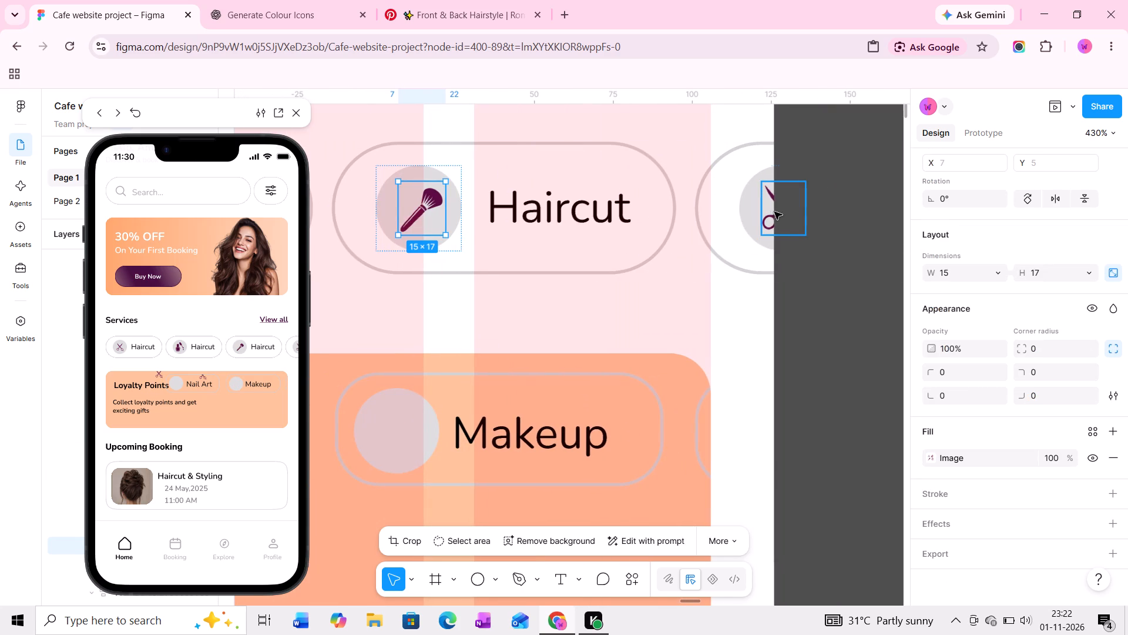
pyautogui.moveTo(783, 209); pyautogui.dragTo(582, 337)
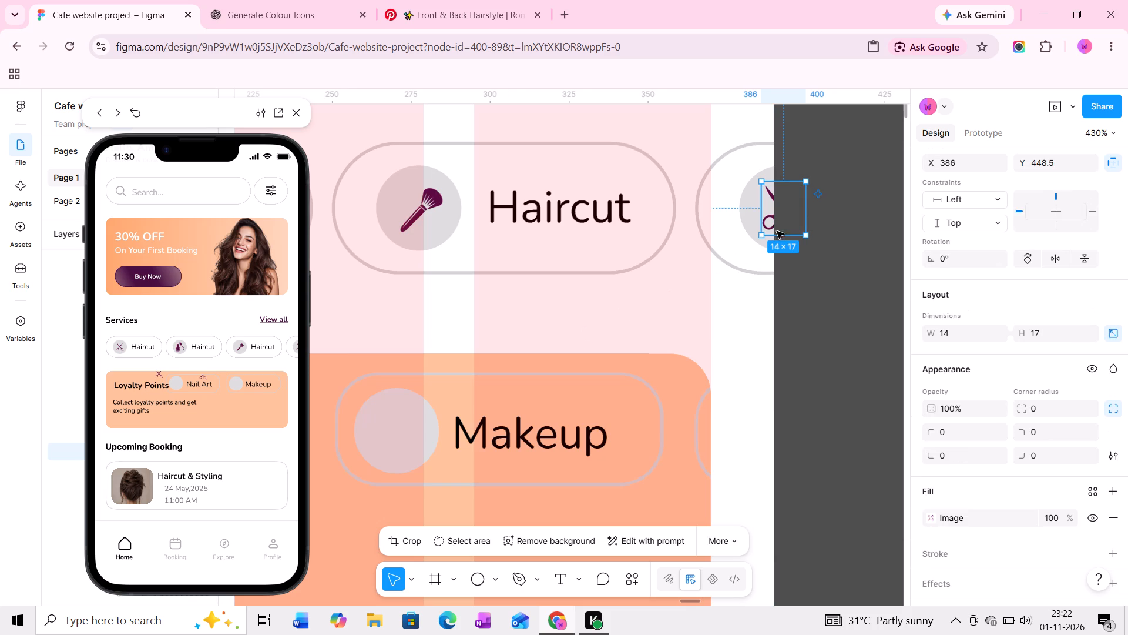
pyautogui.moveTo(774, 211); pyautogui.dragTo(576, 381)
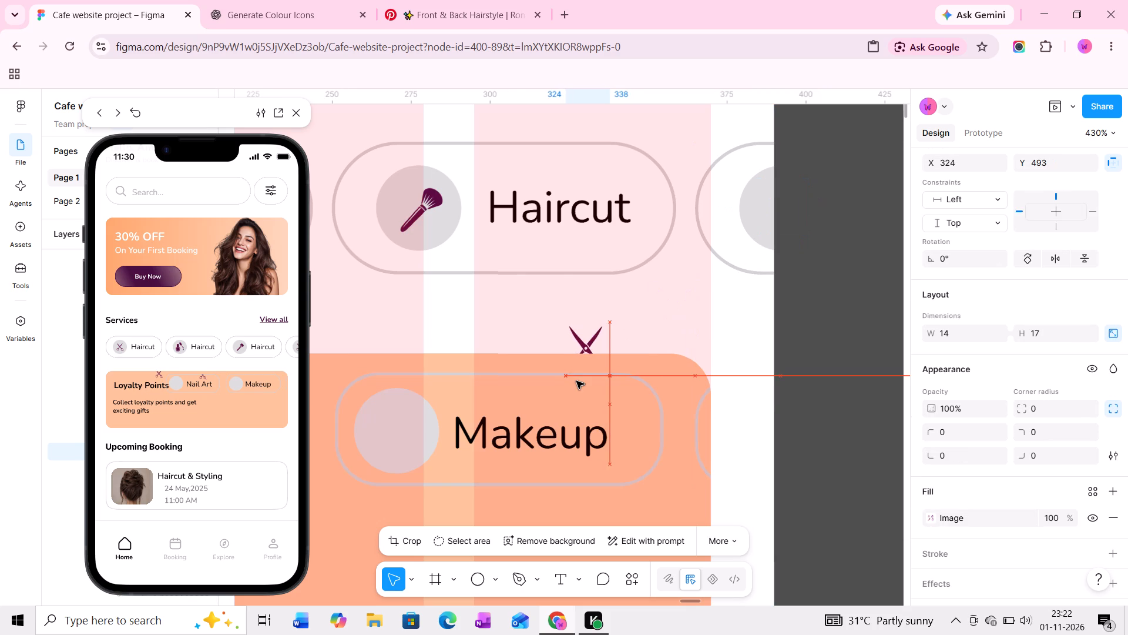
pyautogui.moveTo(576, 381); pyautogui.dragTo(577, 323)
pyautogui.moveTo(538, 336); pyautogui.dragTo(653, 294, button='middle')
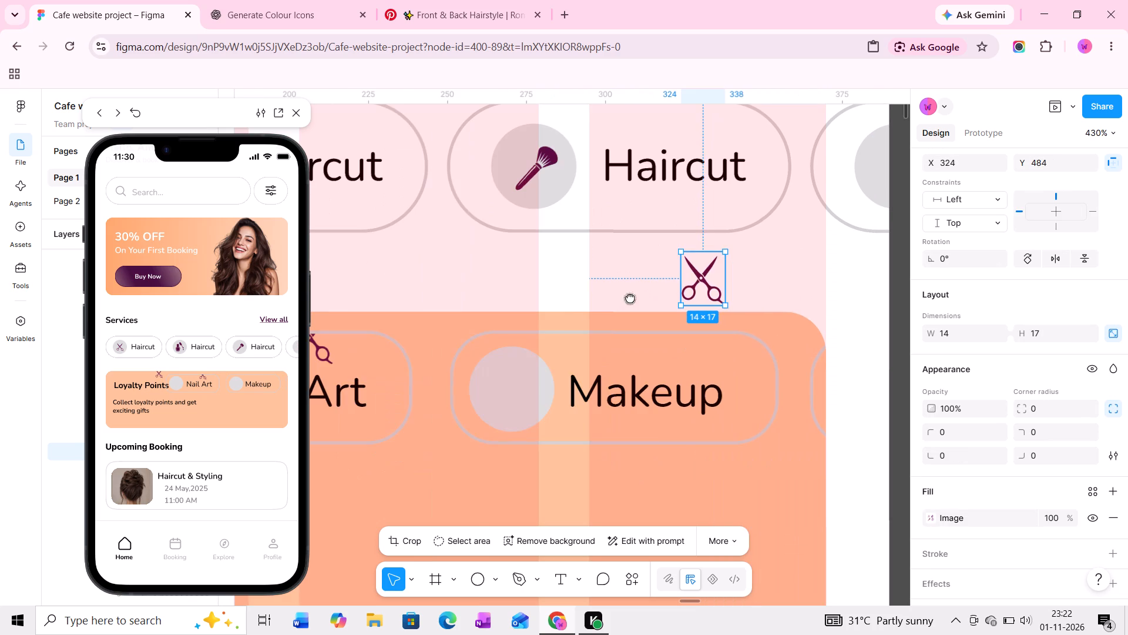
pyautogui.moveTo(579, 308); pyautogui.dragTo(702, 284, button='middle')
pyautogui.moveTo(740, 309); pyautogui.dragTo(714, 309, button='middle')
pyautogui.moveTo(773, 325); pyautogui.dragTo(773, 325, button='middle')
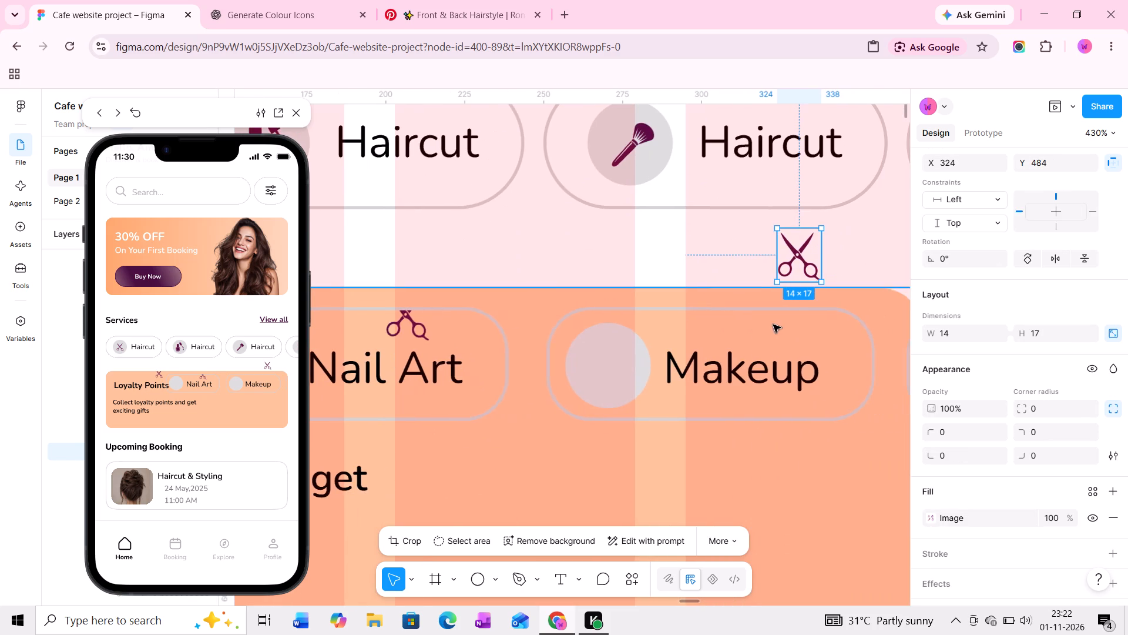
pyautogui.moveTo(773, 325); pyautogui.dragTo(713, 322, button='middle')
pyautogui.keyDown('ctrl'); pyautogui.click(775, 308); pyautogui.keyUp('ctrl')
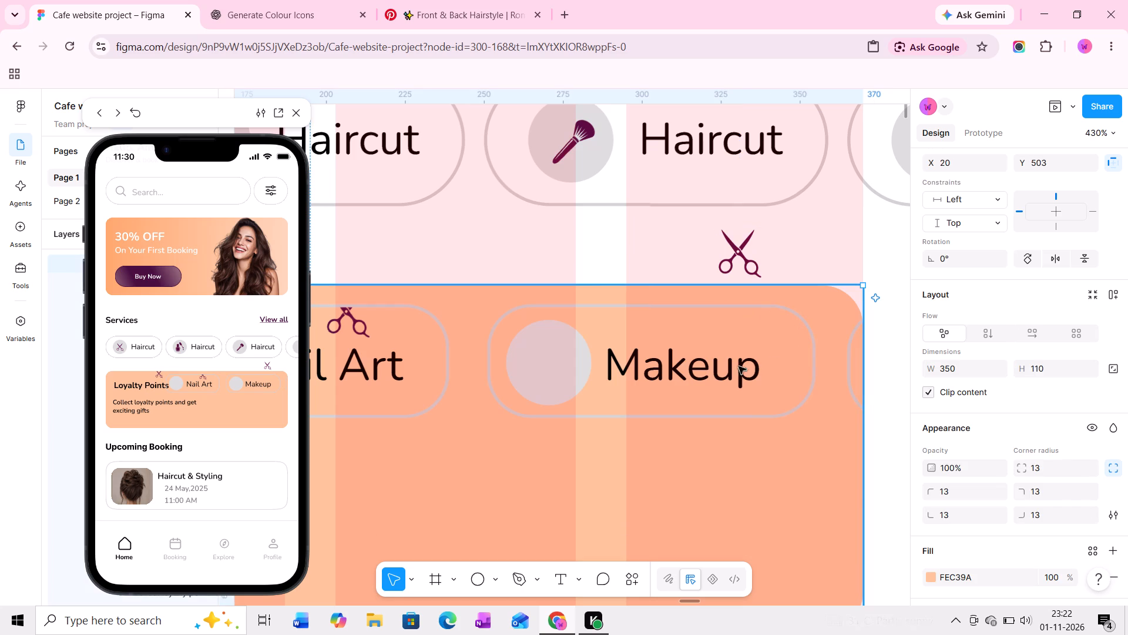
pyautogui.click(736, 247)
pyautogui.press('Delete')
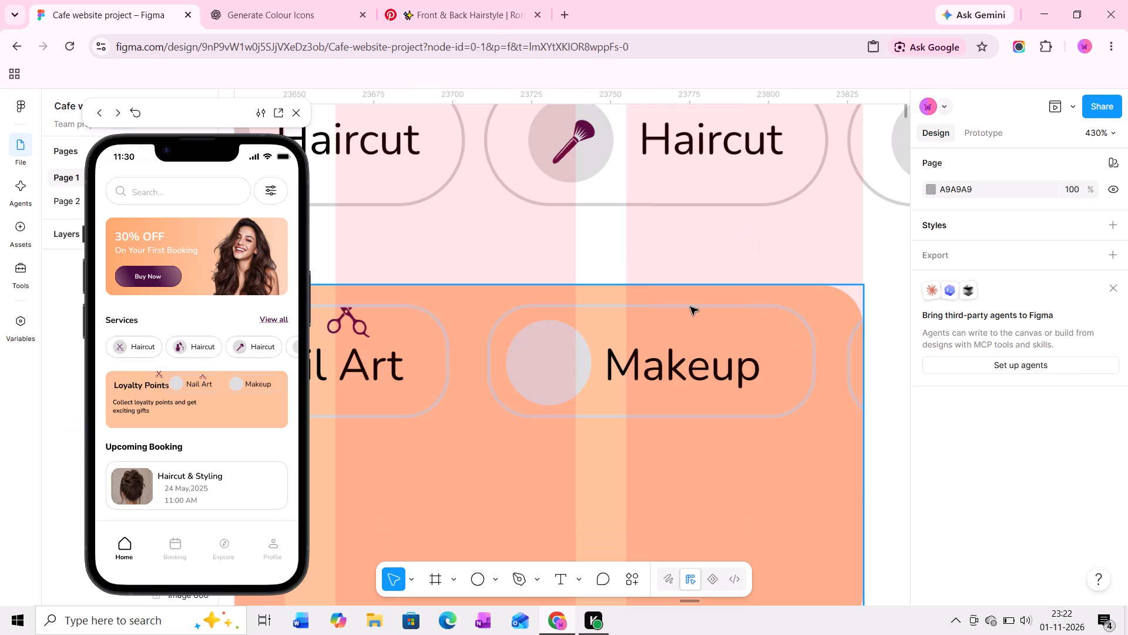
# Delete the old Makeup and Nail Art chips and the leftover scissors icons from the Loyalty Points card.
pyautogui.keyDown('ctrl'); pyautogui.click(669, 367); pyautogui.keyUp('ctrl')
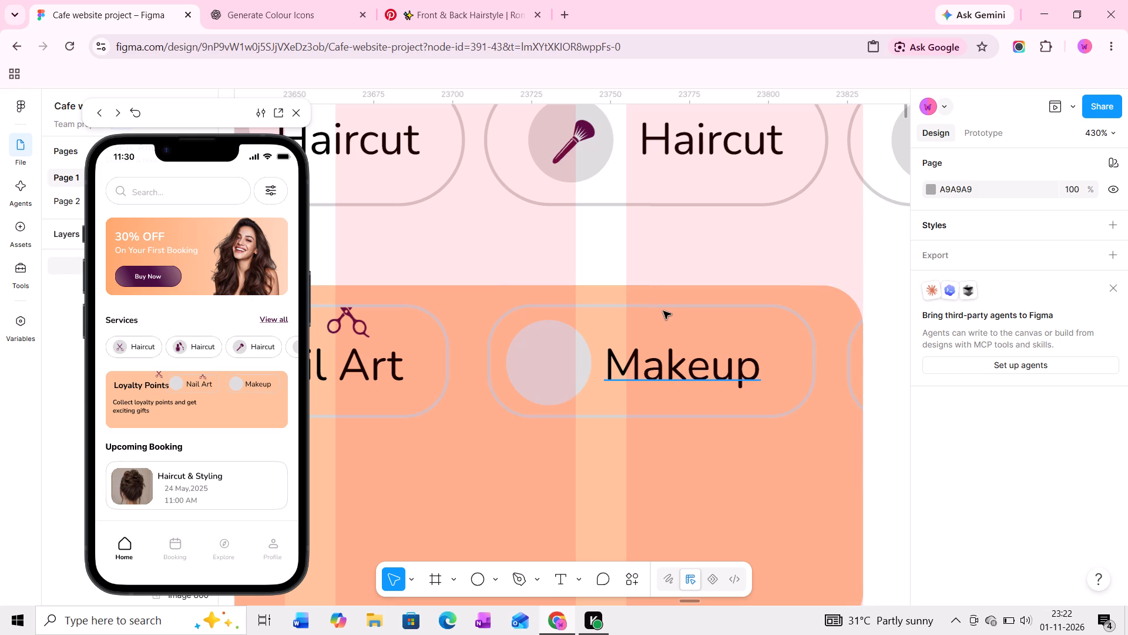
pyautogui.click(663, 311)
pyautogui.moveTo(625, 317); pyautogui.dragTo(798, 298, button='middle')
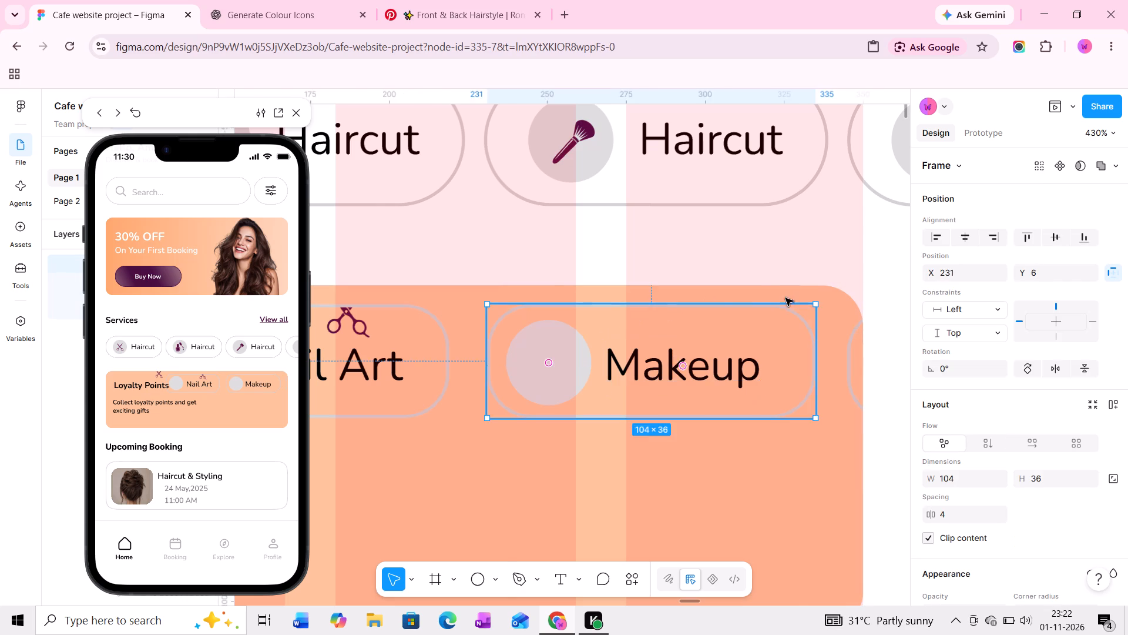
pyautogui.moveTo(566, 306); pyautogui.dragTo(685, 301, button='middle')
pyautogui.keyDown('shift'); pyautogui.click(600, 299); pyautogui.keyUp('shift')
pyautogui.moveTo(541, 306); pyautogui.dragTo(676, 298, button='middle')
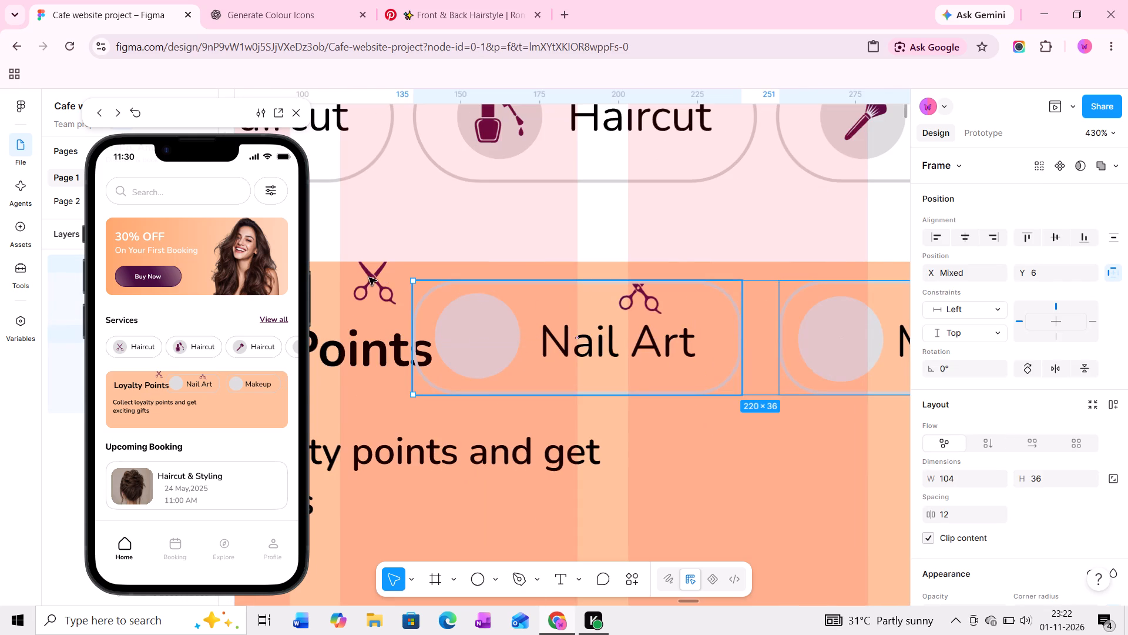
pyautogui.keyDown('shift'); pyautogui.click(512, 269); pyautogui.keyUp('shift')
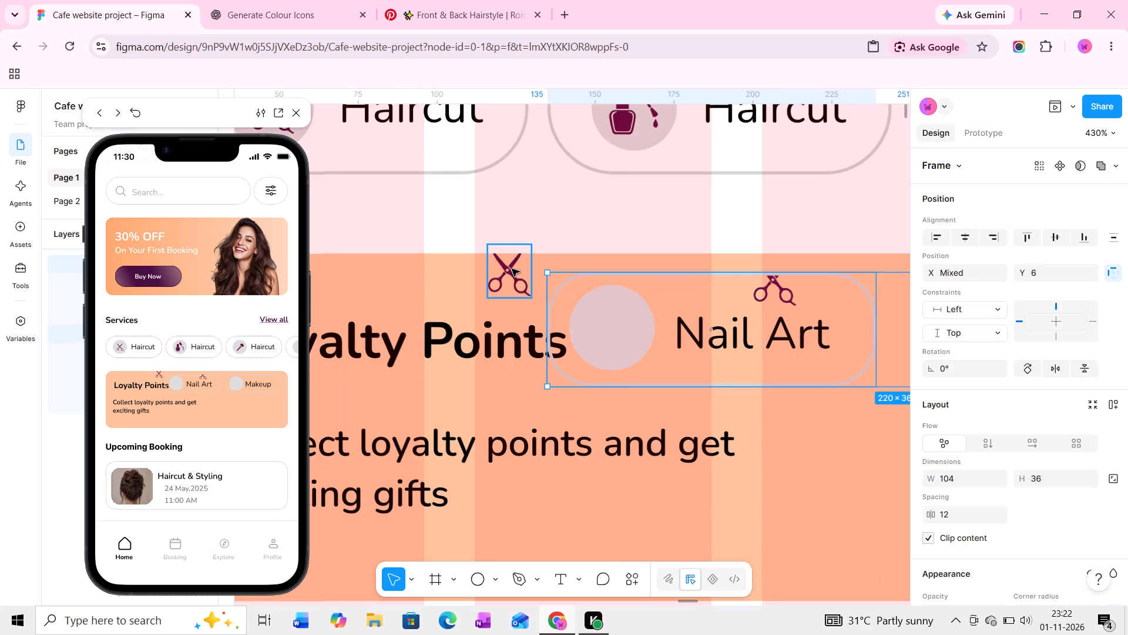
pyautogui.press('Delete')
# Move the old Facial chip inward over the Loyalty Points card, to about X 276, Y 8.
pyautogui.moveTo(713, 319); pyautogui.dragTo(526, 319, button='middle')
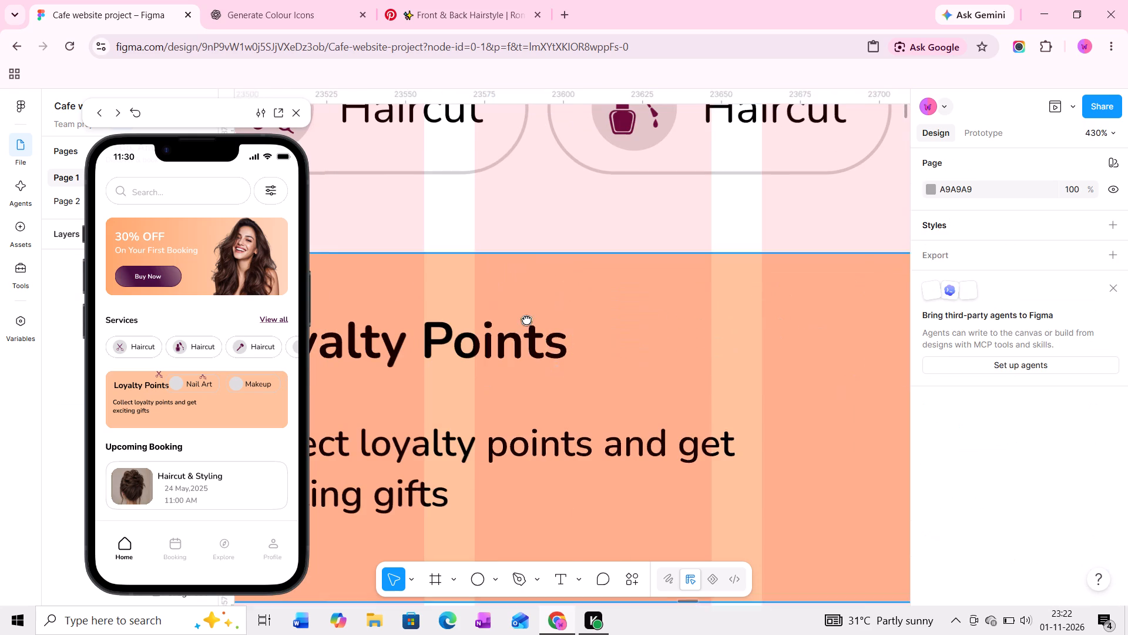
pyautogui.moveTo(526, 319); pyautogui.dragTo(525, 319, button='middle')
pyautogui.moveTo(714, 318); pyautogui.dragTo(549, 313, button='middle')
pyautogui.moveTo(717, 315); pyautogui.dragTo(587, 315, button='middle')
pyautogui.moveTo(714, 315); pyautogui.dragTo(629, 315, button='middle')
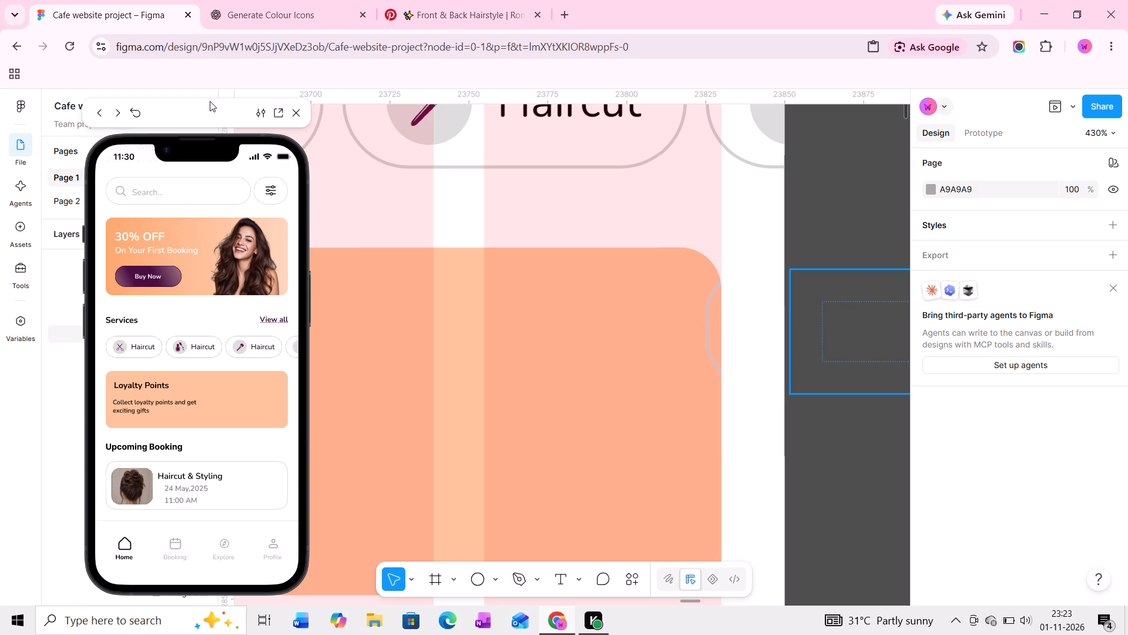
pyautogui.moveTo(190, 110); pyautogui.dragTo(381, 123)
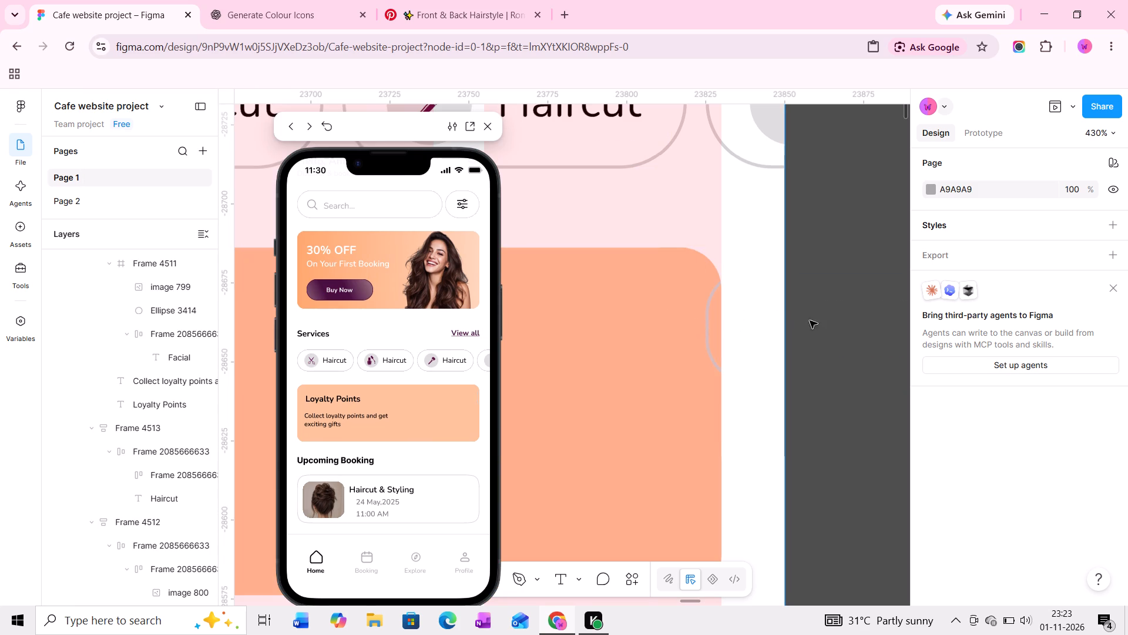
pyautogui.click(642, 356)
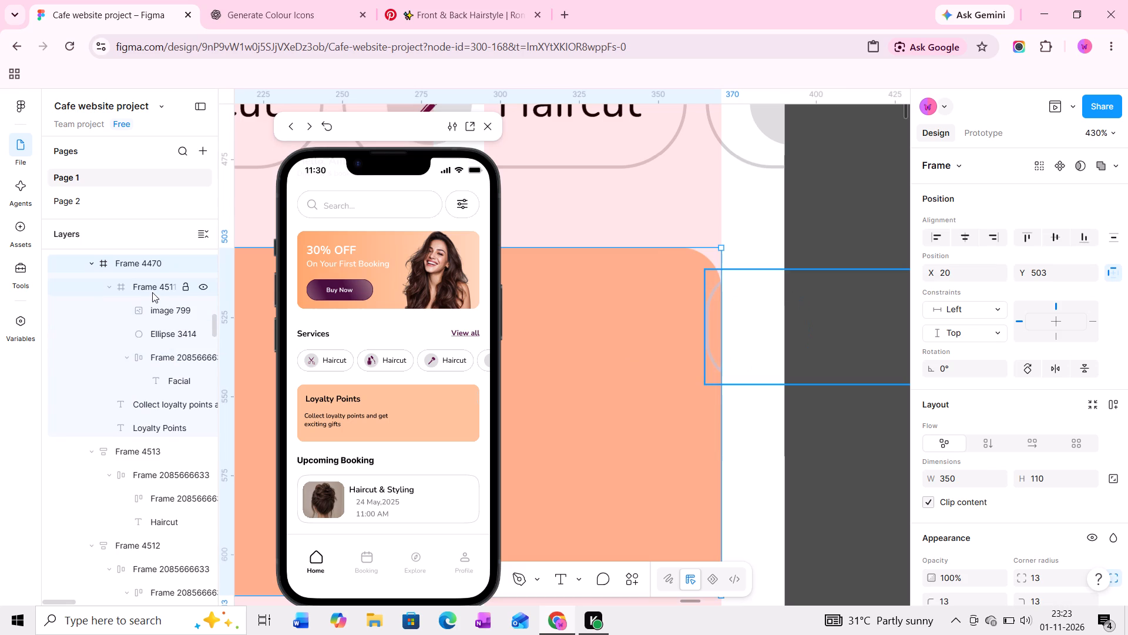
pyautogui.click(152, 292)
pyautogui.moveTo(829, 327); pyautogui.dragTo(612, 329)
pyautogui.moveTo(613, 329); pyautogui.dragTo(757, 410, button='middle')
# Move the face icon from the old Facial chip onto the empty circle of the fourth service chip, at about X 1653, Y 641.
pyautogui.keyDown('ctrl'); pyautogui.click(682, 406); pyautogui.keyUp('ctrl')
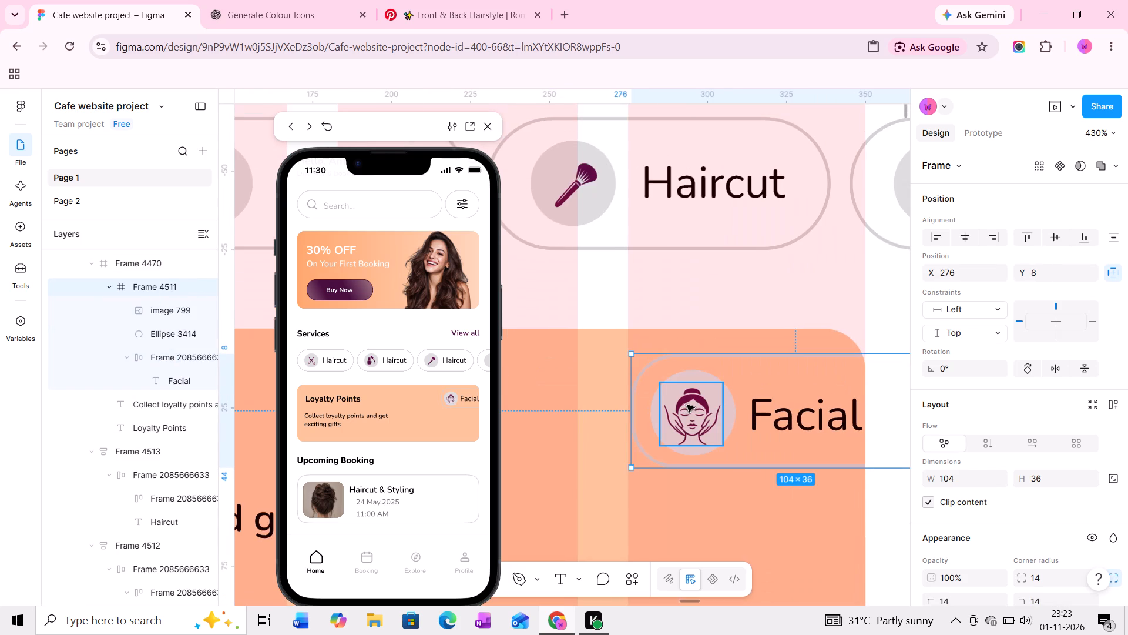
pyautogui.moveTo(691, 407); pyautogui.dragTo(818, 265)
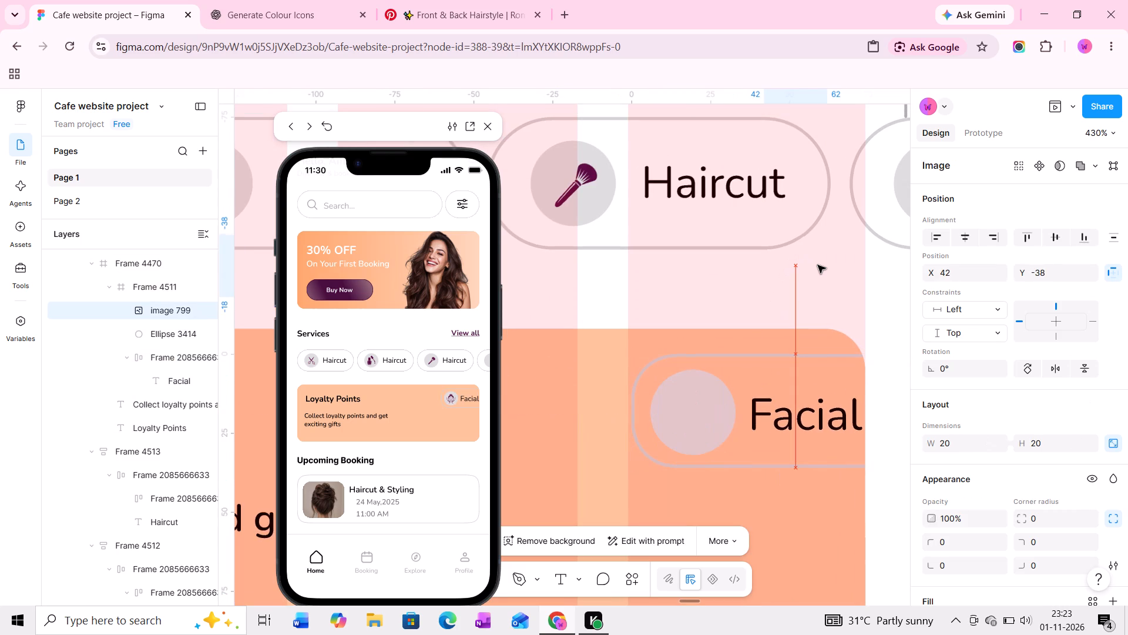
pyautogui.moveTo(818, 265); pyautogui.dragTo(819, 265)
pyautogui.moveTo(823, 272); pyautogui.dragTo(649, 350, button='middle')
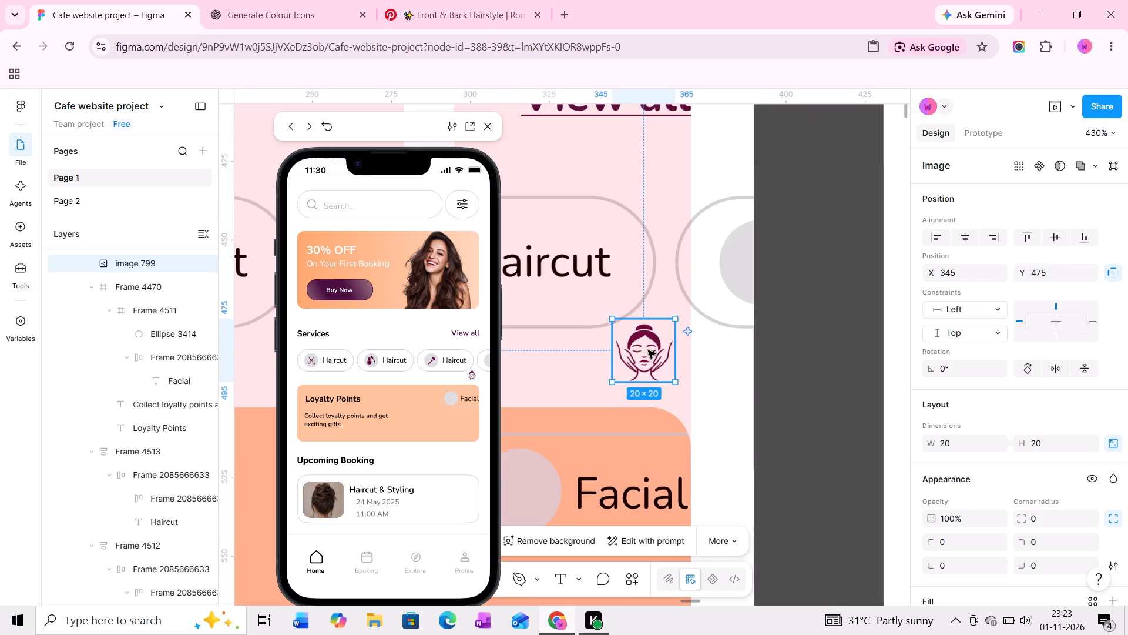
pyautogui.moveTo(648, 350); pyautogui.dragTo(756, 256)
pyautogui.keyDown('ctrl'); pyautogui.scroll(7, 756, 256); pyautogui.keyUp('ctrl')
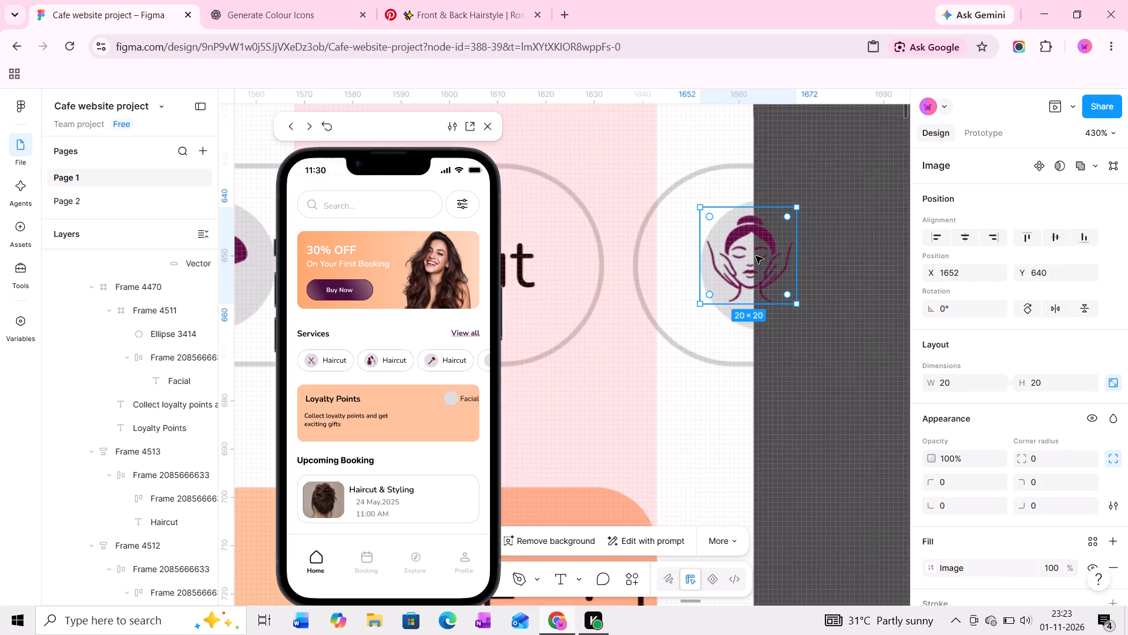
pyautogui.keyDown('ctrl'); pyautogui.scroll(2, 756, 256); pyautogui.keyUp('ctrl')
pyautogui.moveTo(733, 259); pyautogui.dragTo(738, 262)
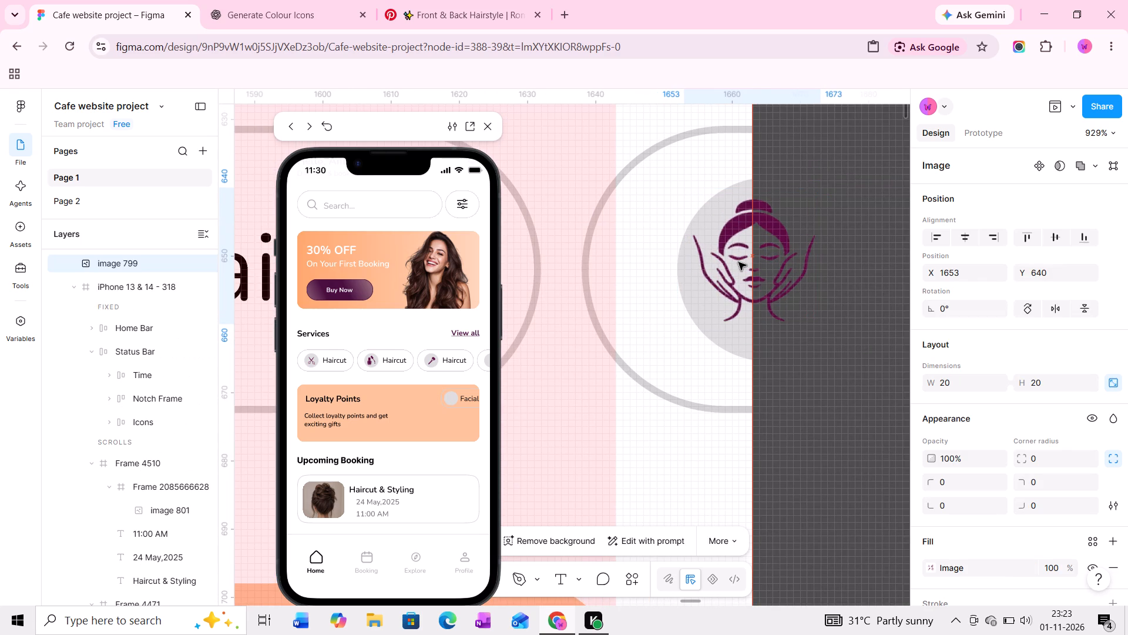
pyautogui.moveTo(738, 262); pyautogui.dragTo(739, 263)
pyautogui.click(739, 263)
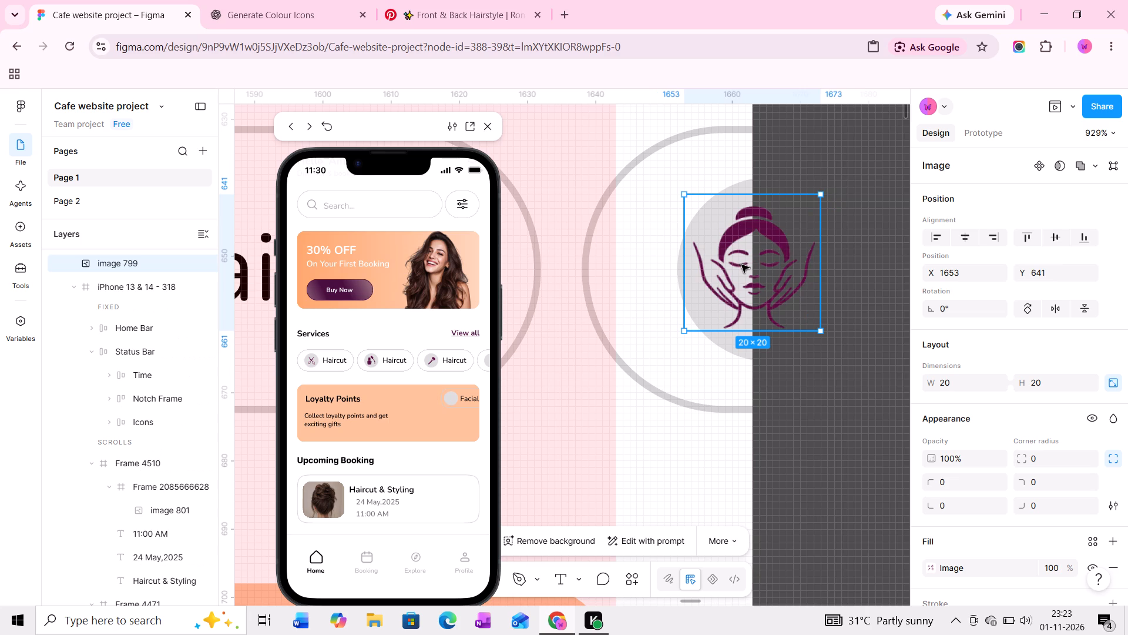
pyautogui.keyDown('ctrl'); pyautogui.scroll(-4, 652, 362); pyautogui.keyUp('ctrl')
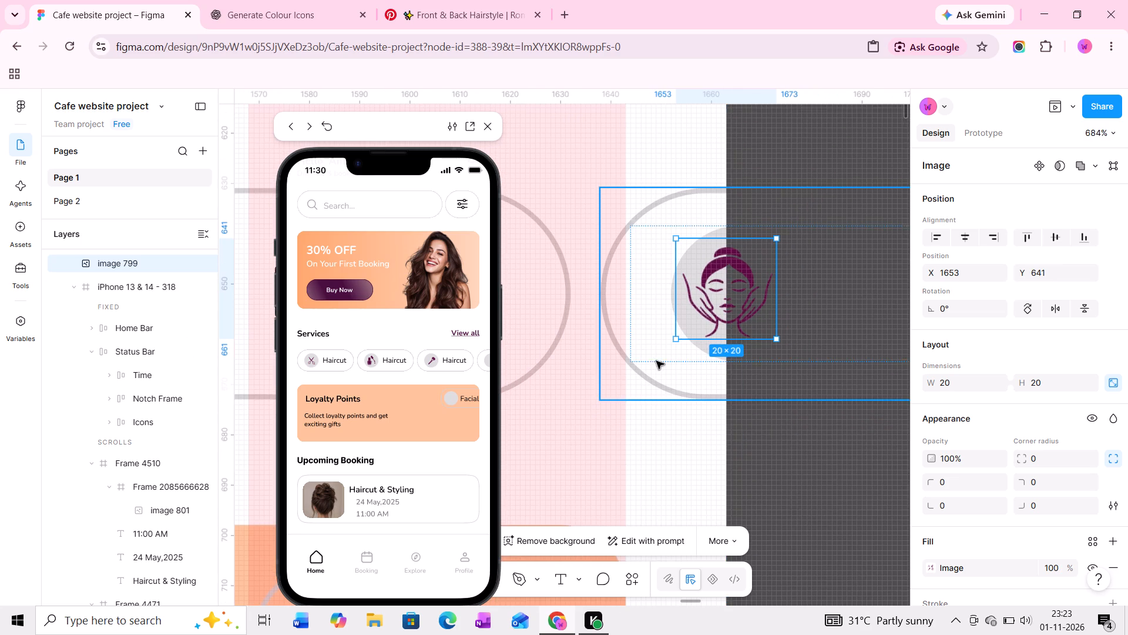
# Nest the face icon inside the fourth service chip's grey circle and set the circle's auto-layout alignment to centre.
pyautogui.keyDown('ctrl'); pyautogui.scroll(6, 724, 259); pyautogui.keyUp('ctrl')
pyautogui.moveTo(730, 283); pyautogui.dragTo(675, 322)
pyautogui.keyDown('ctrl'); pyautogui.scroll(-5, 674, 331); pyautogui.keyUp('ctrl')
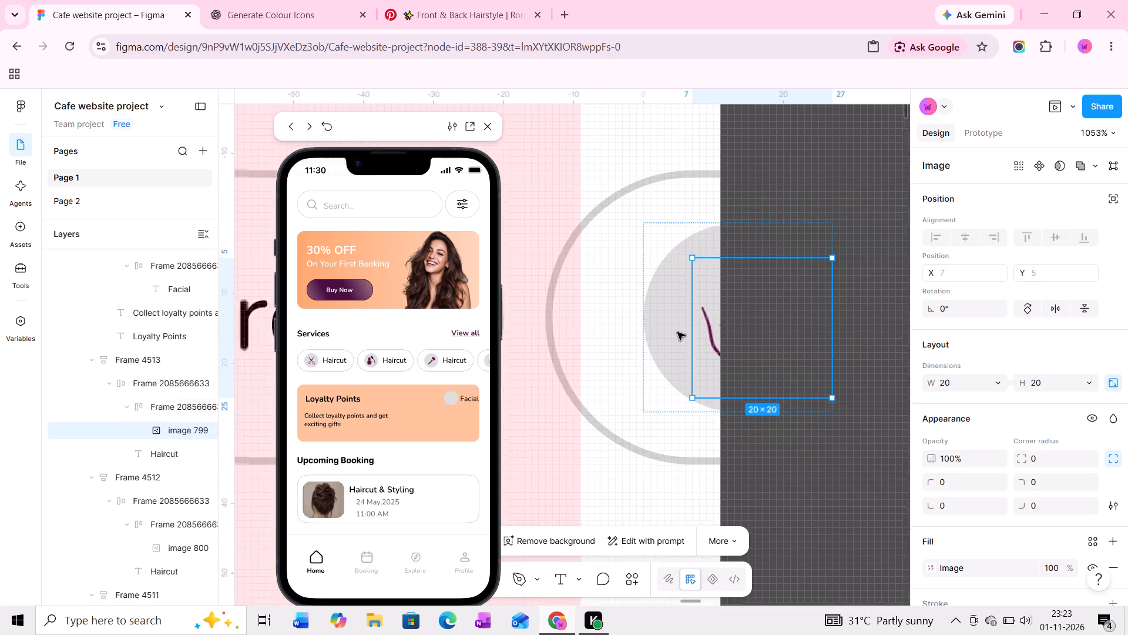
pyautogui.keyDown('ctrl'); pyautogui.scroll(-2, 677, 332); pyautogui.keyUp('ctrl')
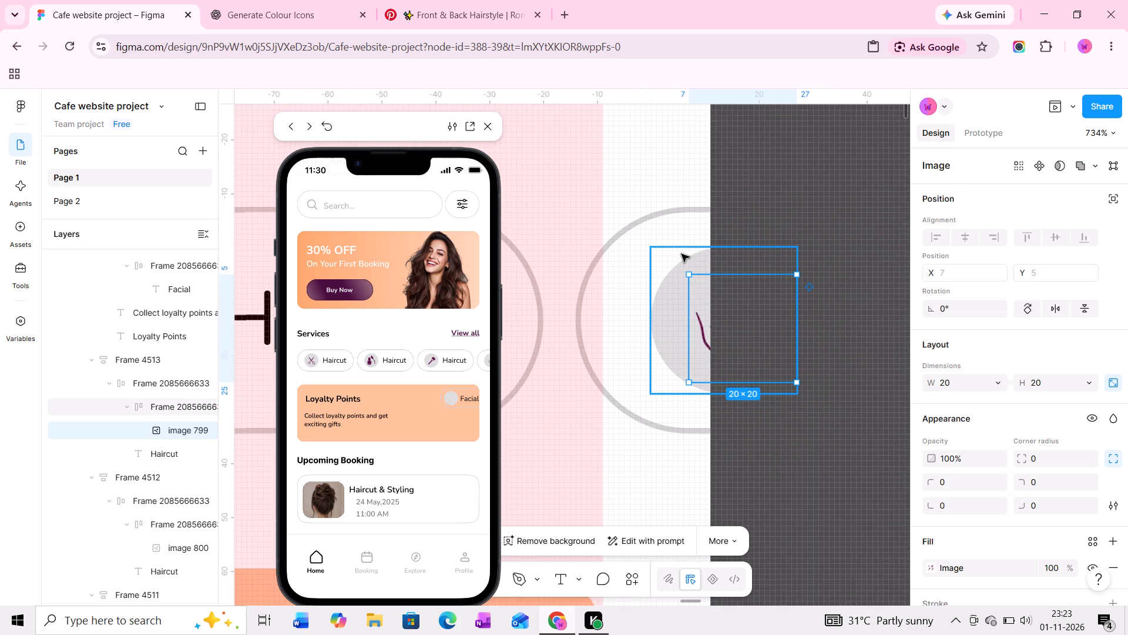
pyautogui.click(681, 254)
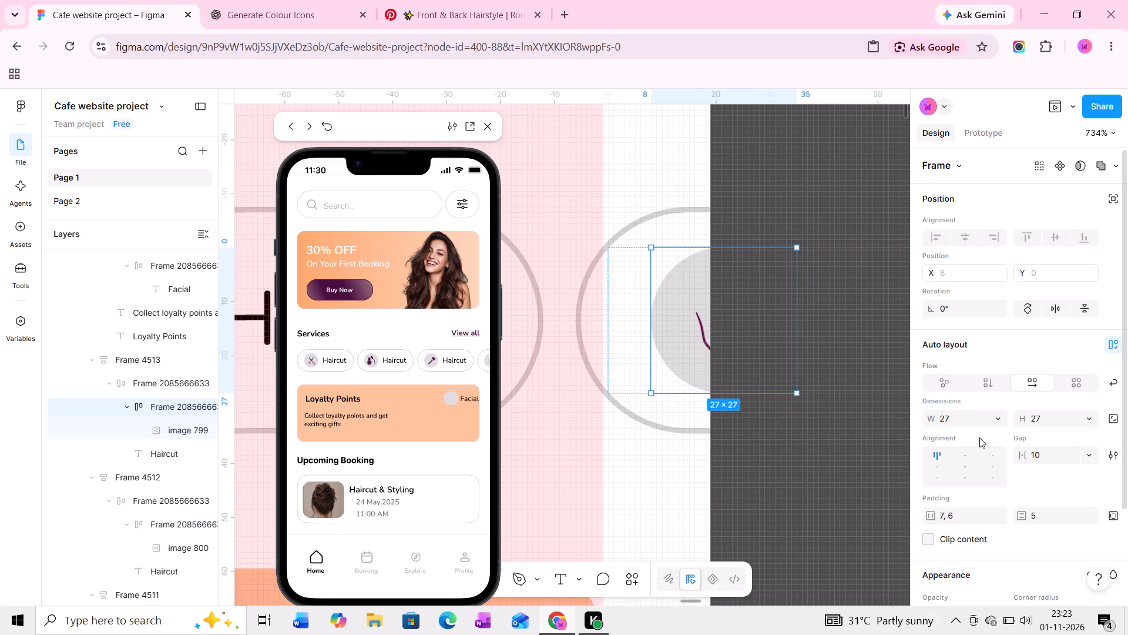
pyautogui.click(961, 464)
pyautogui.keyDown('ctrl'); pyautogui.scroll(-2, 670, 400); pyautogui.keyUp('ctrl')
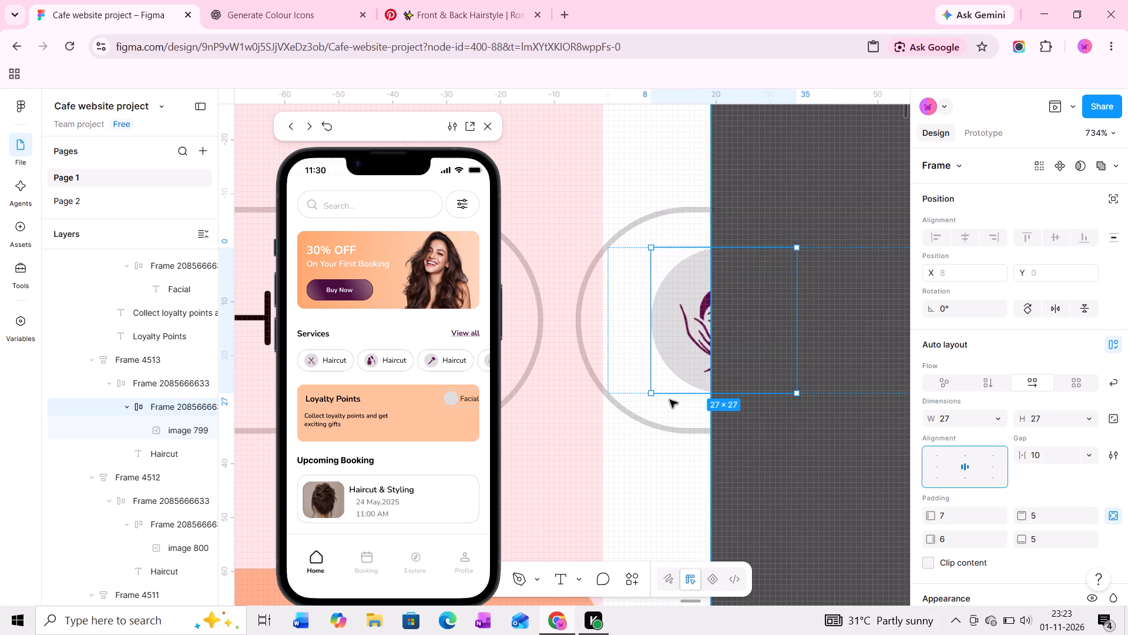
# Delete the old Facial chip from the Loyalty Points card.
pyautogui.keyDown('ctrl'); pyautogui.scroll(-7, 670, 400); pyautogui.keyUp('ctrl')
pyautogui.moveTo(670, 402); pyautogui.dragTo(788, 266, button='middle')
pyautogui.moveTo(758, 323); pyautogui.dragTo(835, 266, button='middle')
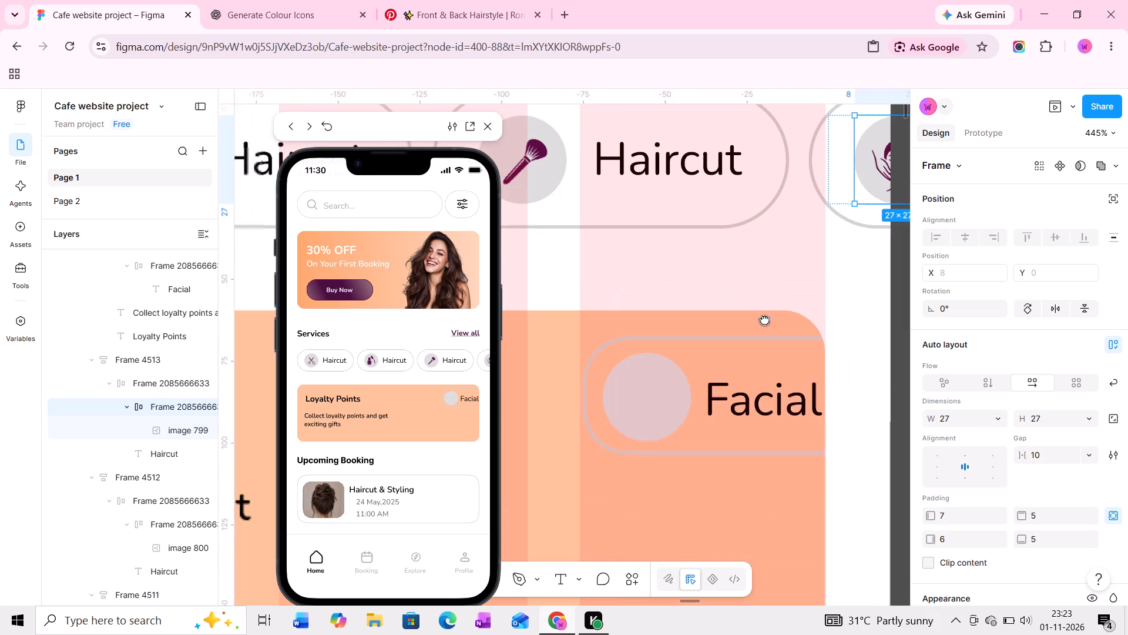
pyautogui.moveTo(764, 319); pyautogui.dragTo(808, 275, button='middle')
pyautogui.keyDown('ctrl'); pyautogui.click(697, 348); pyautogui.keyUp('ctrl')
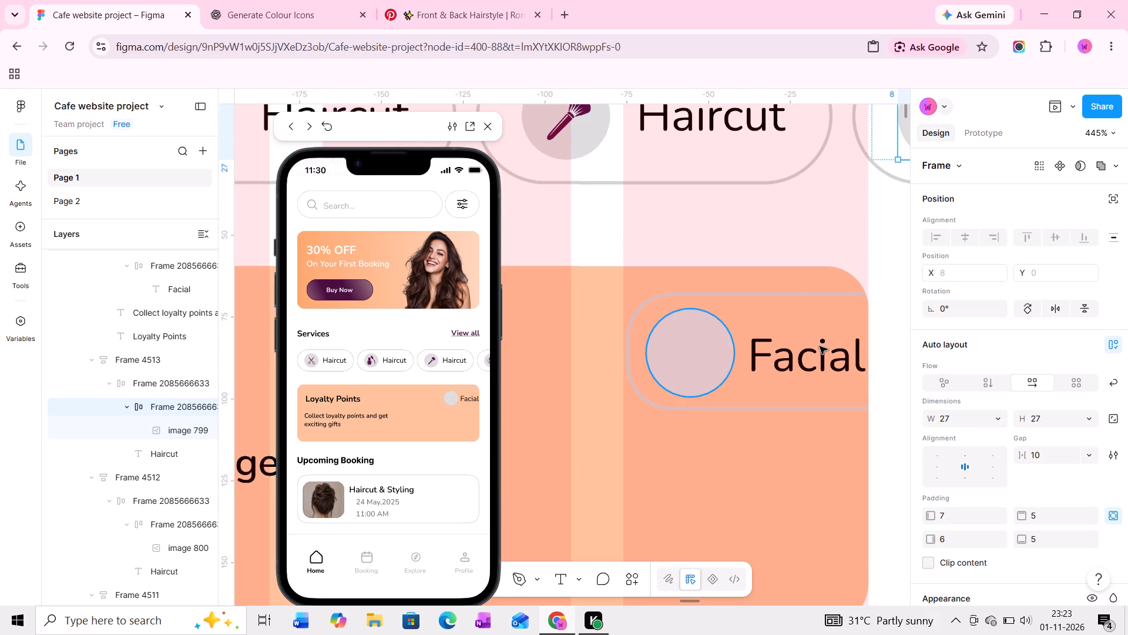
pyautogui.click(770, 298)
pyautogui.click(686, 296)
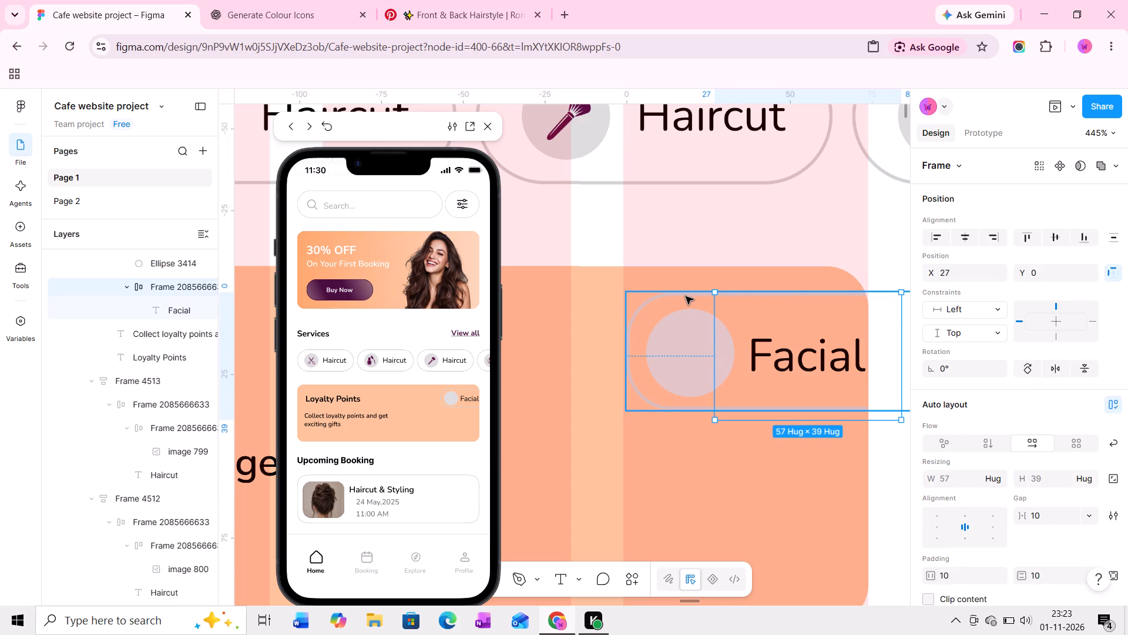
pyautogui.press('Delete')
# Review the cleaned-up home screen and its phone preview against the reference mockup, focusing on the service chips and Loyalty Points card.
pyautogui.keyDown('ctrl'); pyautogui.scroll(-10, 691, 323); pyautogui.keyUp('ctrl')
pyautogui.moveTo(690, 354); pyautogui.dragTo(747, 329, button='middle')
pyautogui.keyDown('ctrl'); pyautogui.scroll(-8, 747, 329); pyautogui.keyUp('ctrl')
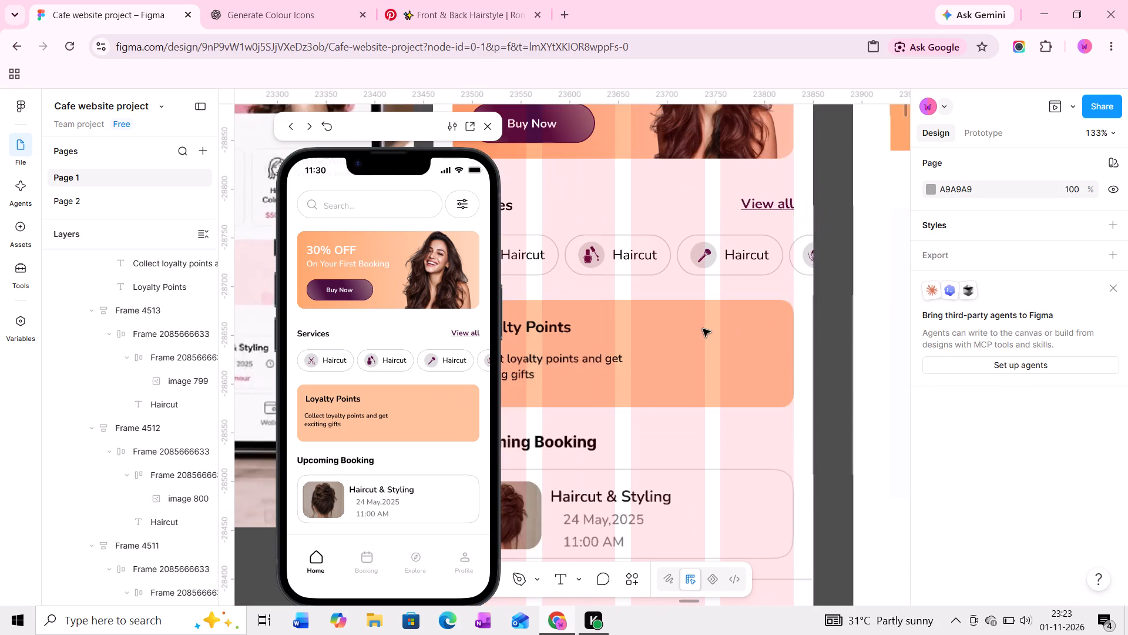
pyautogui.moveTo(701, 323); pyautogui.dragTo(772, 308, button='middle')
pyautogui.keyDown('ctrl'); pyautogui.scroll(-8, 773, 312); pyautogui.keyUp('ctrl')
pyautogui.moveTo(753, 314); pyautogui.dragTo(761, 290, button='middle')
pyautogui.keyDown('ctrl'); pyautogui.scroll(-6, 761, 290); pyautogui.keyUp('ctrl')
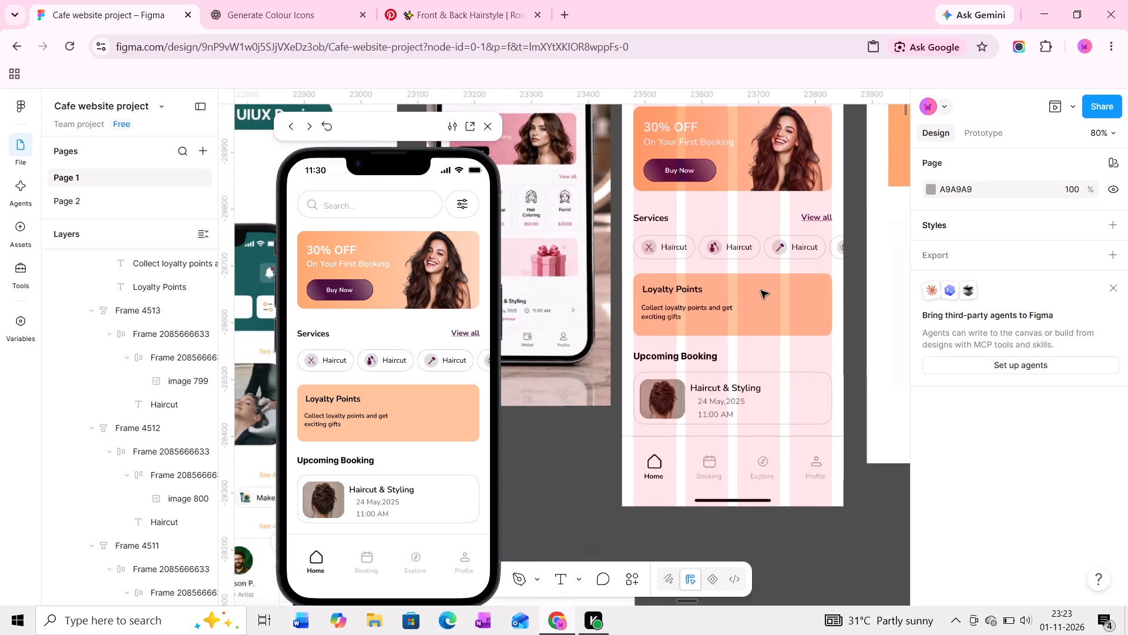
pyautogui.moveTo(759, 262); pyautogui.dragTo(756, 300, button='middle')
pyautogui.keyDown('ctrl'); pyautogui.scroll(-3, 754, 296); pyautogui.keyUp('ctrl')
pyautogui.moveTo(760, 251); pyautogui.dragTo(753, 318, button='middle')
pyautogui.scroll(4, 753, 317)
pyautogui.scroll(5, 324, 293)
pyautogui.scroll(-1, 343, 294)
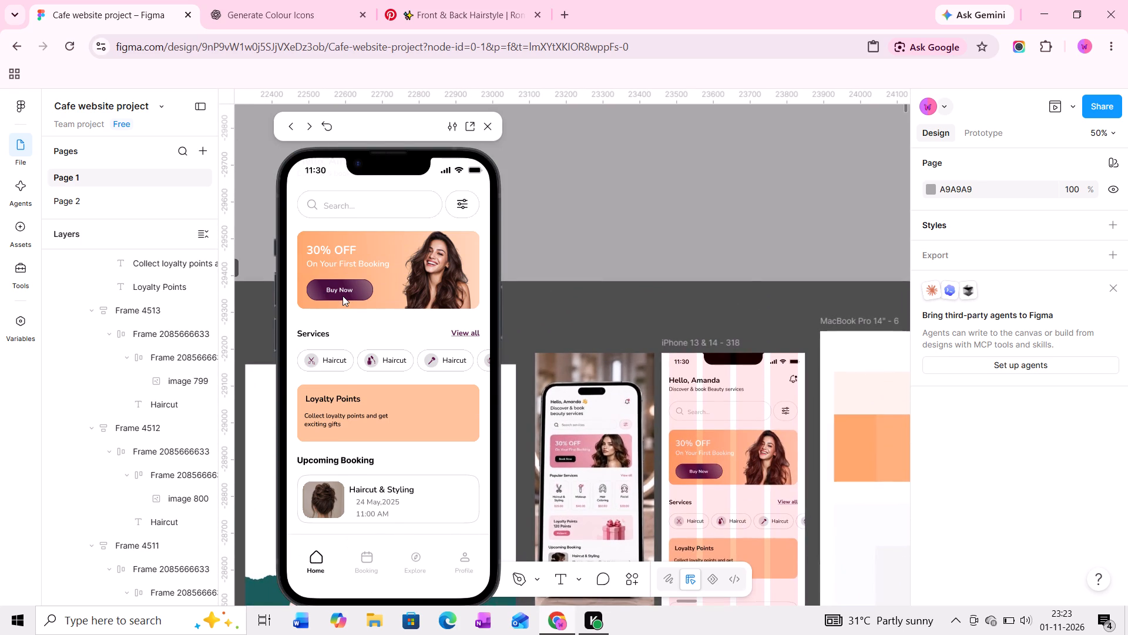
pyautogui.scroll(-1, 343, 296)
pyautogui.scroll(1, 343, 296)
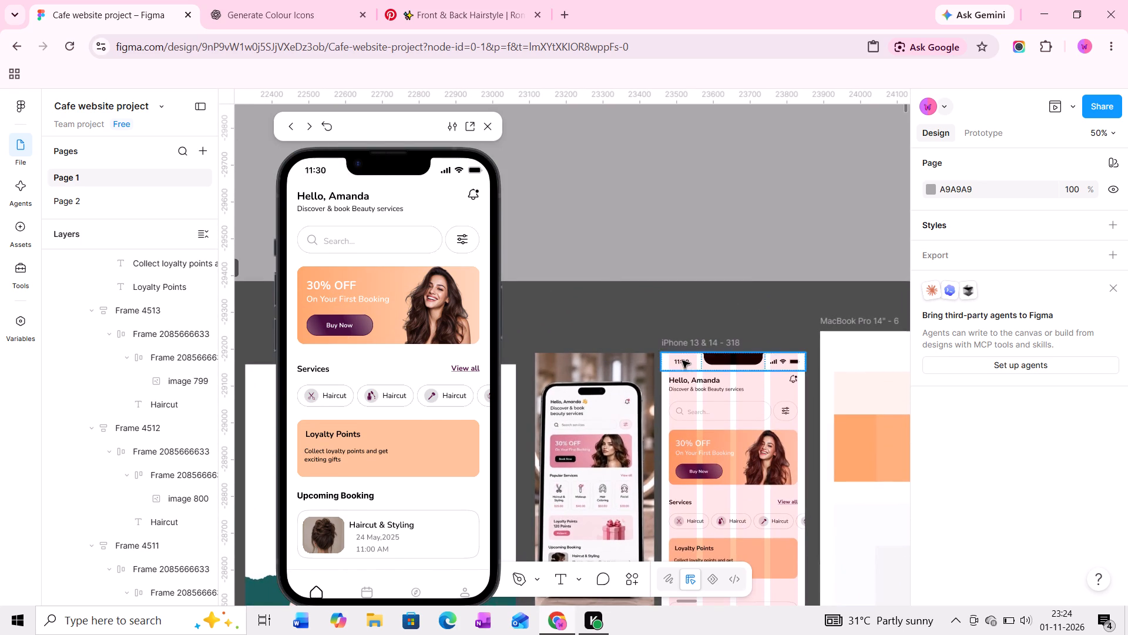
pyautogui.moveTo(724, 412); pyautogui.dragTo(720, 250, button='middle')
pyautogui.scroll(1, 721, 262)
pyautogui.keyDown('ctrl'); pyautogui.scroll(3, 715, 304); pyautogui.keyUp('ctrl')
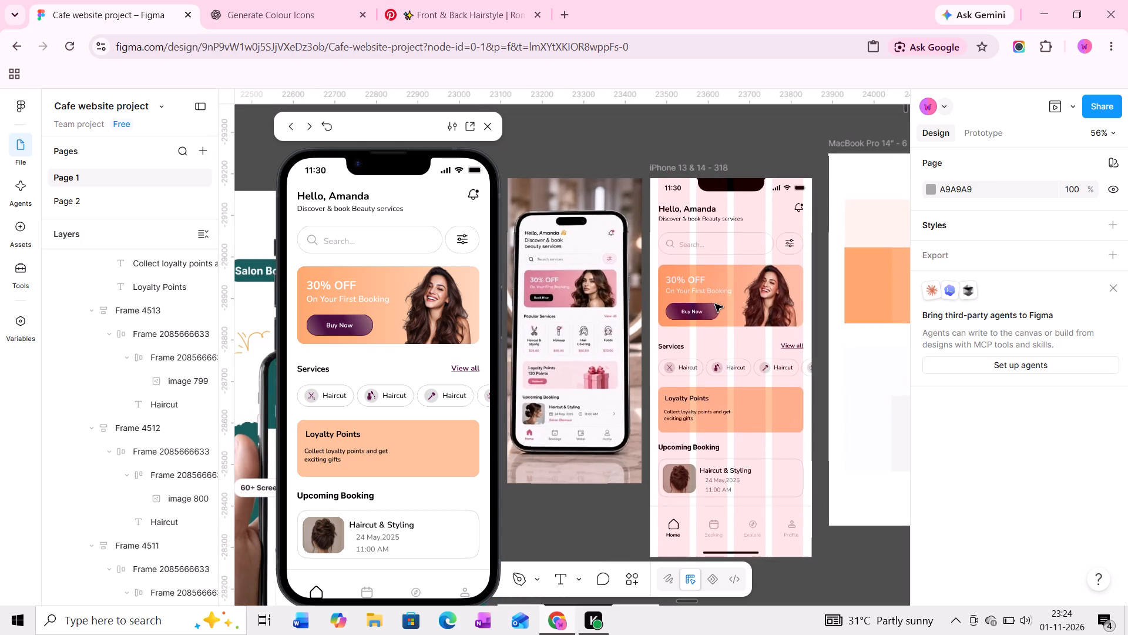
pyautogui.keyDown('ctrl'); pyautogui.scroll(-8, 715, 304); pyautogui.keyUp('ctrl')
pyautogui.moveTo(754, 329); pyautogui.dragTo(712, 260, button='middle')
pyautogui.moveTo(753, 320); pyautogui.dragTo(735, 272, button='middle')
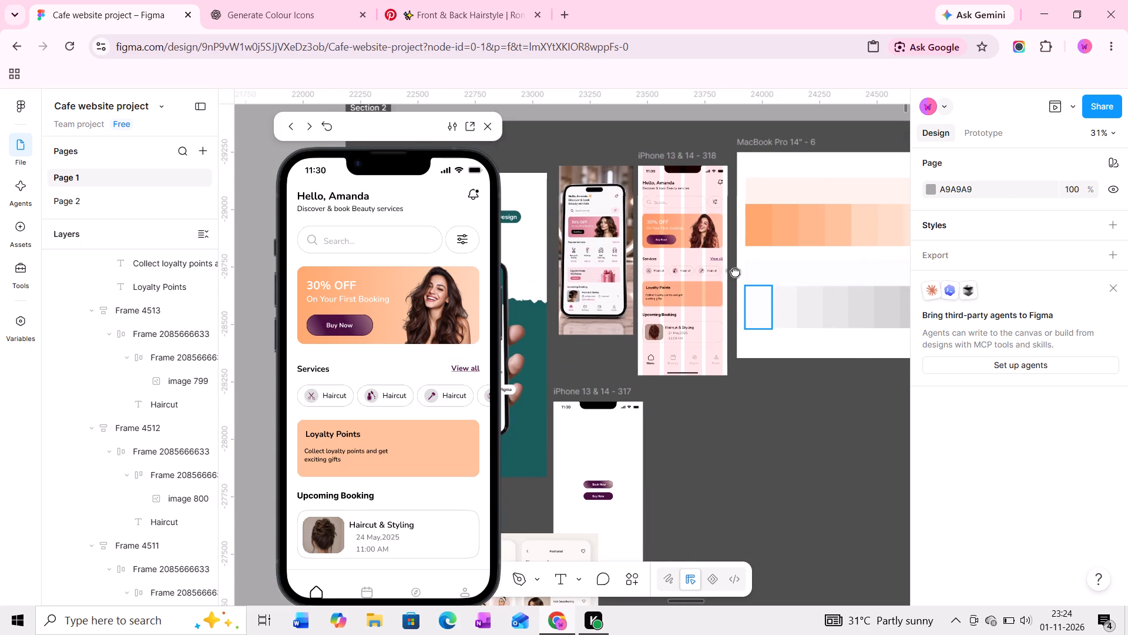
pyautogui.moveTo(735, 272); pyautogui.dragTo(733, 269, button='middle')
pyautogui.moveTo(684, 243); pyautogui.dragTo(686, 335, button='middle')
pyautogui.keyDown('ctrl'); pyautogui.scroll(11, 686, 332); pyautogui.keyUp('ctrl')
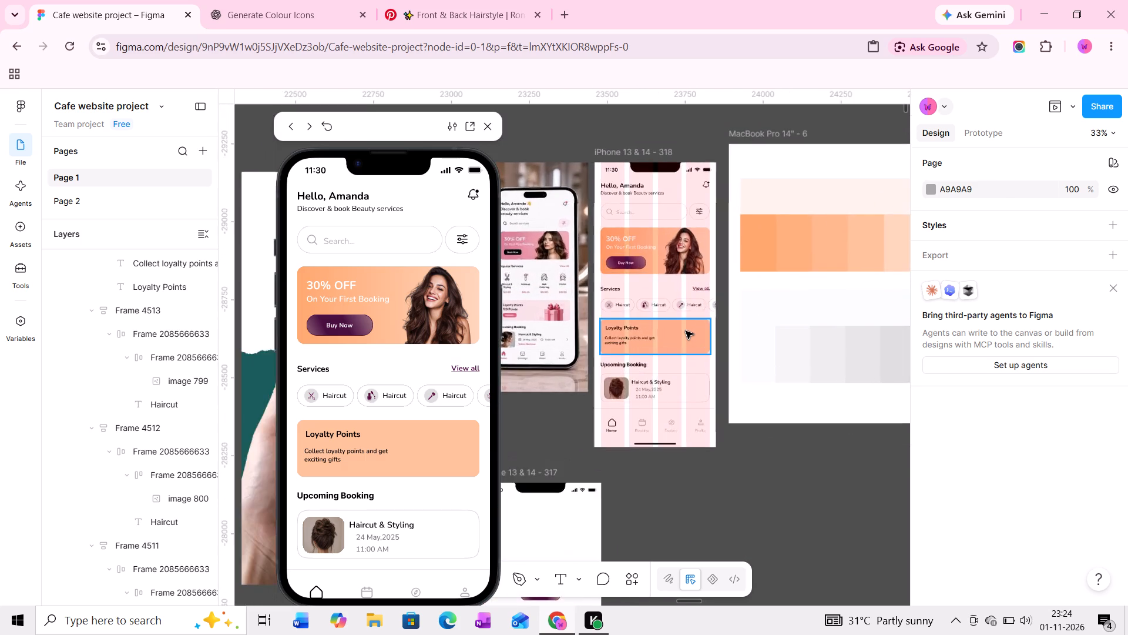
pyautogui.keyDown('ctrl'); pyautogui.scroll(10, 686, 331); pyautogui.keyUp('ctrl')
pyautogui.scroll(1, 708, 346)
pyautogui.moveTo(708, 346); pyautogui.dragTo(702, 309, button='middle')
pyautogui.keyDown('ctrl'); pyautogui.scroll(12, 684, 298); pyautogui.keyUp('ctrl')
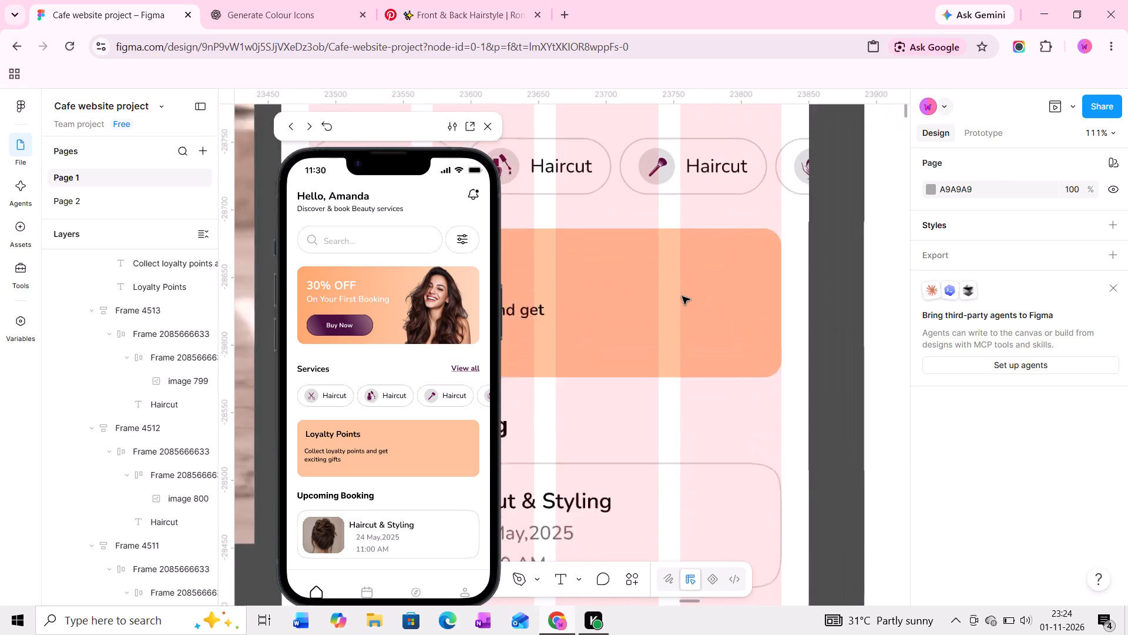
pyautogui.moveTo(680, 306); pyautogui.dragTo(775, 303, button='middle')
pyautogui.moveTo(775, 303); pyautogui.dragTo(860, 276, button='middle')
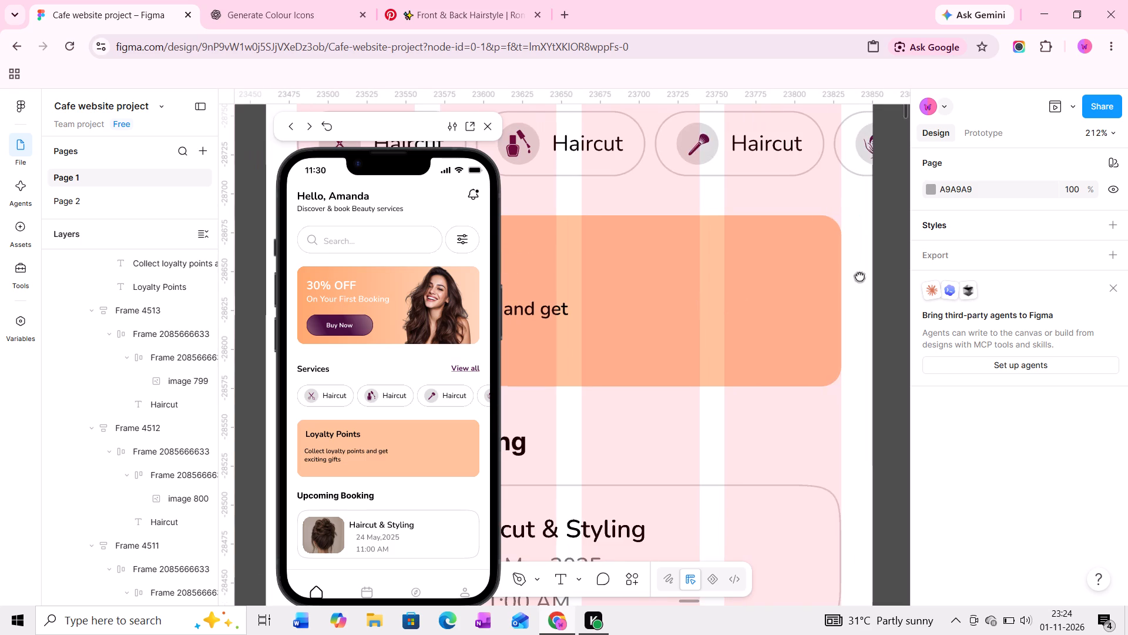
pyautogui.moveTo(860, 276); pyautogui.dragTo(708, 293, button='middle')
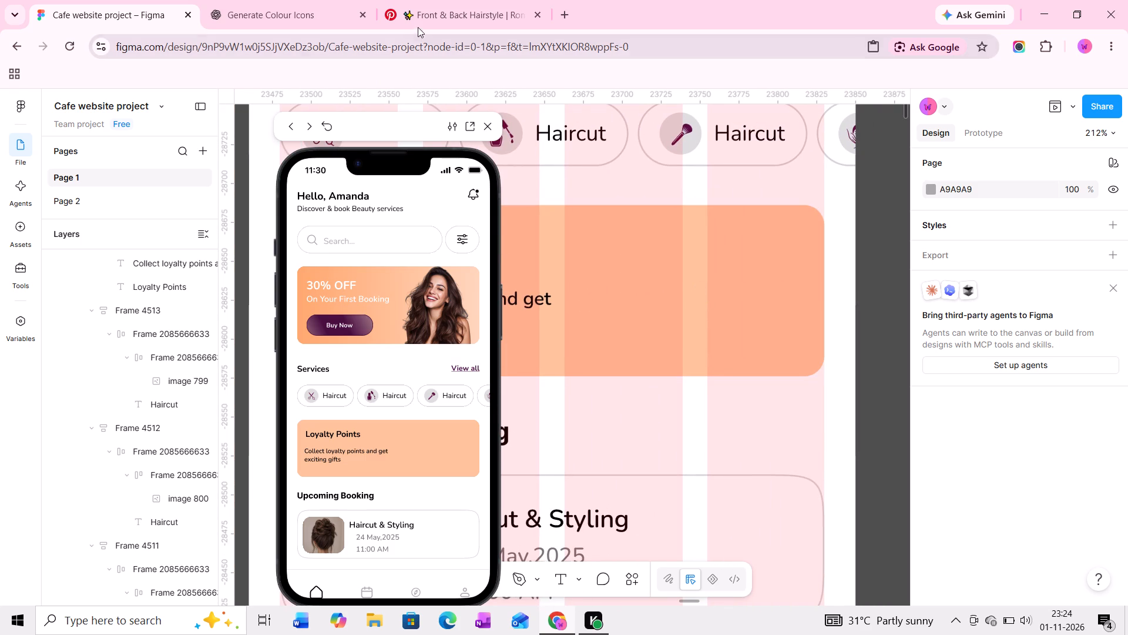
# Switch to Pinterest and search for "gift box".
pyautogui.click(422, 22)
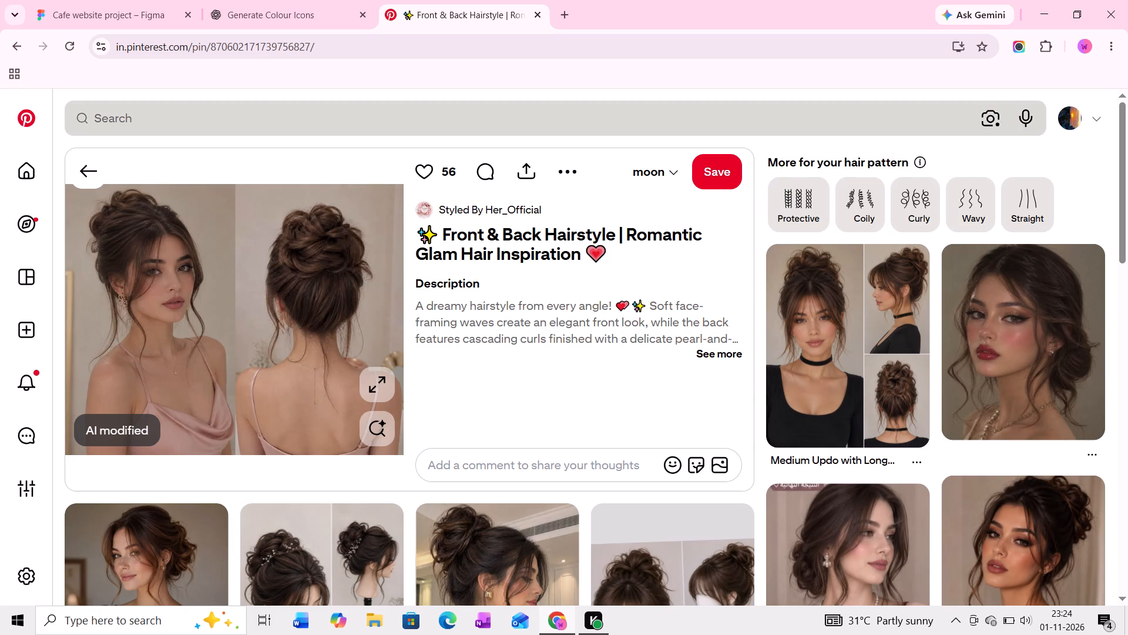
pyautogui.click(213, 119)
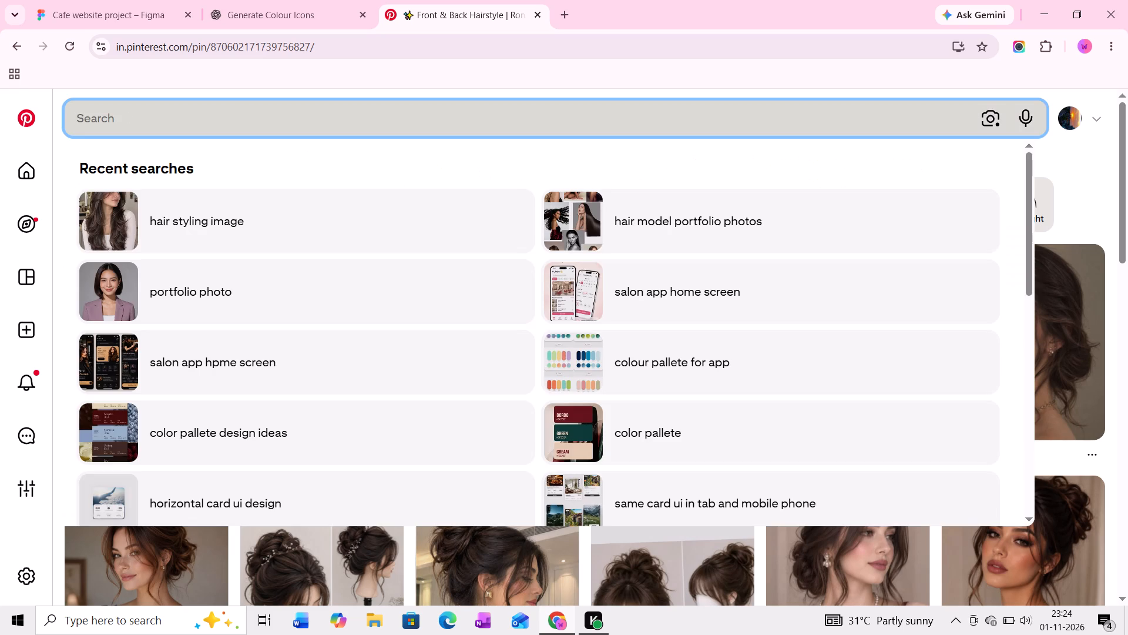
pyautogui.write('gift')
pyautogui.press('space')
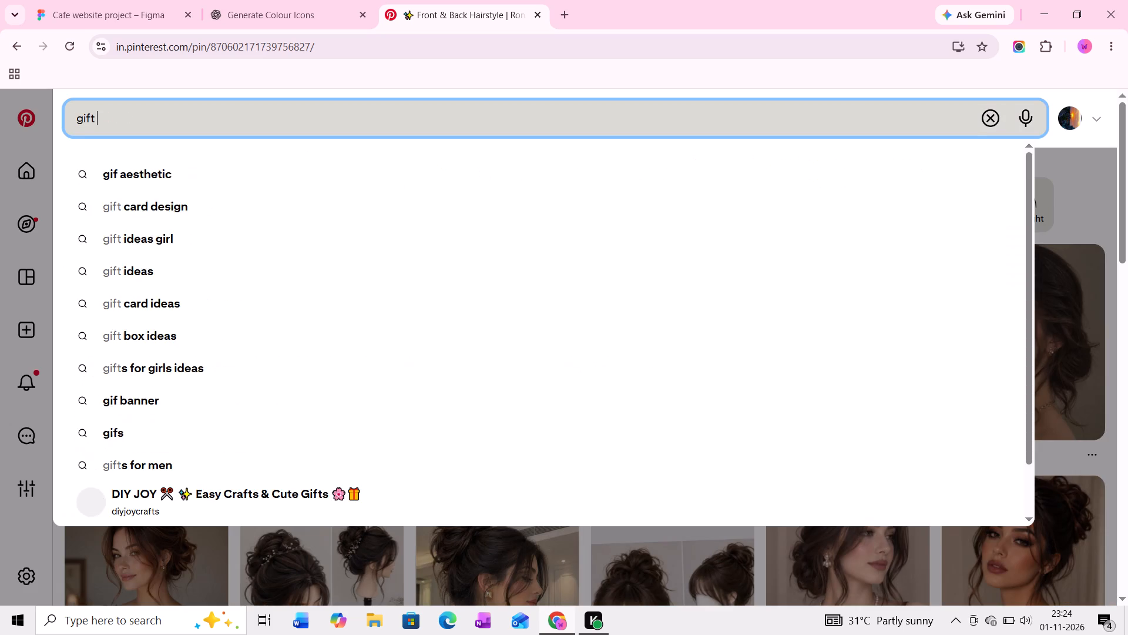
pyautogui.write('boc')
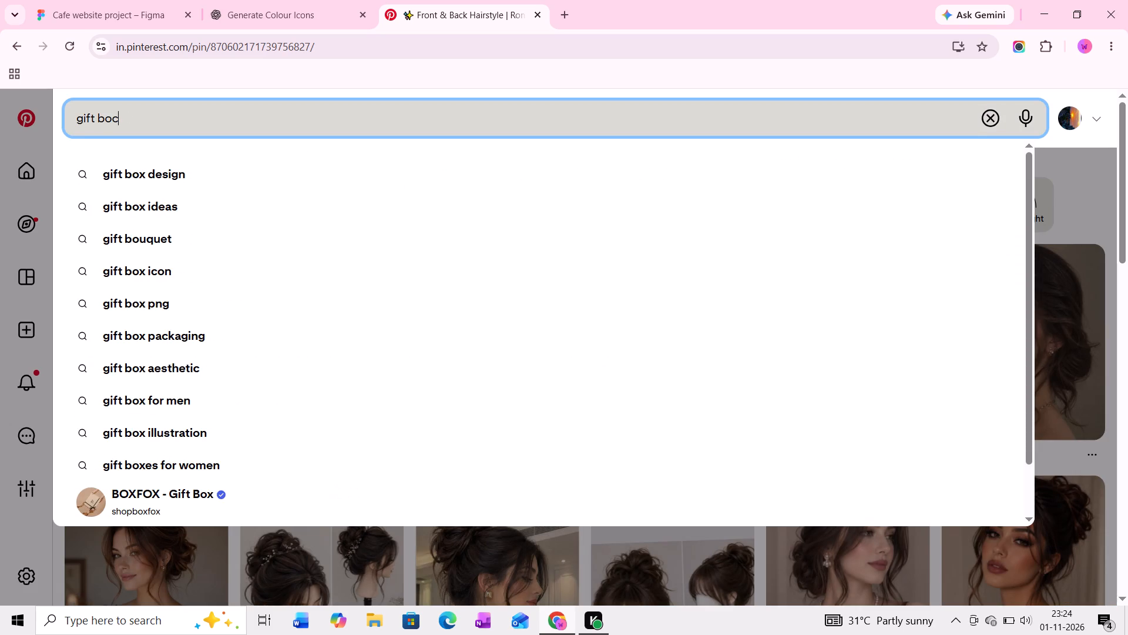
pyautogui.press('BackSpace')
pyautogui.press('x')
pyautogui.press('Return')
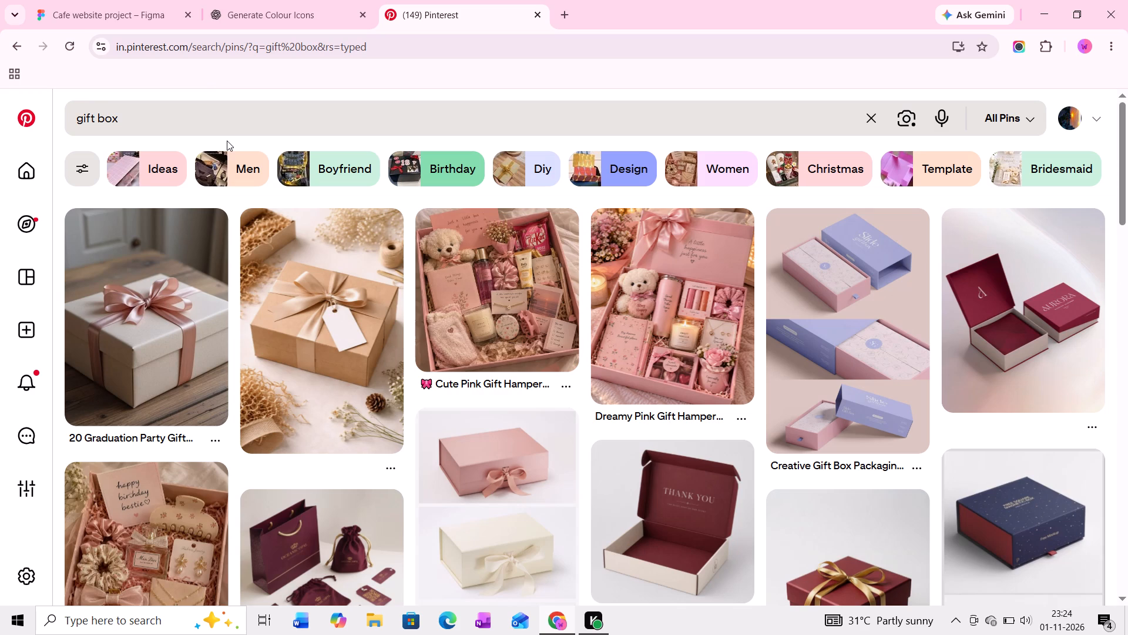
# Browse the gift box pins and copy the image of the light purple box with a dark purple ribbon and bow.
pyautogui.scroll(-2, 236, 144)
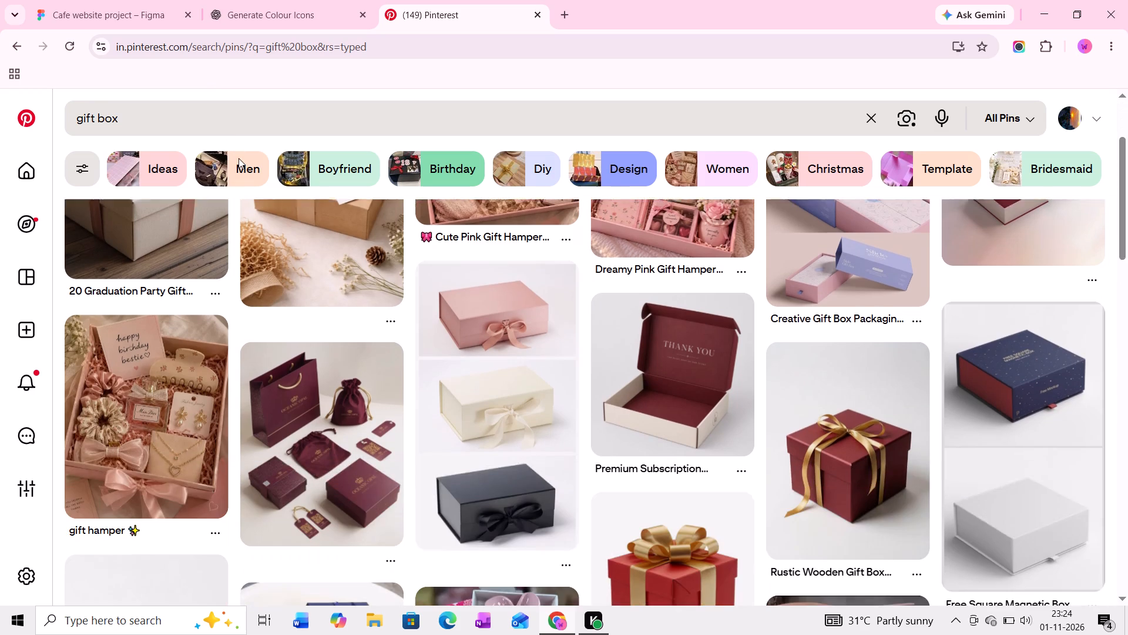
pyautogui.scroll(-1, 242, 174)
pyautogui.scroll(-1, 309, 333)
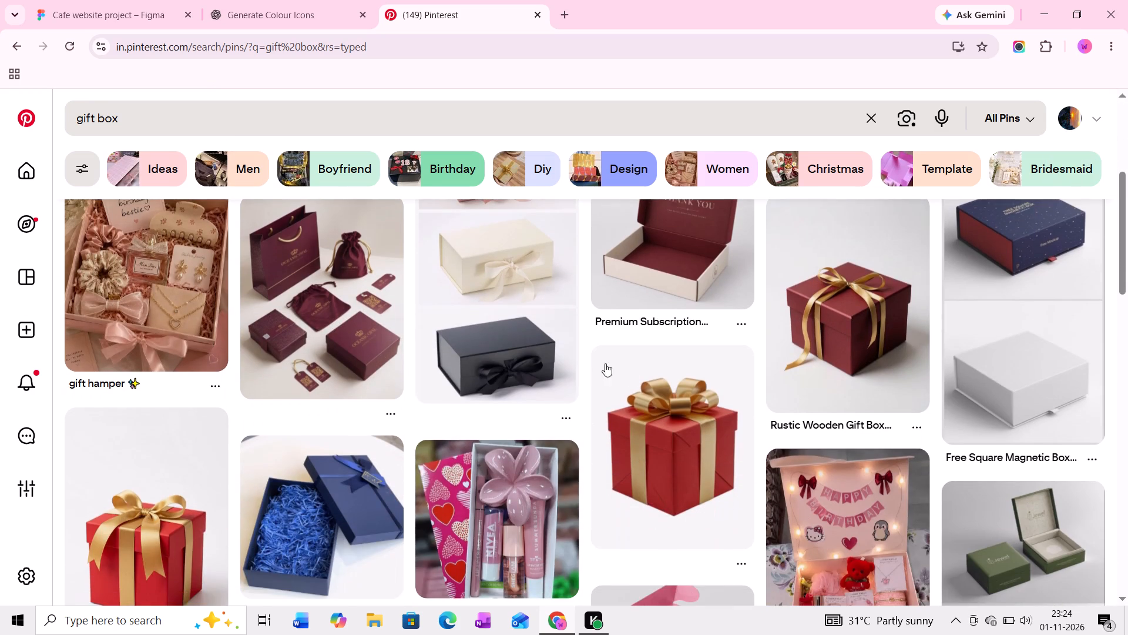
pyautogui.scroll(-1, 649, 382)
pyautogui.click(704, 363)
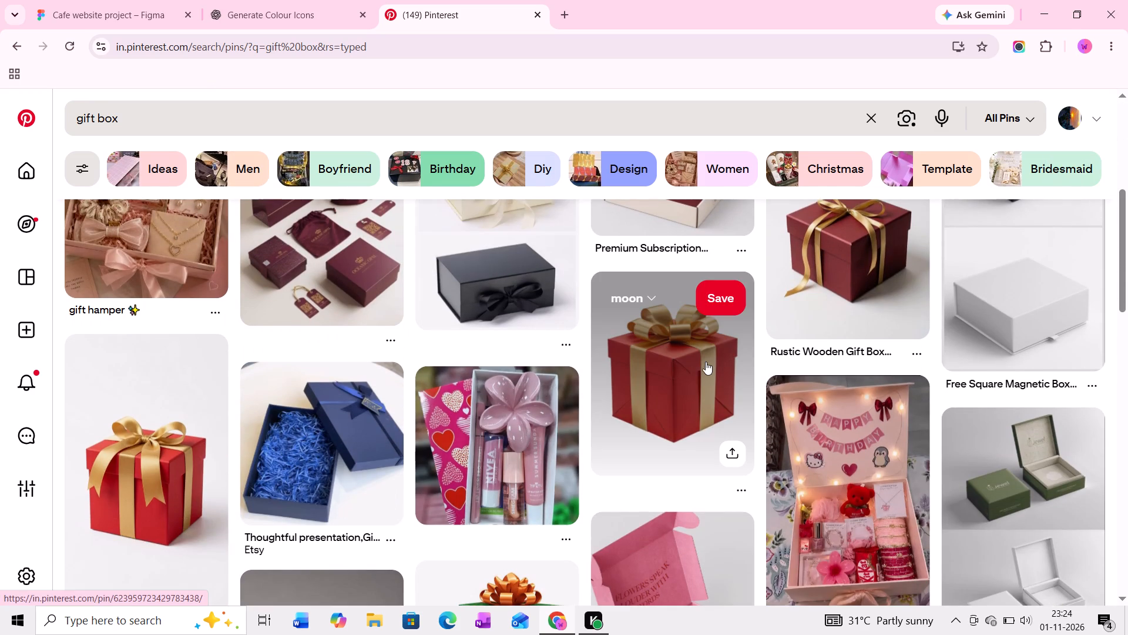
pyautogui.scroll(-2, 437, 317)
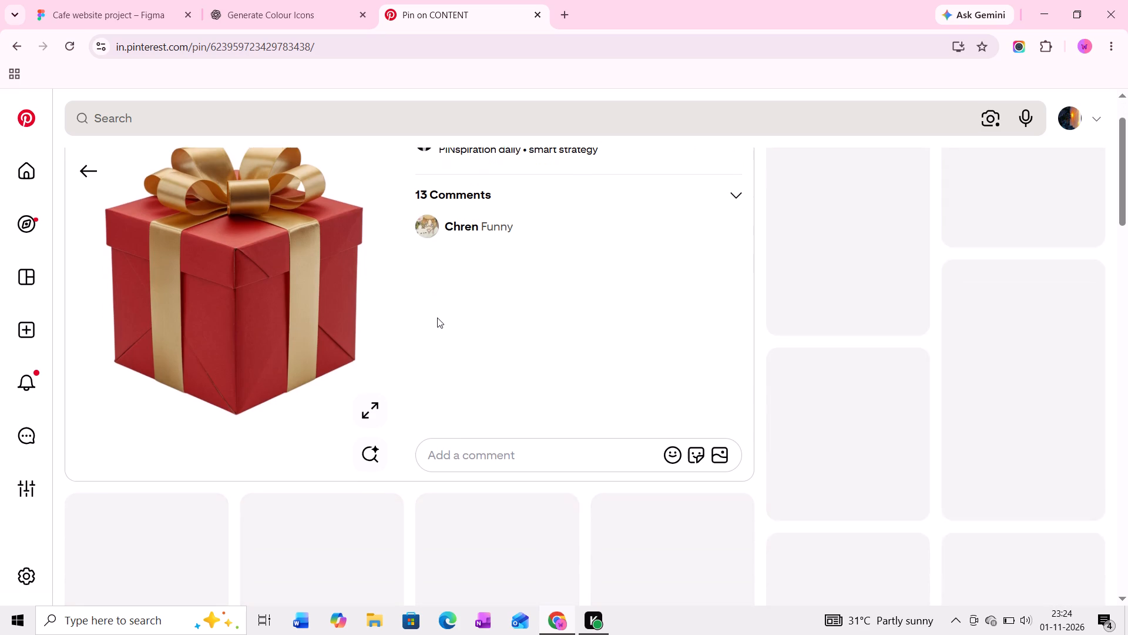
pyautogui.scroll(-2, 437, 317)
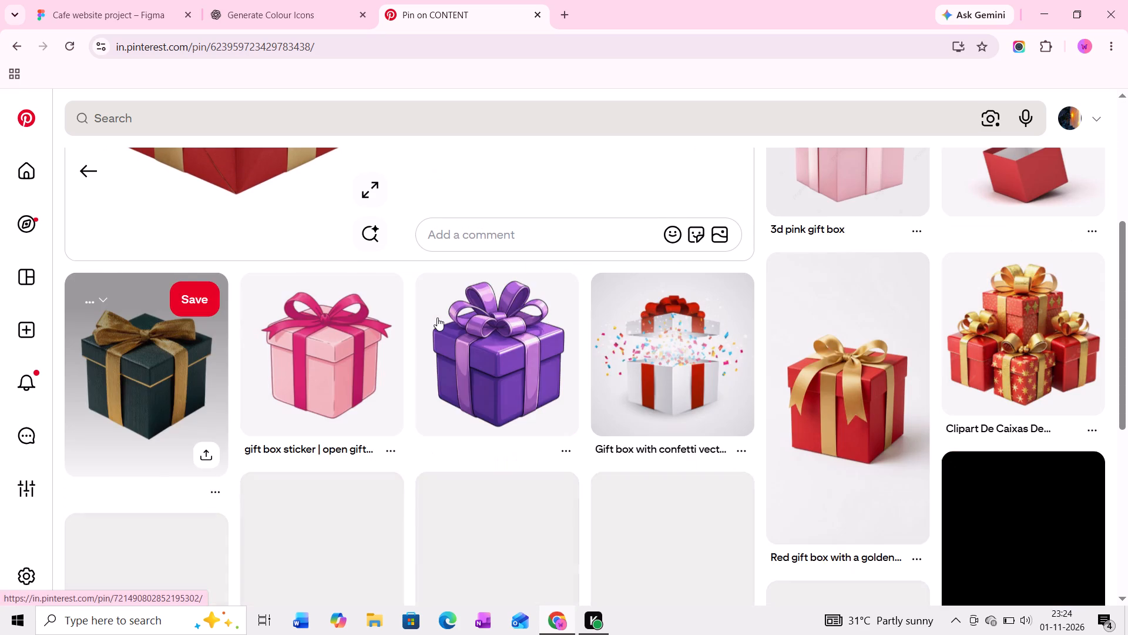
pyautogui.scroll(2, 437, 317)
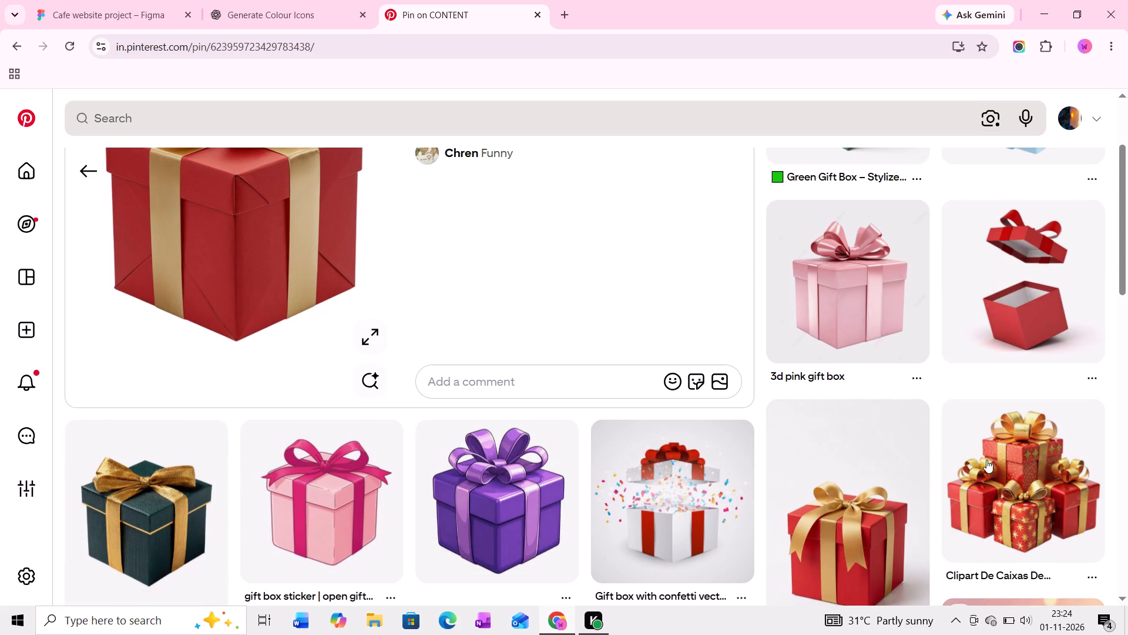
pyautogui.scroll(-1, 756, 315)
pyautogui.scroll(1, 754, 316)
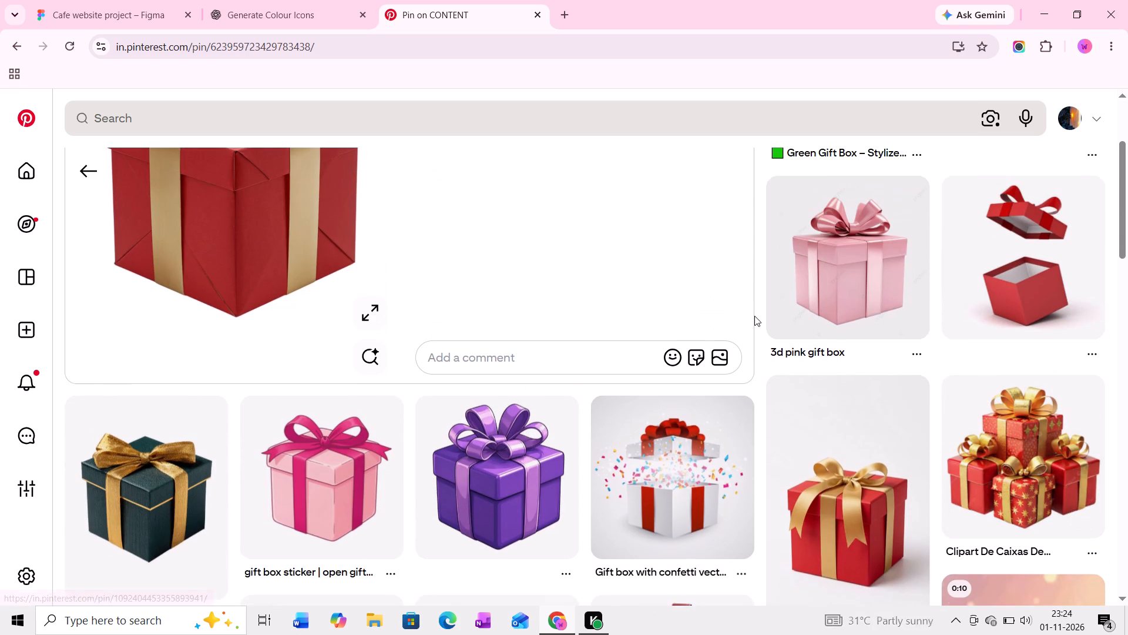
pyautogui.click(513, 465)
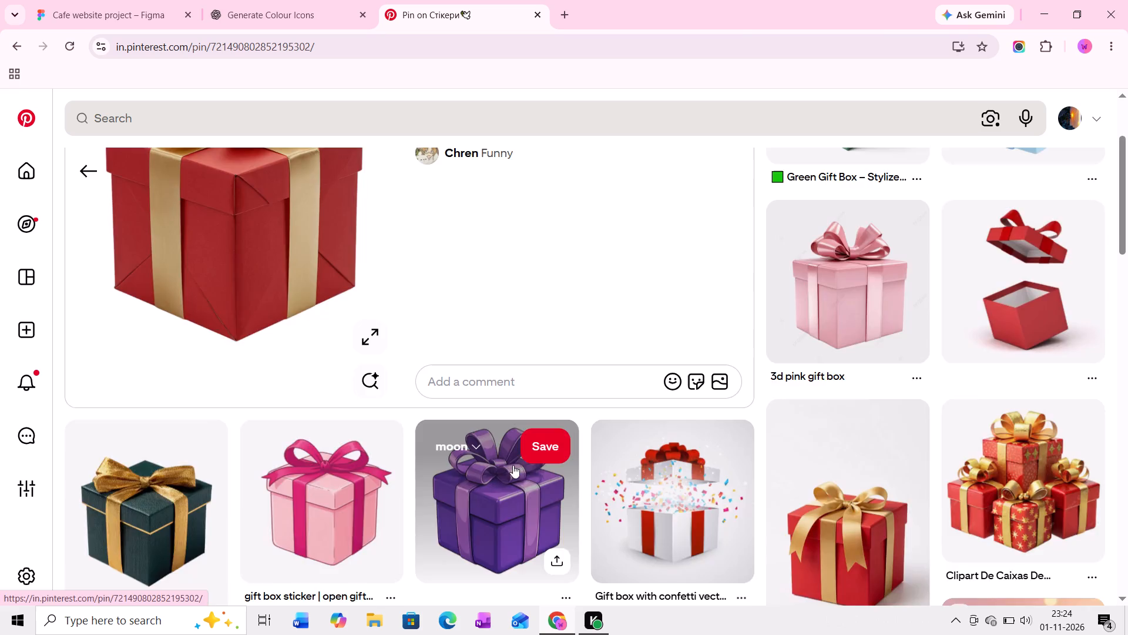
pyautogui.scroll(-1, 543, 414)
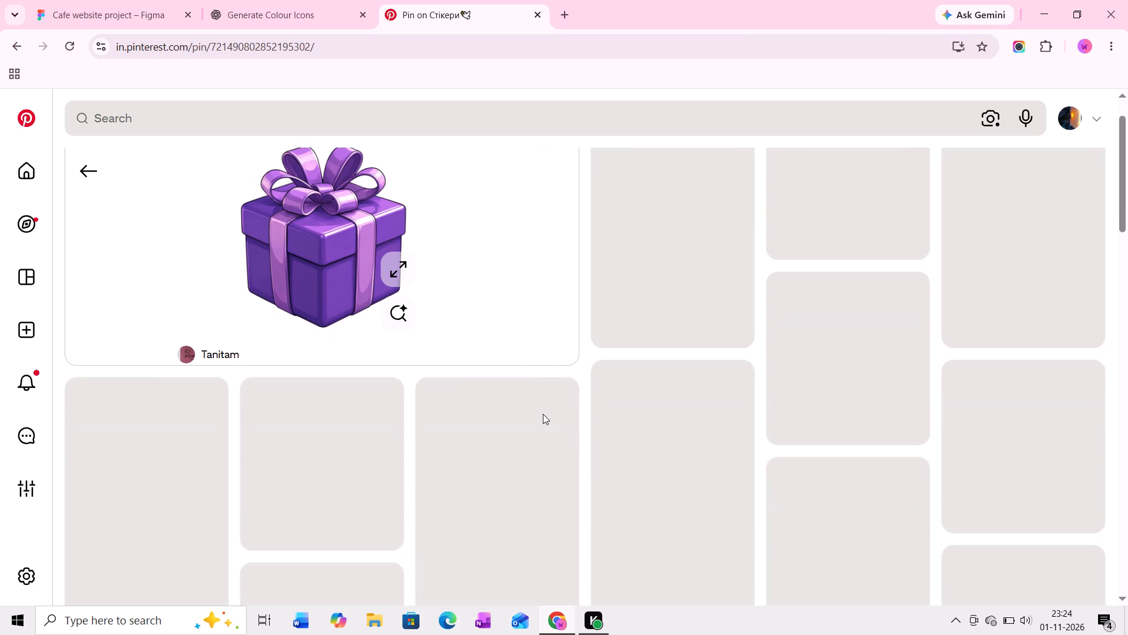
pyautogui.scroll(1, 543, 414)
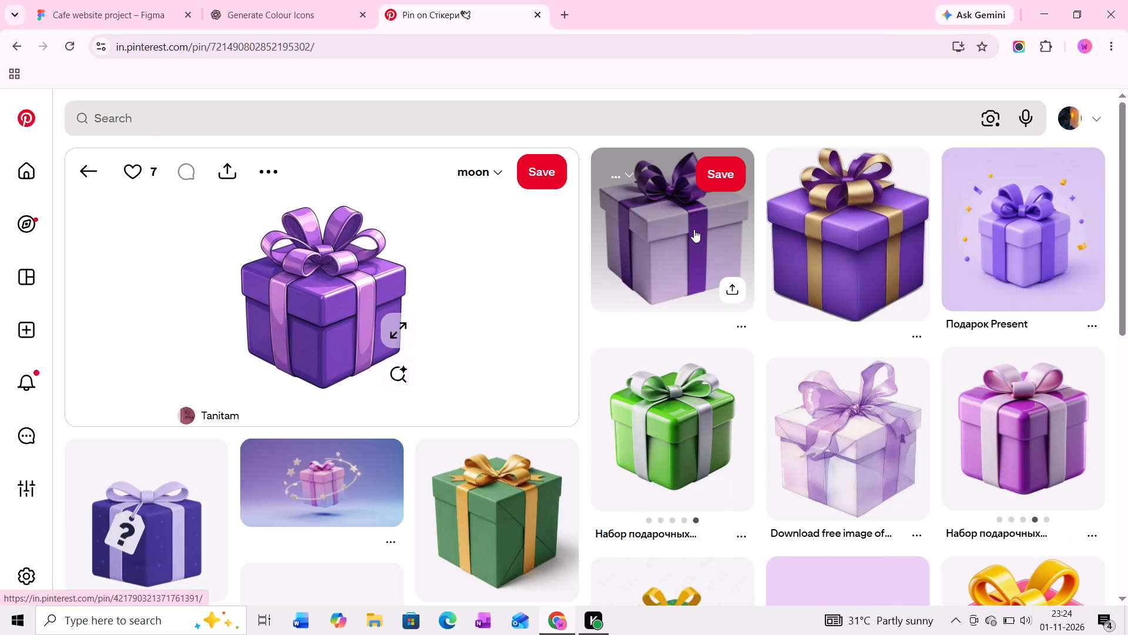
pyautogui.click(694, 229)
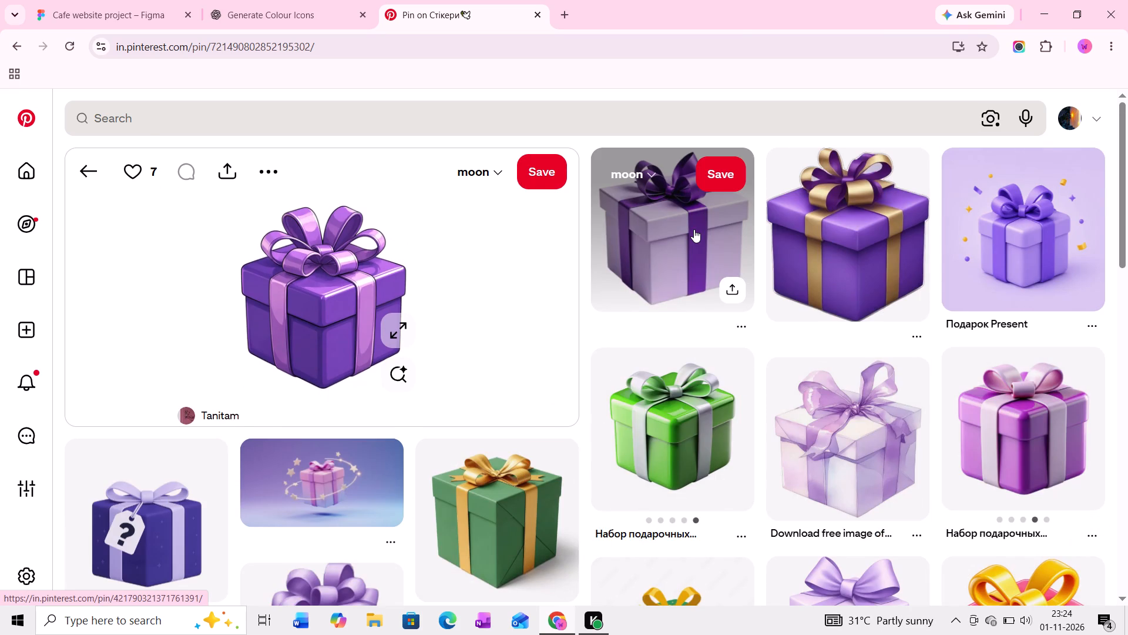
pyautogui.rightClick(266, 347)
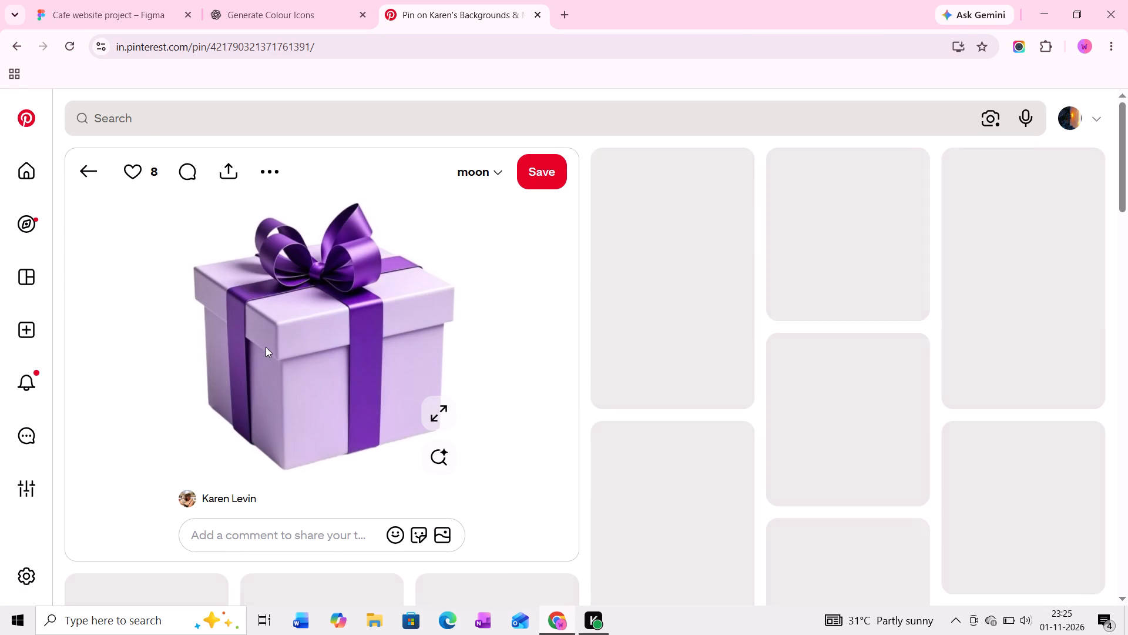
pyautogui.click(358, 406)
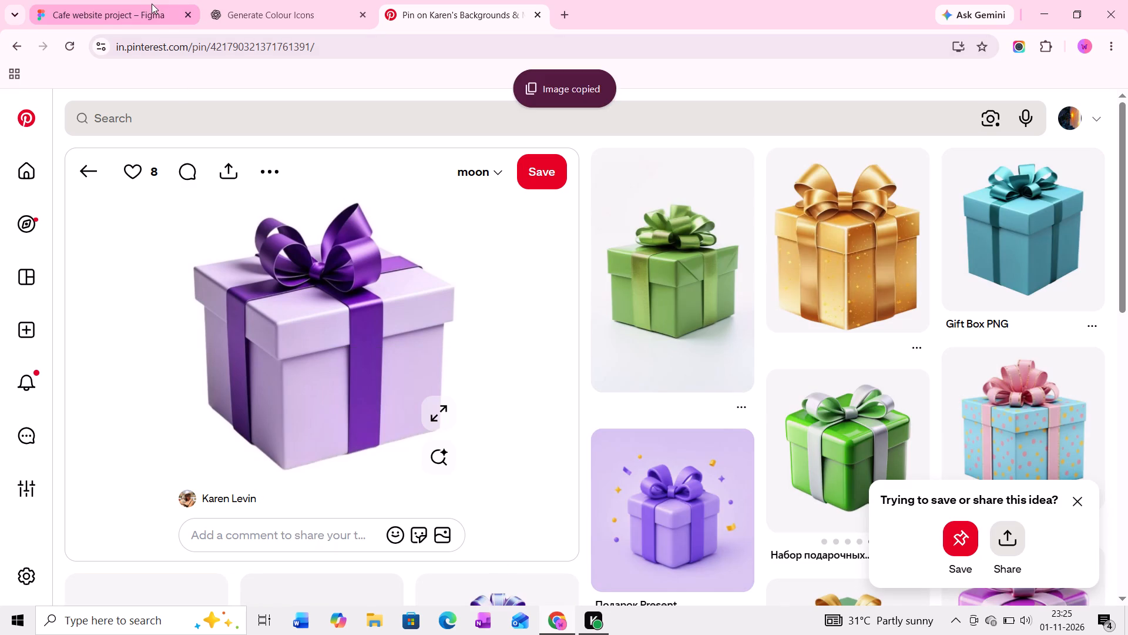
# Switch back to the Figma design and paste the copied gift box image onto the empty canvas below the home screen.
pyautogui.click(152, 4)
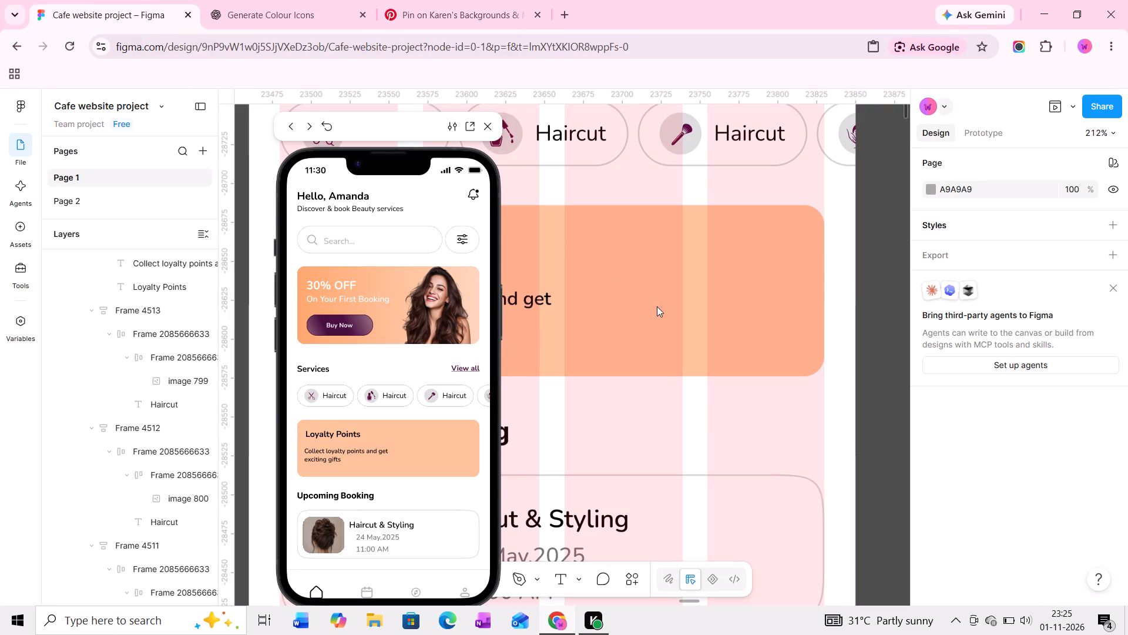
pyautogui.keyDown('ctrl'); pyautogui.scroll(-5, 657, 306); pyautogui.keyUp('ctrl')
pyautogui.moveTo(711, 313); pyautogui.dragTo(653, 310, button='middle')
pyautogui.moveTo(770, 304); pyautogui.dragTo(735, 301, button='middle')
pyautogui.moveTo(803, 288); pyautogui.dragTo(682, 286, button='middle')
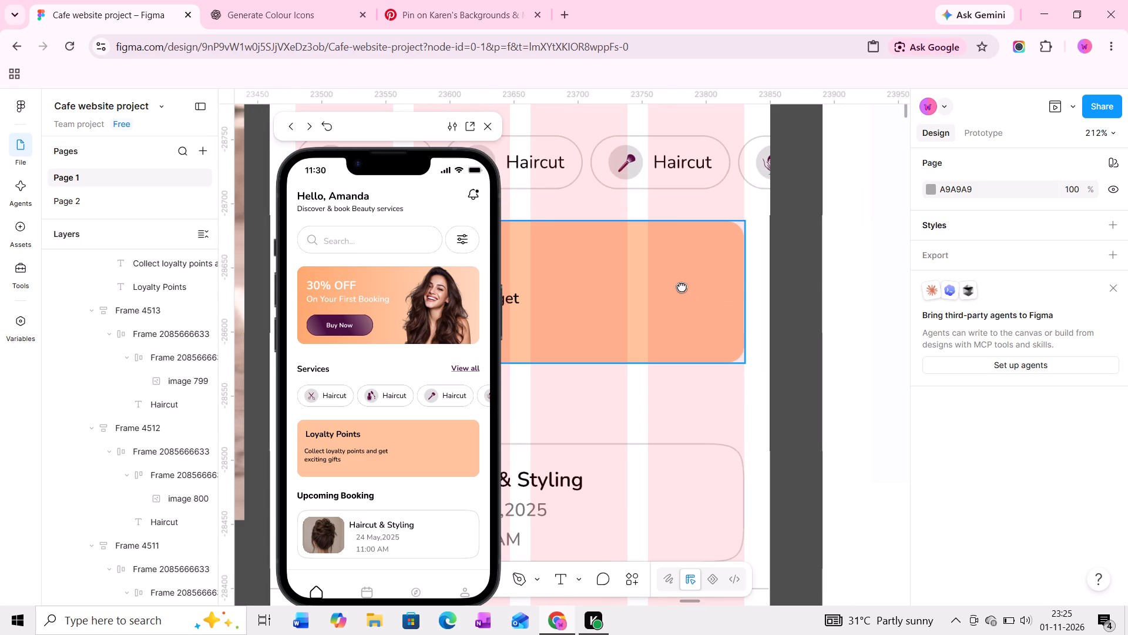
pyautogui.keyDown('ctrl'); pyautogui.scroll(-13, 672, 304); pyautogui.keyUp('ctrl')
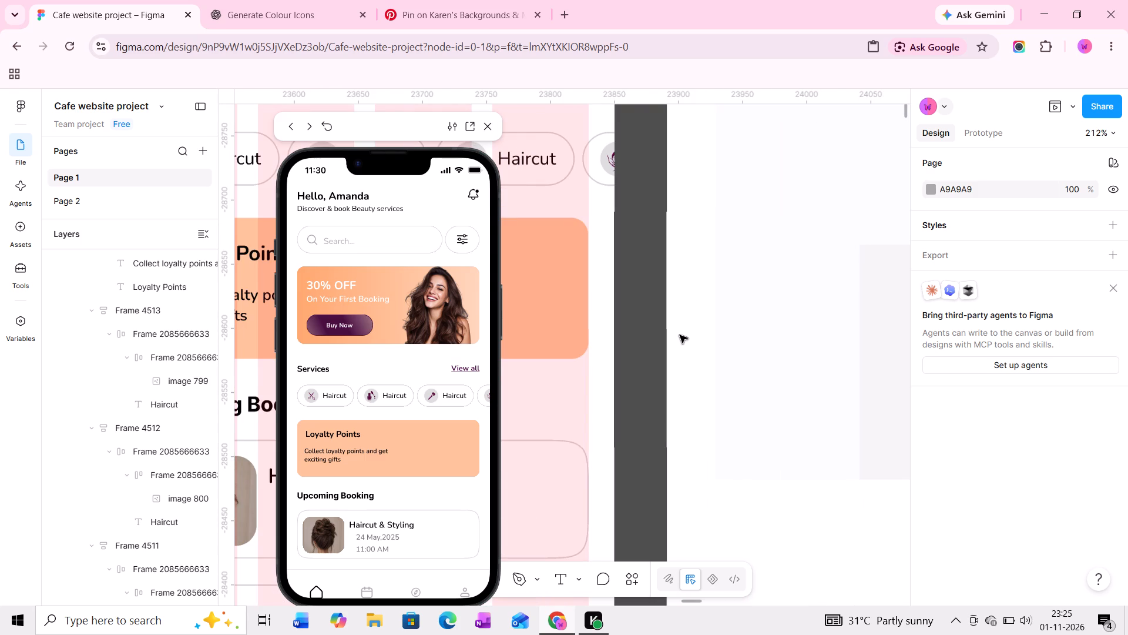
pyautogui.scroll(-20, 680, 335)
pyautogui.scroll(-5, 680, 335)
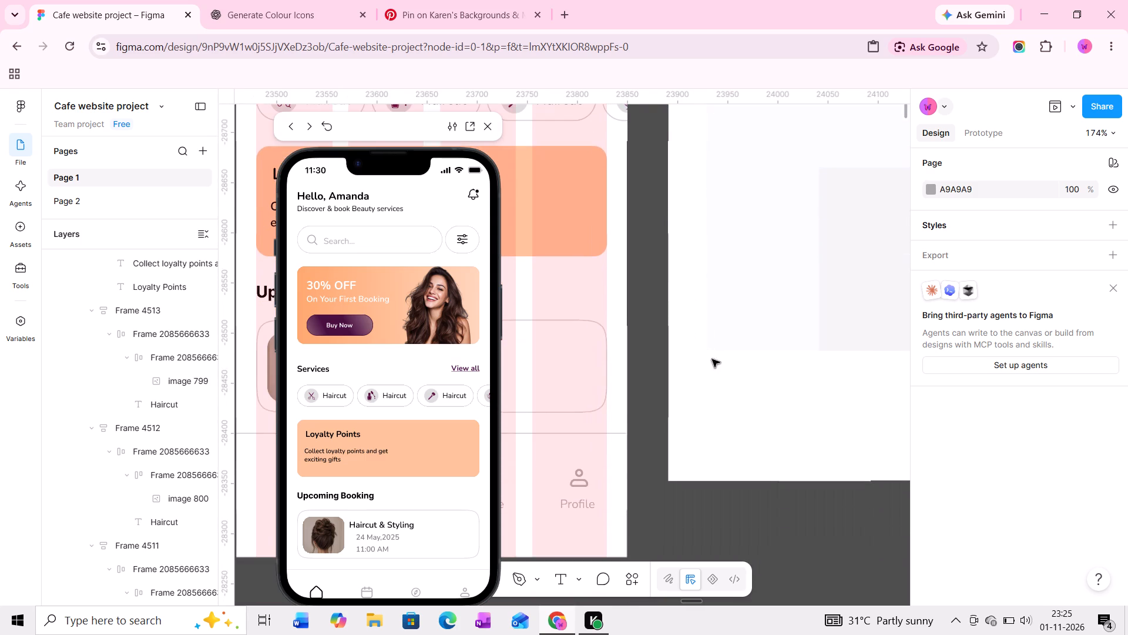
pyautogui.scroll(-9, 712, 359)
pyautogui.click(774, 459)
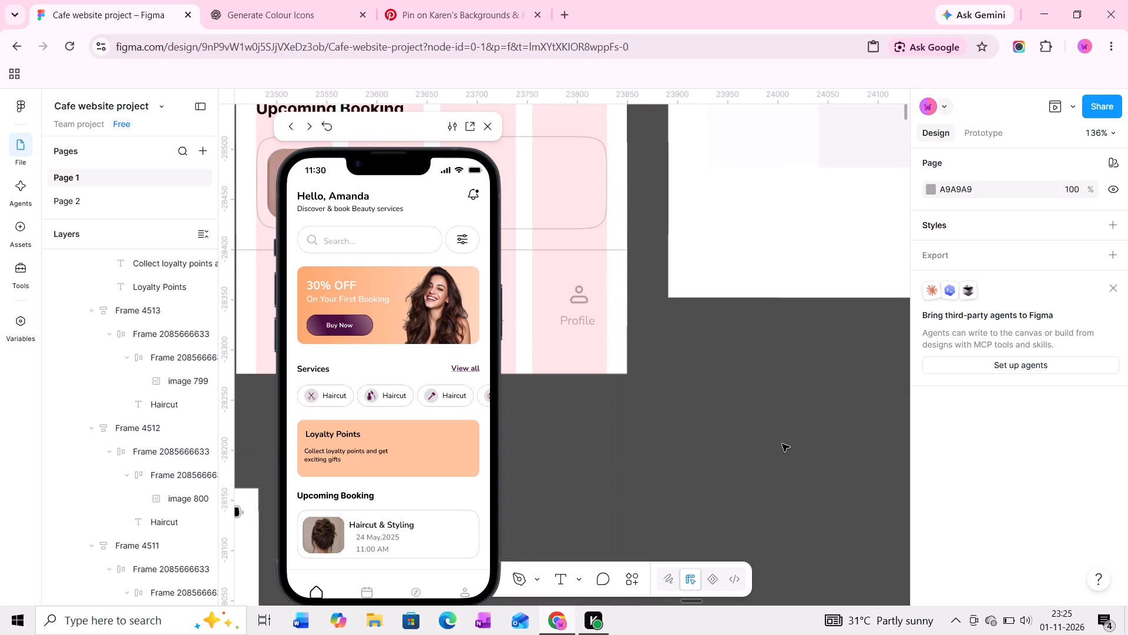
pyautogui.hotkey('ctrl', 'v')
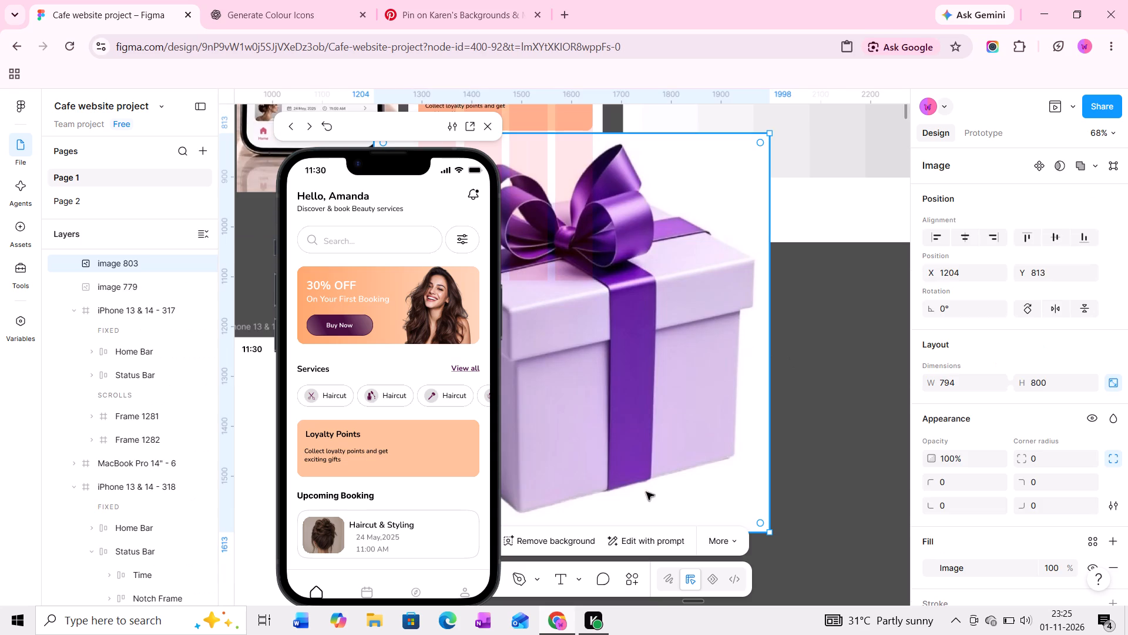
# Remove the gift box image's background with the Remove BG plugin.
pyautogui.click(627, 579)
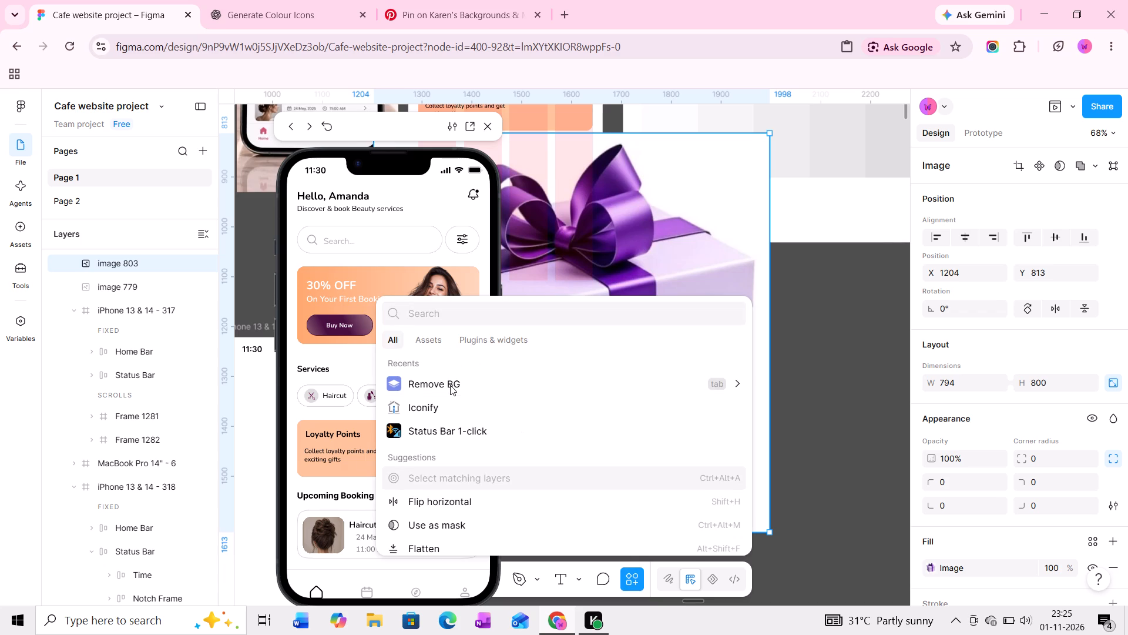
pyautogui.click(450, 382)
pyautogui.click(450, 346)
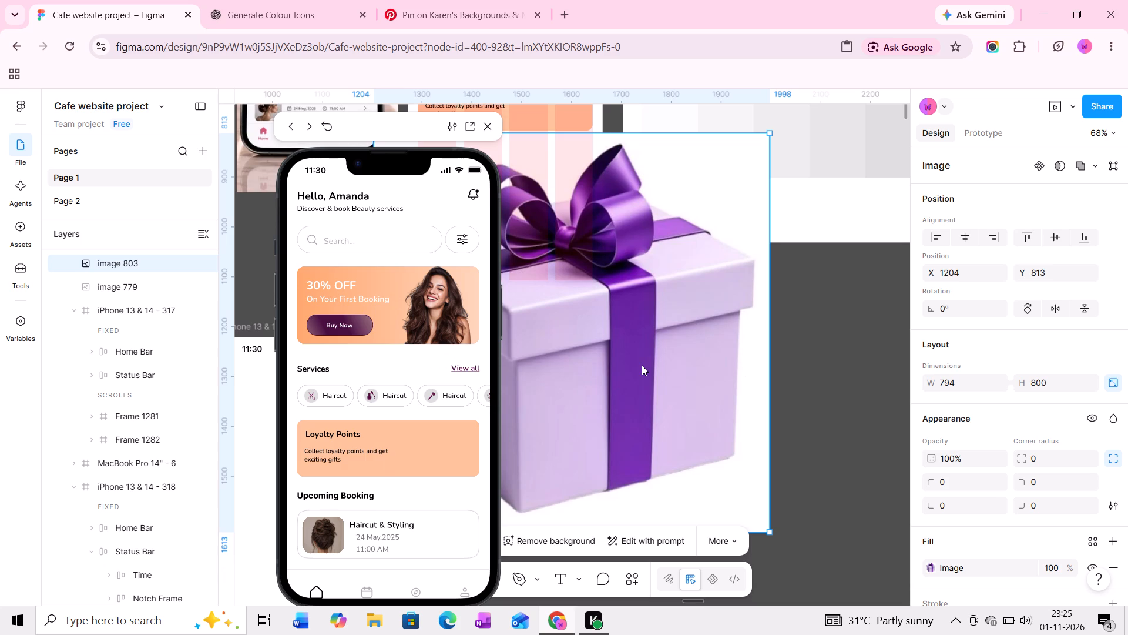
# Scale the gift box image down proportionally to about 101 × 102.
pyautogui.moveTo(641, 365); pyautogui.dragTo(687, 367, button='middle')
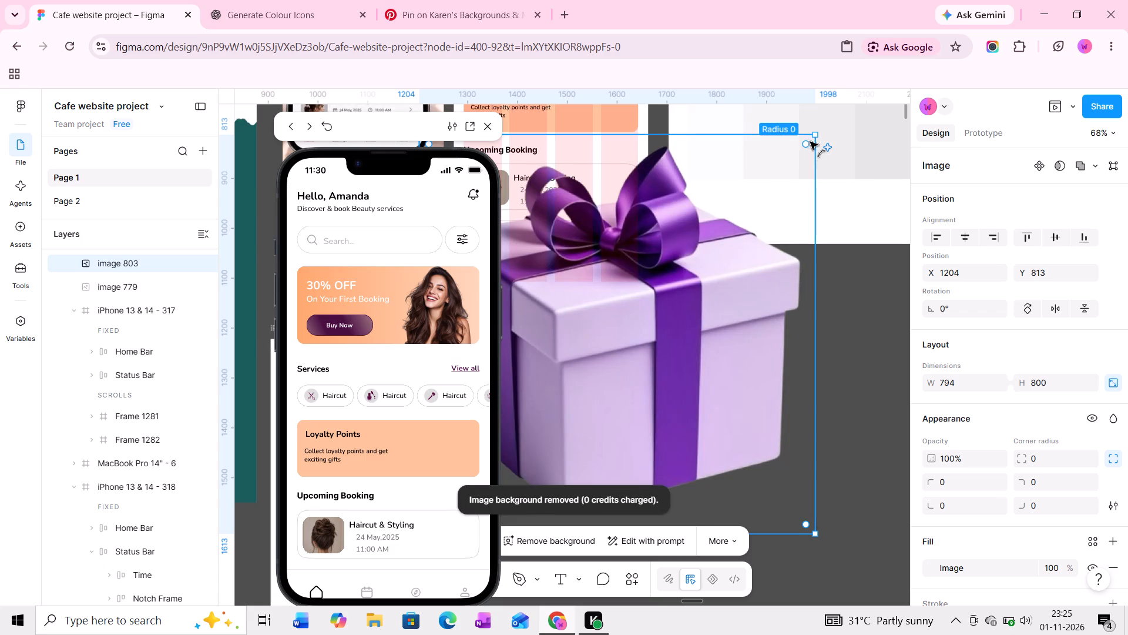
pyautogui.moveTo(813, 134); pyautogui.dragTo(597, 383)
pyautogui.moveTo(595, 383); pyautogui.dragTo(694, 362, button='middle')
pyautogui.moveTo(575, 410); pyautogui.dragTo(754, 252)
pyautogui.moveTo(753, 252); pyautogui.dragTo(636, 346, button='middle')
pyautogui.moveTo(760, 266); pyautogui.dragTo(628, 408)
# Move the gift box into the Loyalty Points card beside its text, at about X 240, Y 8.
pyautogui.moveTo(607, 423); pyautogui.dragTo(607, 386)
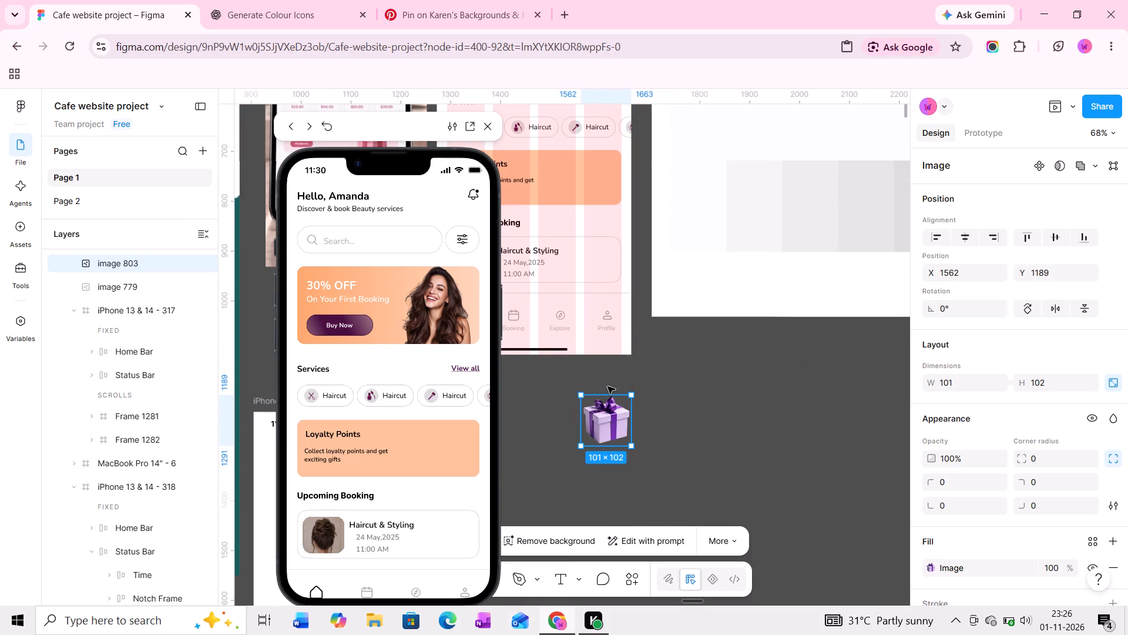
pyautogui.moveTo(607, 386); pyautogui.dragTo(598, 183)
pyautogui.moveTo(598, 183); pyautogui.dragTo(626, 333, button='middle')
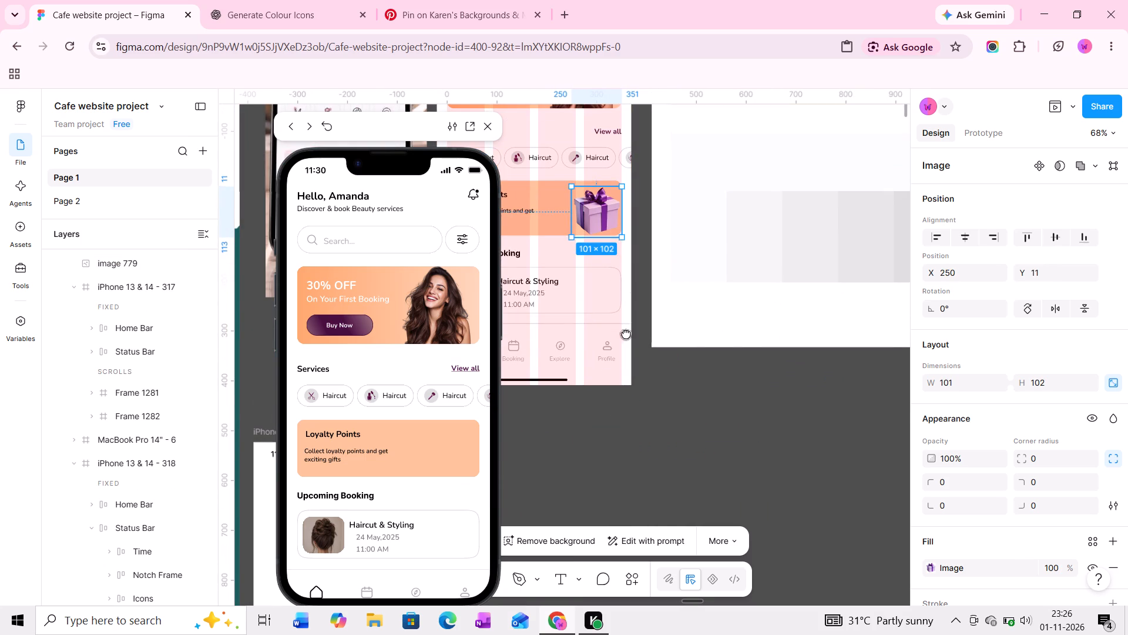
pyautogui.moveTo(626, 333); pyautogui.dragTo(637, 352, button='middle')
pyautogui.keyDown('ctrl'); pyautogui.scroll(16, 639, 353); pyautogui.keyUp('ctrl')
pyautogui.moveTo(639, 353); pyautogui.dragTo(712, 352, button='middle')
pyautogui.moveTo(715, 352); pyautogui.dragTo(701, 344)
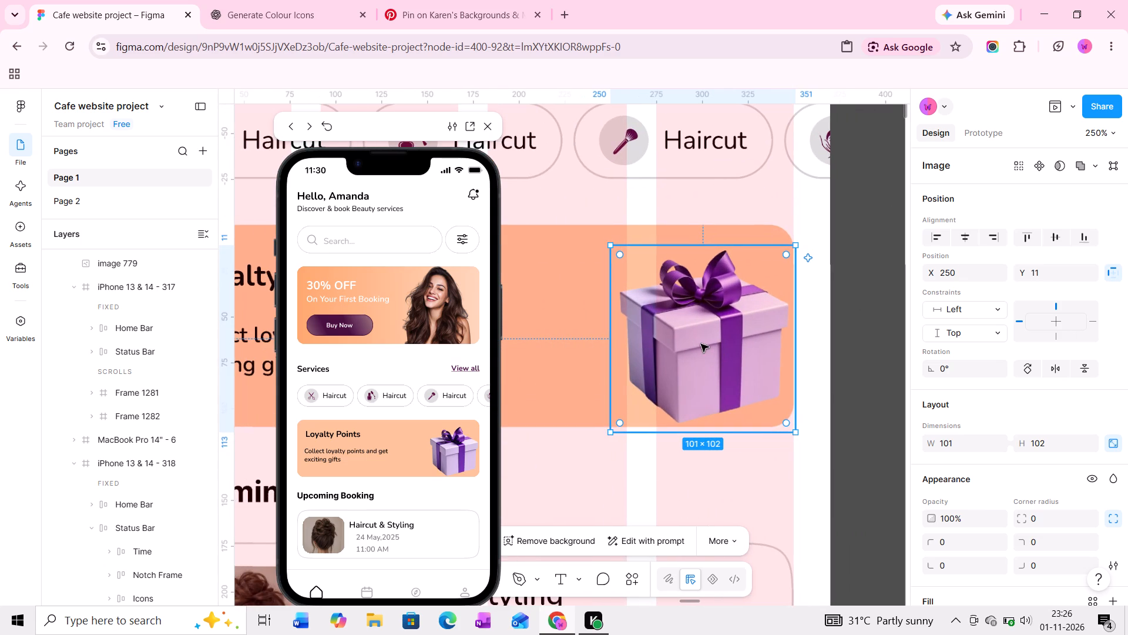
pyautogui.moveTo(701, 344); pyautogui.dragTo(696, 344)
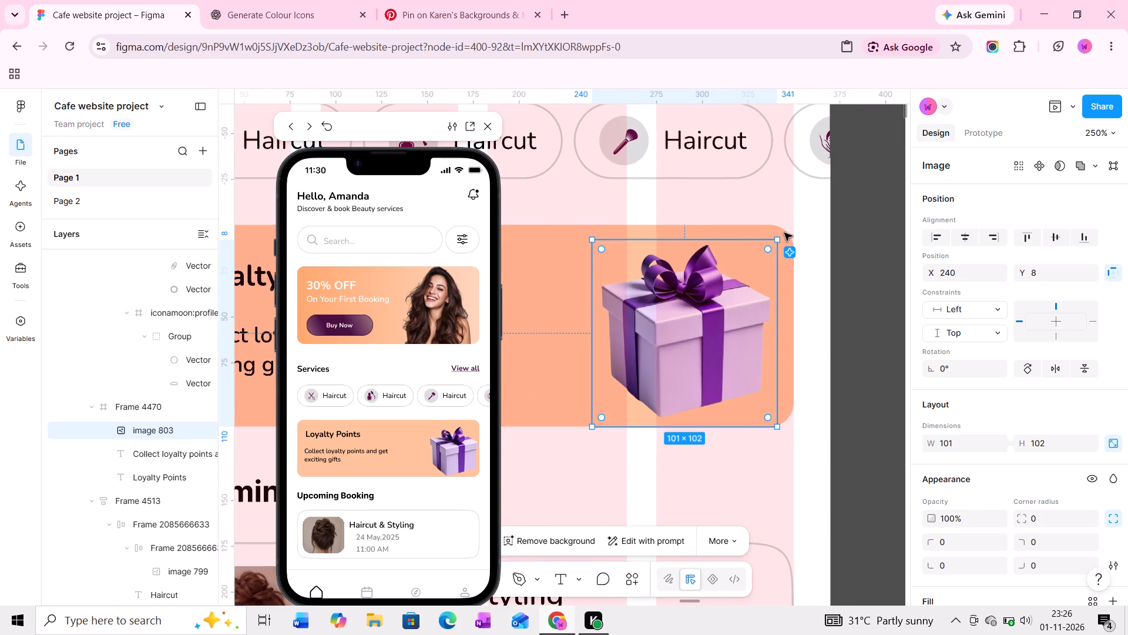
# Resize the gift box to about 85 × 85 and reposition it within the Loyalty Points card at about X 243, Y 13.
pyautogui.moveTo(779, 239); pyautogui.dragTo(756, 265)
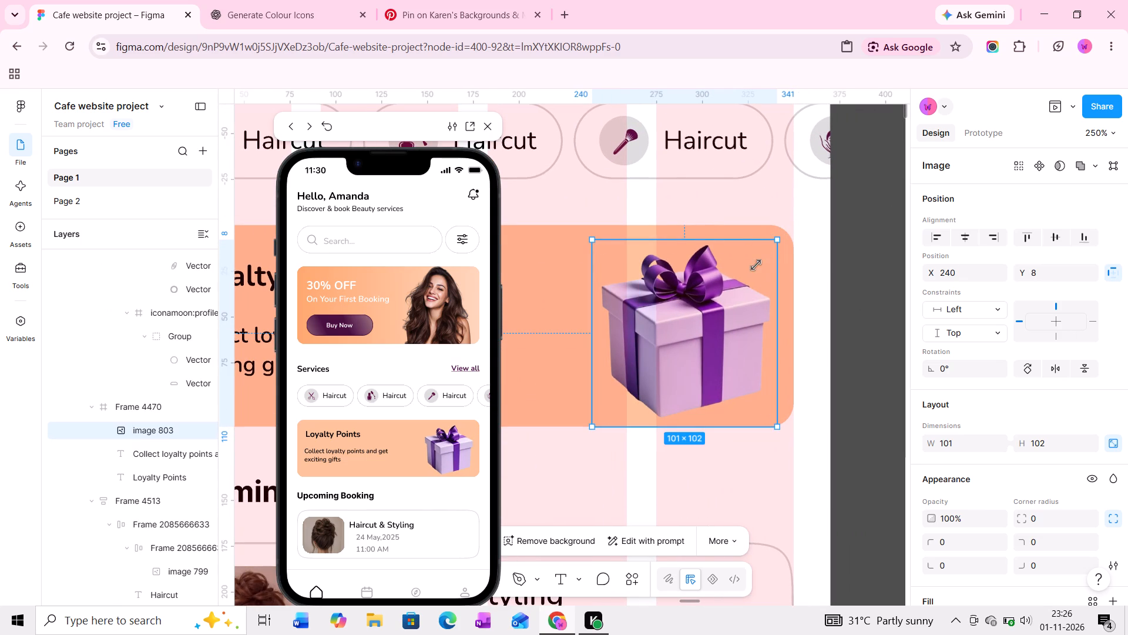
pyautogui.moveTo(756, 265); pyautogui.dragTo(724, 292)
pyautogui.moveTo(689, 350); pyautogui.dragTo(717, 335)
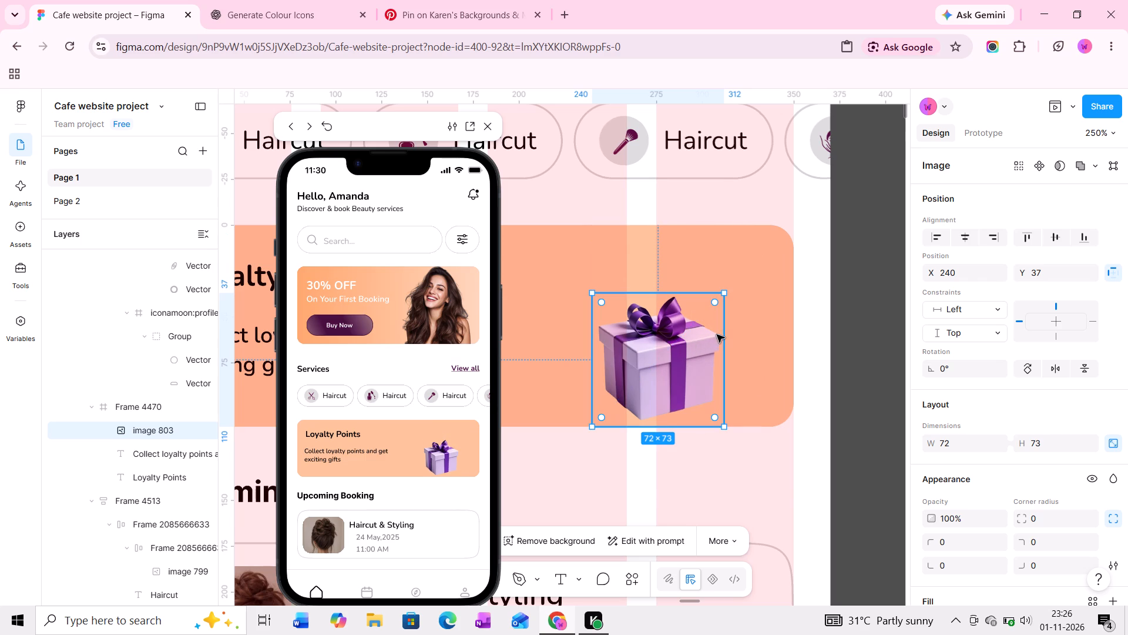
pyautogui.moveTo(717, 335); pyautogui.dragTo(721, 326)
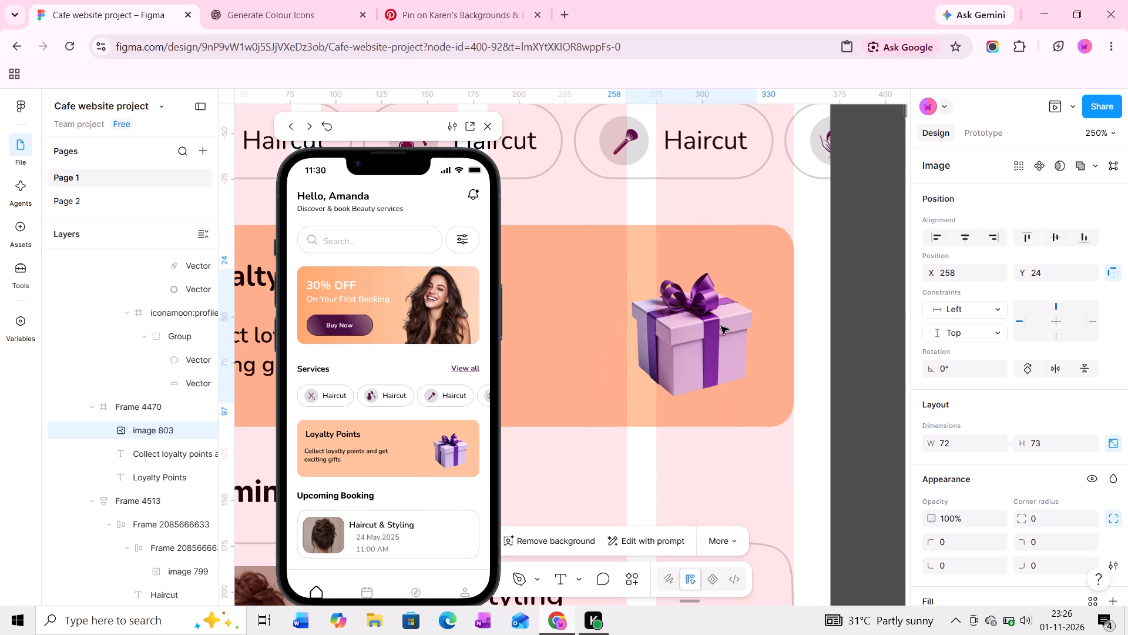
pyautogui.moveTo(721, 326); pyautogui.dragTo(722, 348)
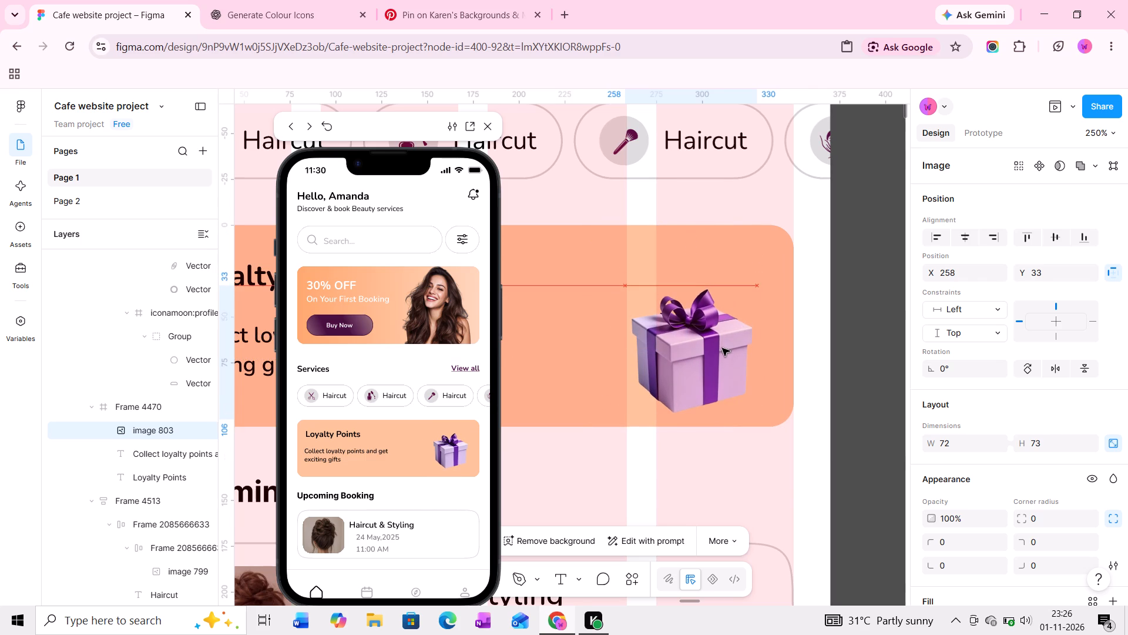
pyautogui.moveTo(722, 348); pyautogui.dragTo(723, 328)
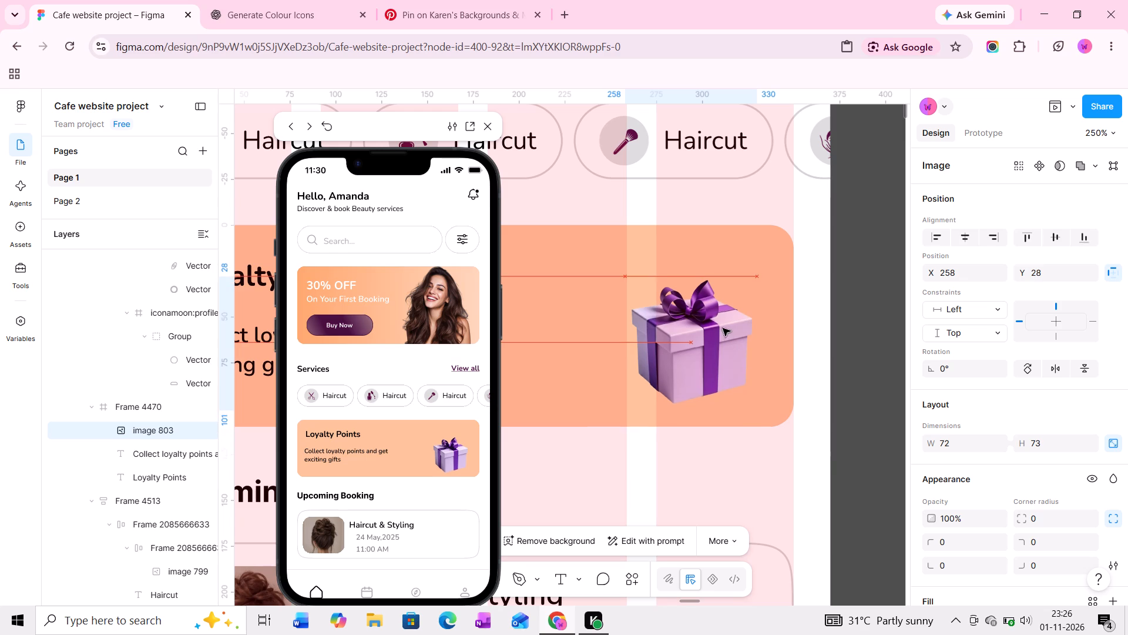
pyautogui.moveTo(723, 328); pyautogui.dragTo(719, 325)
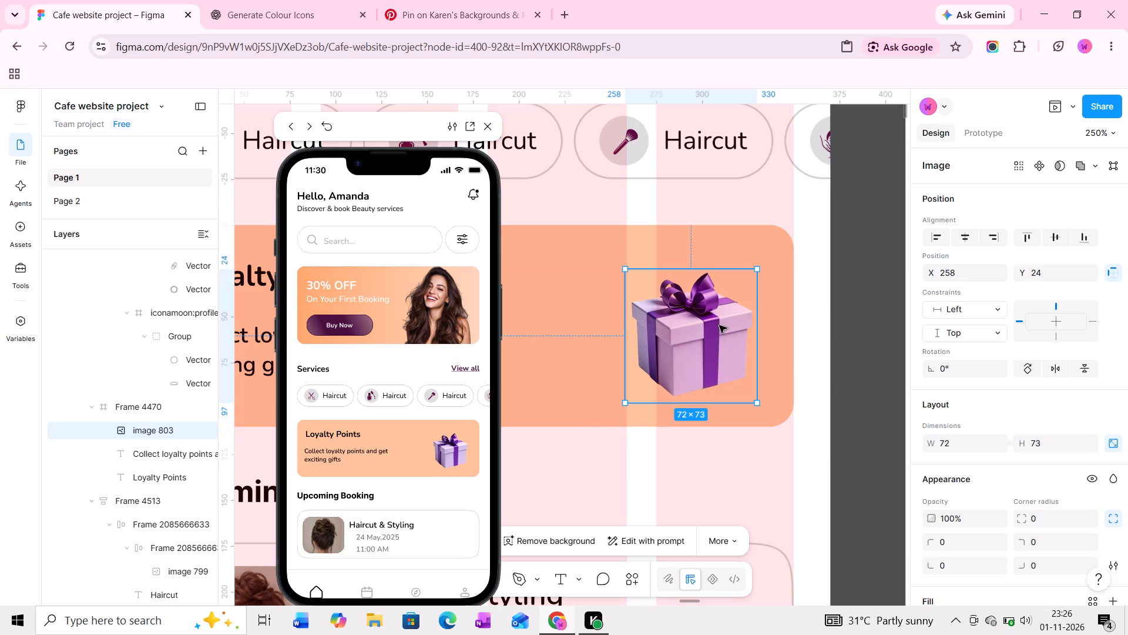
pyautogui.moveTo(719, 325); pyautogui.dragTo(716, 325)
pyautogui.moveTo(749, 266); pyautogui.dragTo(771, 252)
pyautogui.moveTo(730, 290); pyautogui.dragTo(719, 290)
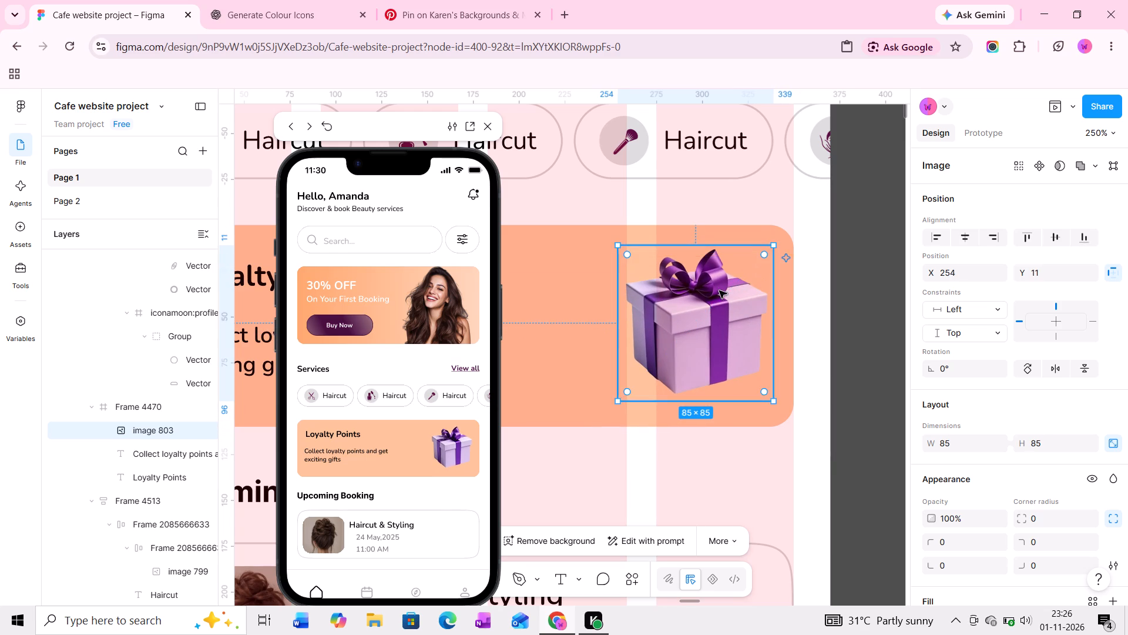
pyautogui.moveTo(719, 290); pyautogui.dragTo(710, 294)
# Move the "Collect loyalty points and get exciting gifts" text directly beneath the Loyalty Points heading, at about X 16, Y 39.
pyautogui.moveTo(687, 299); pyautogui.dragTo(841, 272, button='middle')
pyautogui.moveTo(701, 283); pyautogui.dragTo(803, 262, button='middle')
pyautogui.moveTo(689, 264); pyautogui.dragTo(784, 260, button='middle')
pyautogui.keyDown('ctrl'); pyautogui.click(615, 283); pyautogui.keyUp('ctrl')
pyautogui.moveTo(622, 286); pyautogui.dragTo(622, 276)
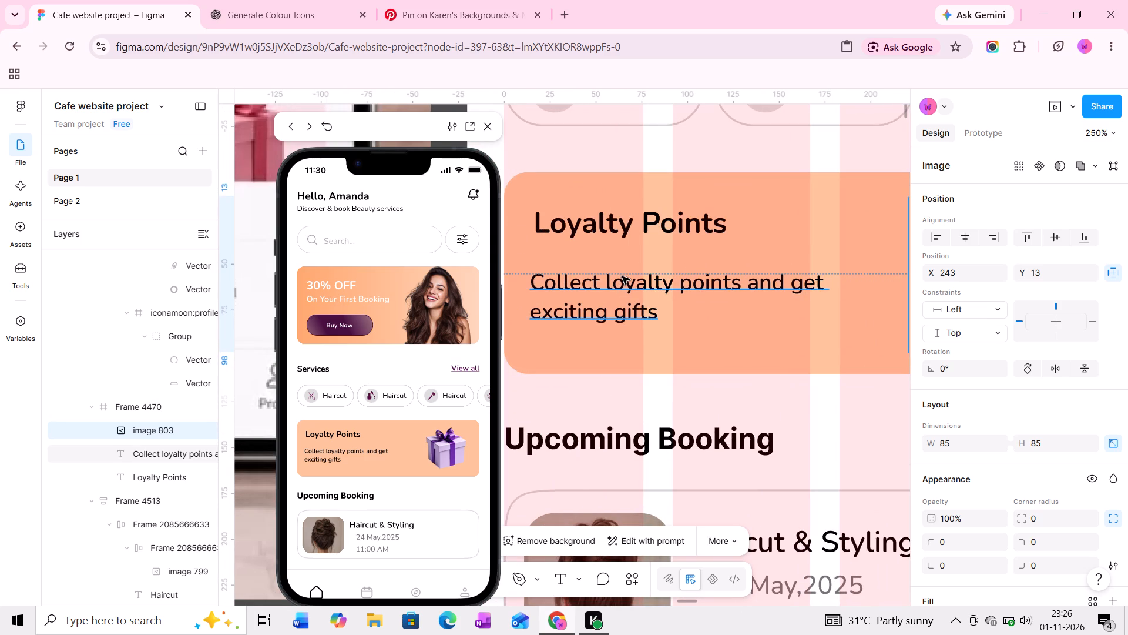
pyautogui.moveTo(622, 276); pyautogui.dragTo(622, 260)
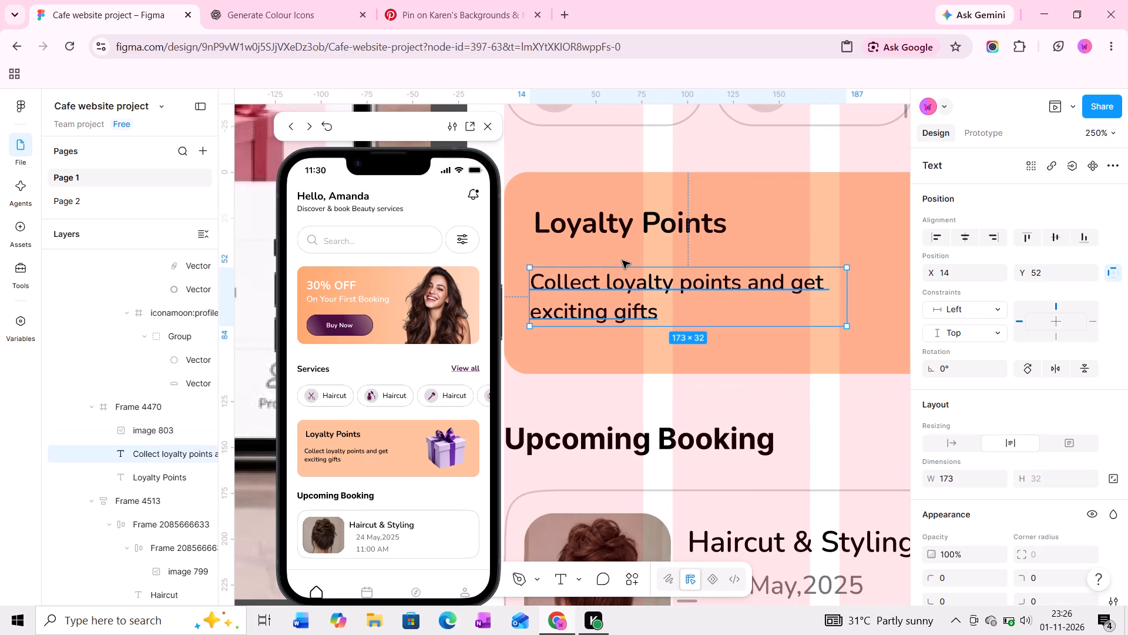
pyautogui.moveTo(622, 260); pyautogui.dragTo(622, 263)
pyautogui.moveTo(623, 266); pyautogui.dragTo(641, 250, button='middle')
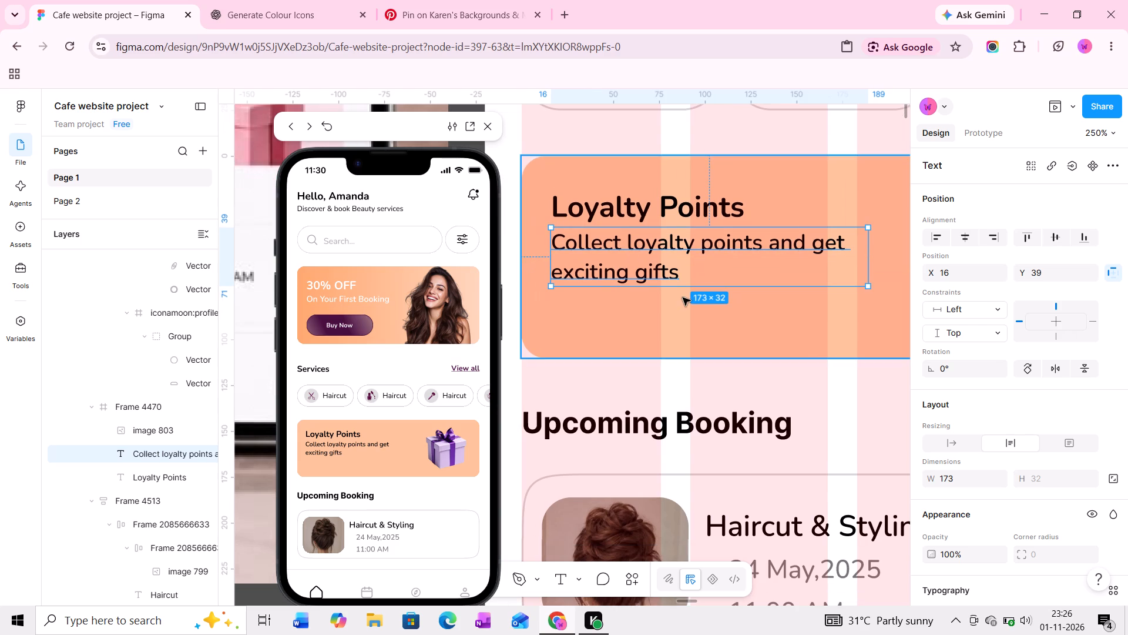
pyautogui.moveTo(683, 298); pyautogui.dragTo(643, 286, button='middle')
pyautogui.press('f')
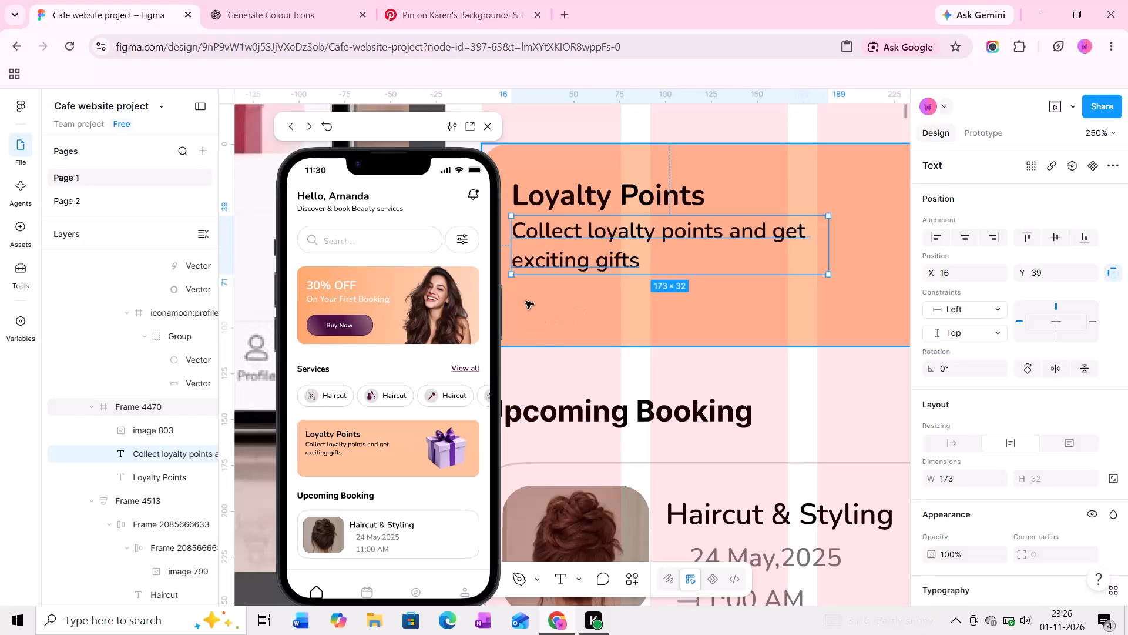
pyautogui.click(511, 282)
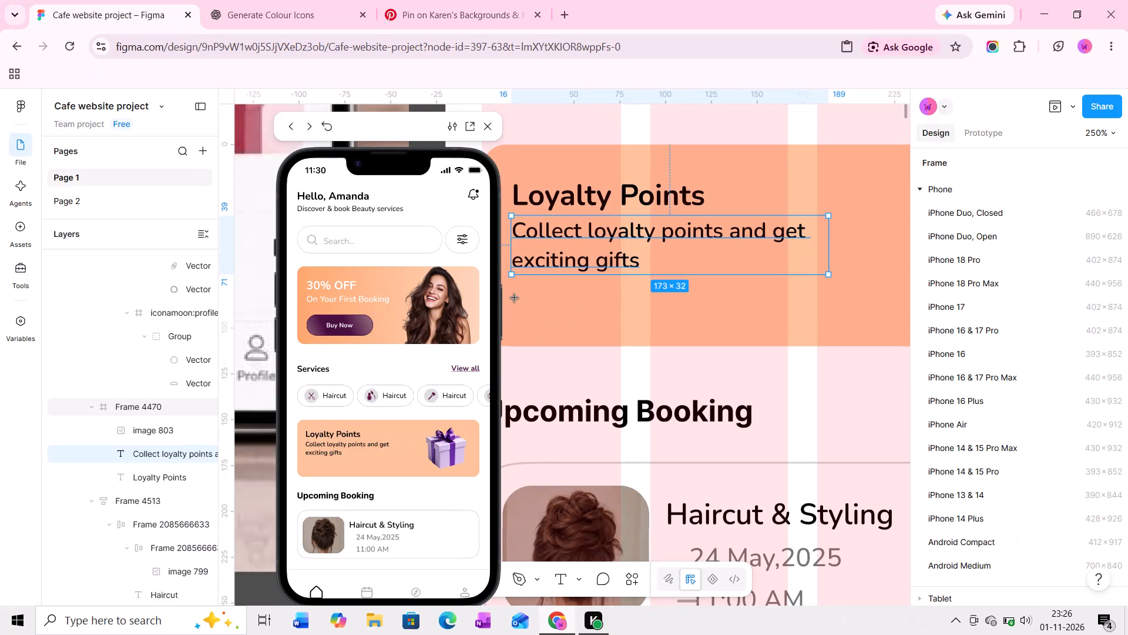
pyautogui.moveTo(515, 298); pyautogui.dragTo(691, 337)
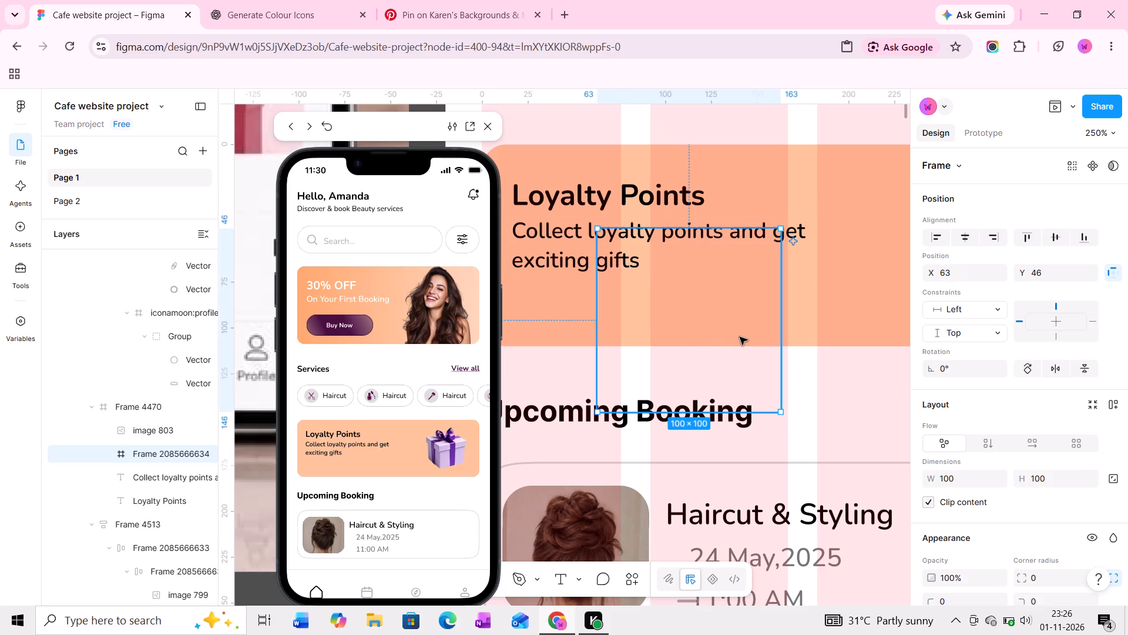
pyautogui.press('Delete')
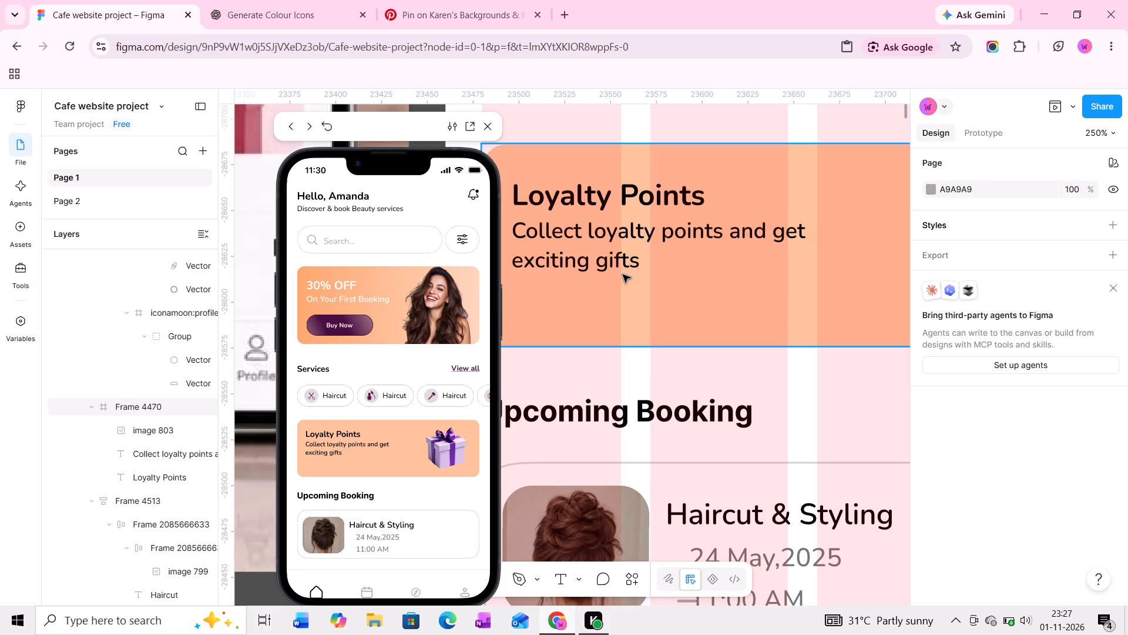
# Draw a frame about 97 × 26 below the description text in the Loyalty Points card.
pyautogui.press('f')
pyautogui.moveTo(518, 283); pyautogui.dragTo(604, 316)
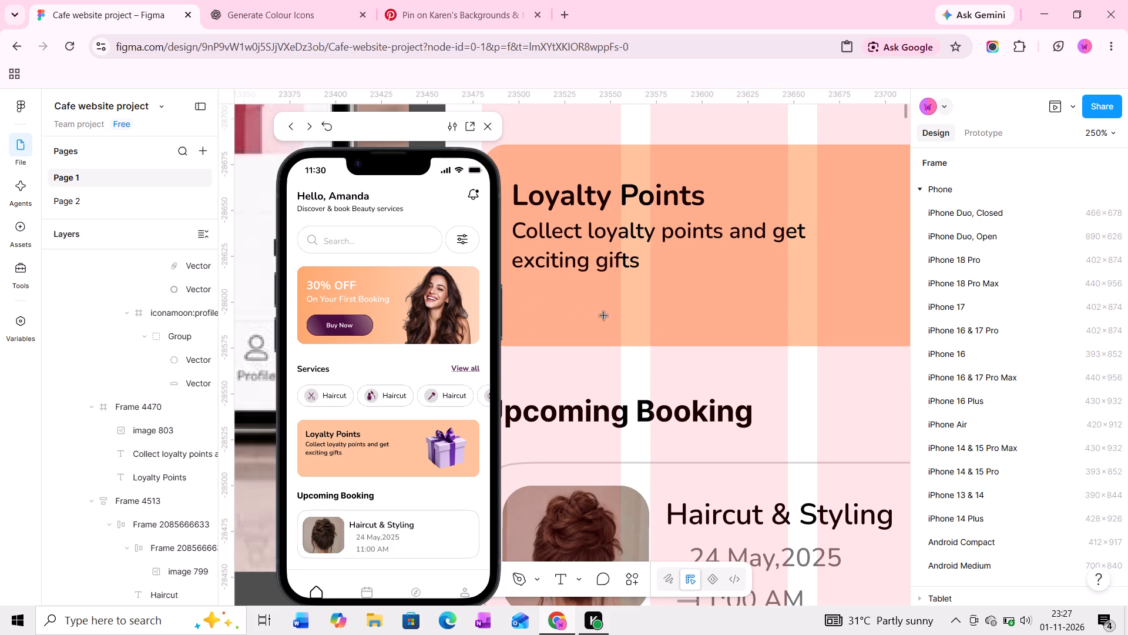
pyautogui.moveTo(604, 316); pyautogui.dragTo(694, 326)
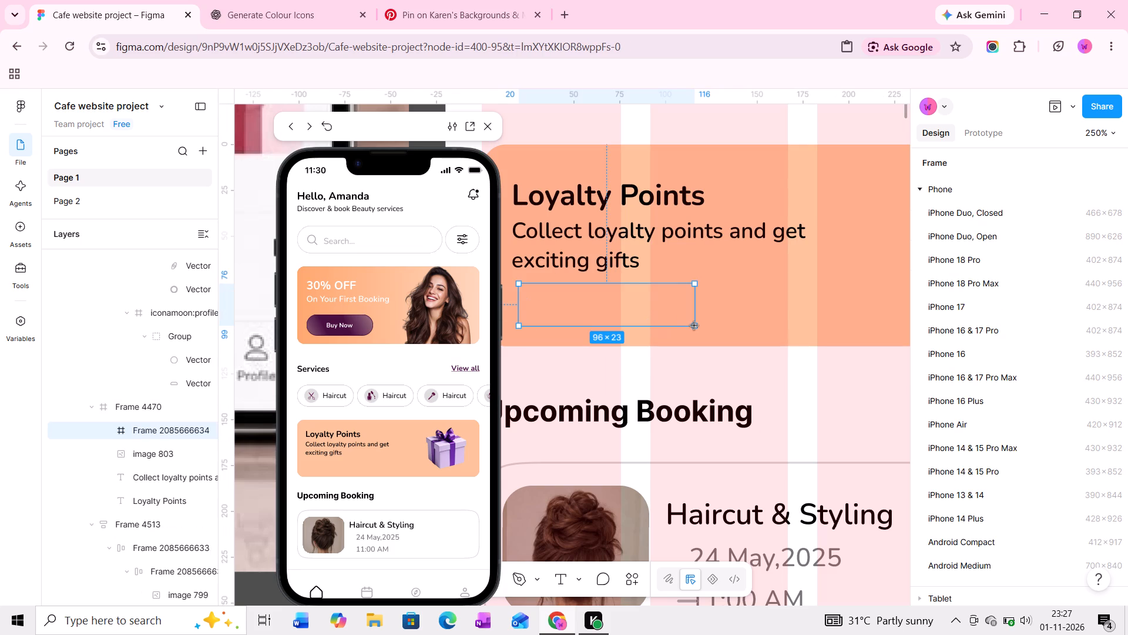
pyautogui.moveTo(694, 326); pyautogui.dragTo(697, 330)
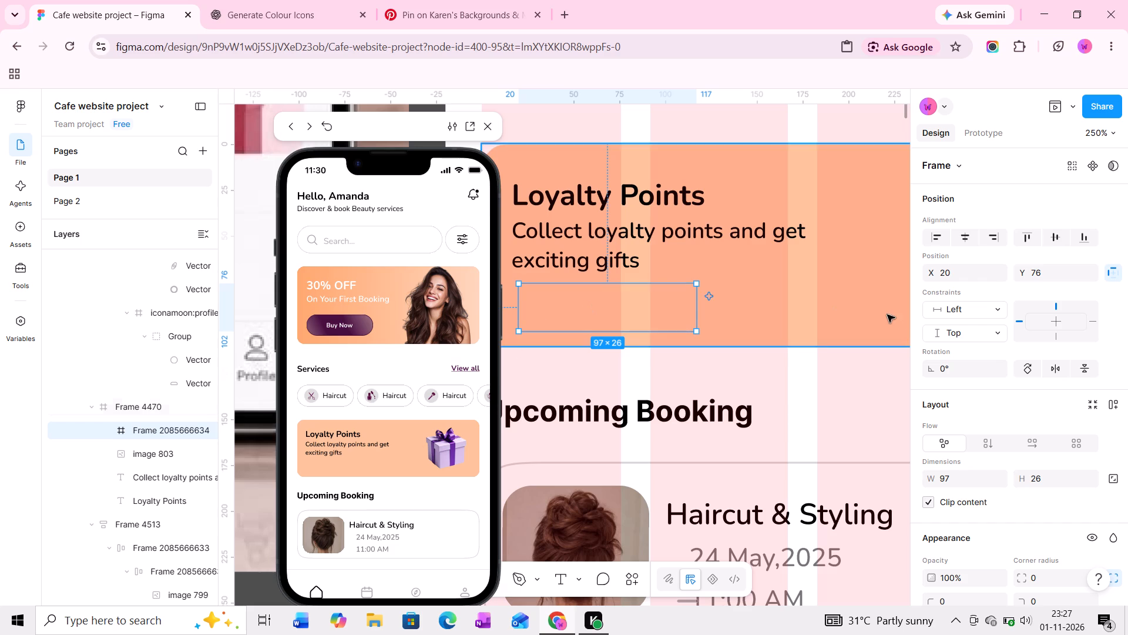
# Add a fill to the new frame in the Loyalty Points card and try to paste a colour value into it.
pyautogui.moveTo(781, 292); pyautogui.dragTo(781, 309, button='middle')
pyautogui.scroll(-4, 956, 329)
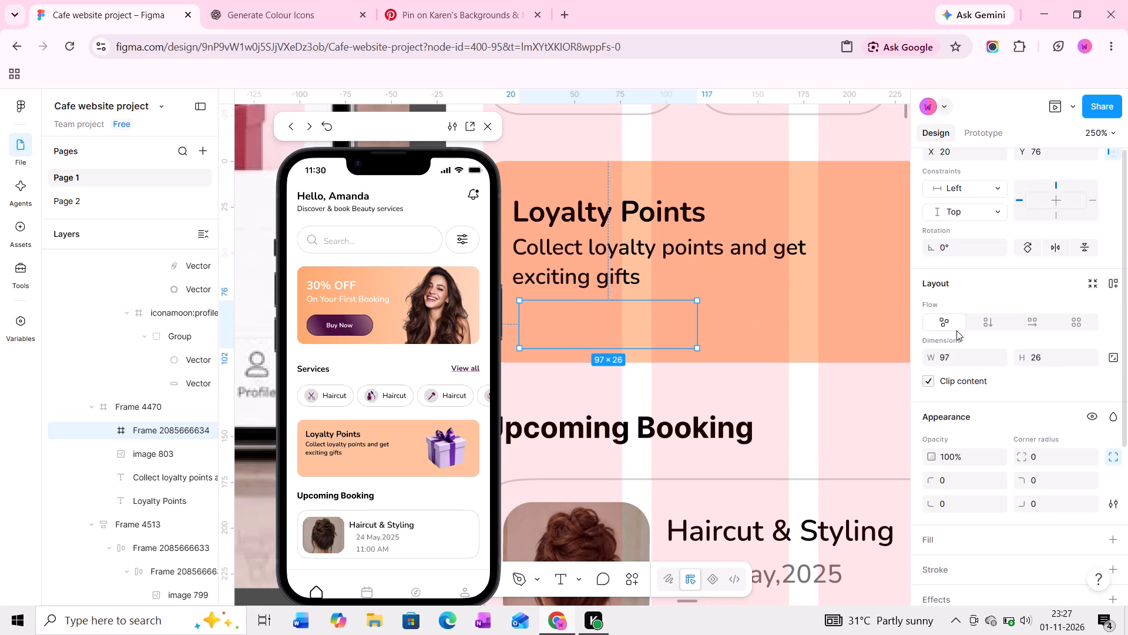
pyautogui.click(952, 430)
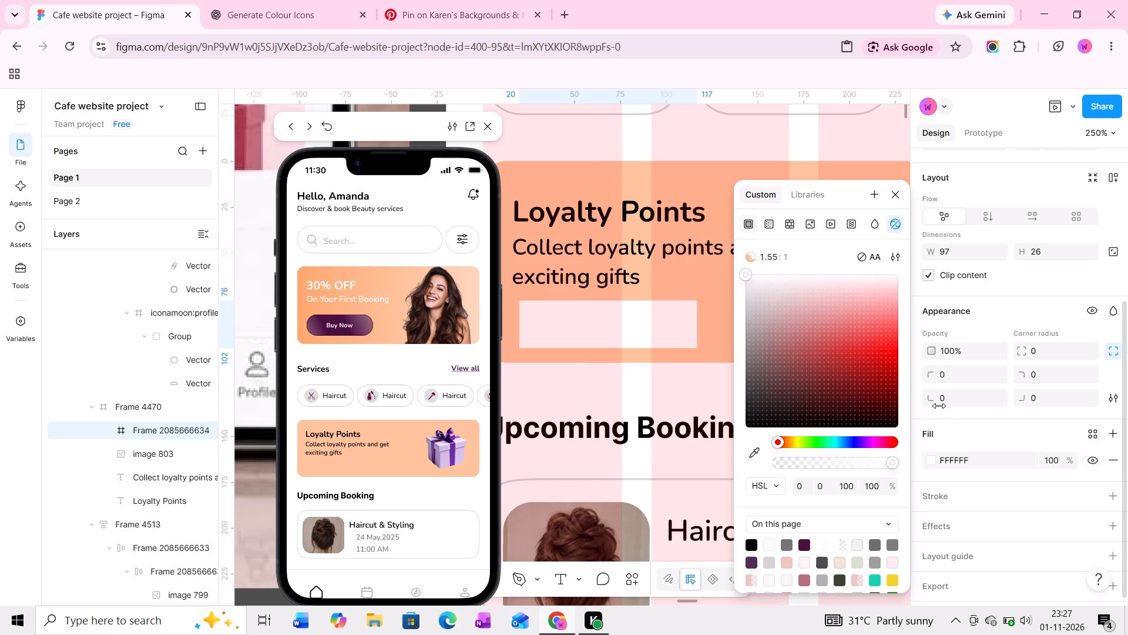
pyautogui.click(978, 457)
pyautogui.hotkey('ctrl', 'v')
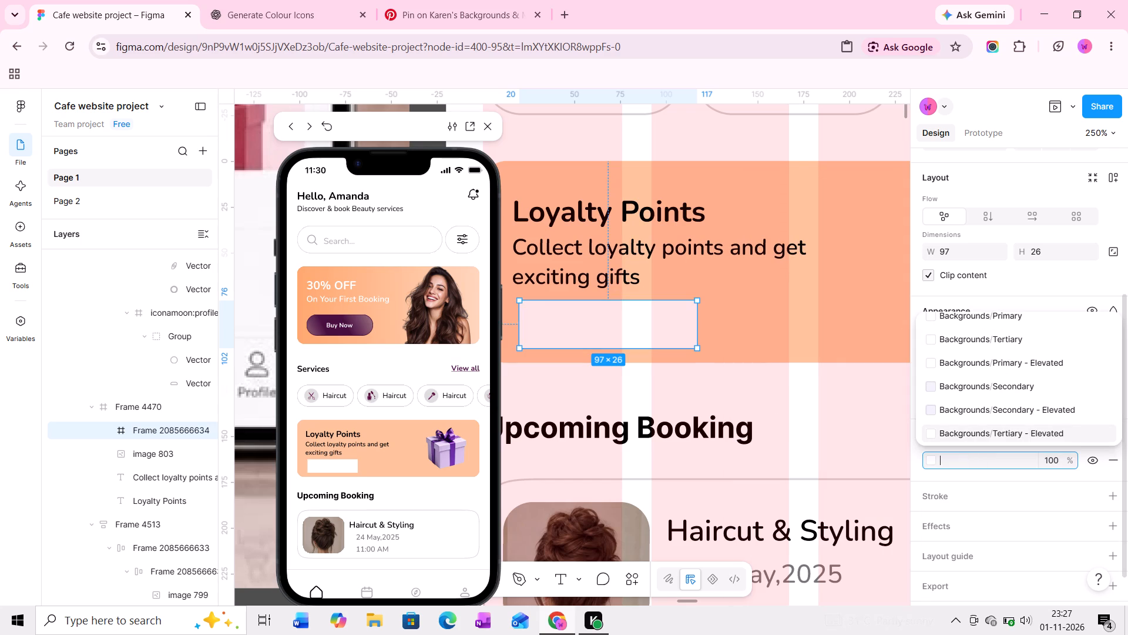
pyautogui.click(958, 461)
pyautogui.hotkey('ctrl', 'v')
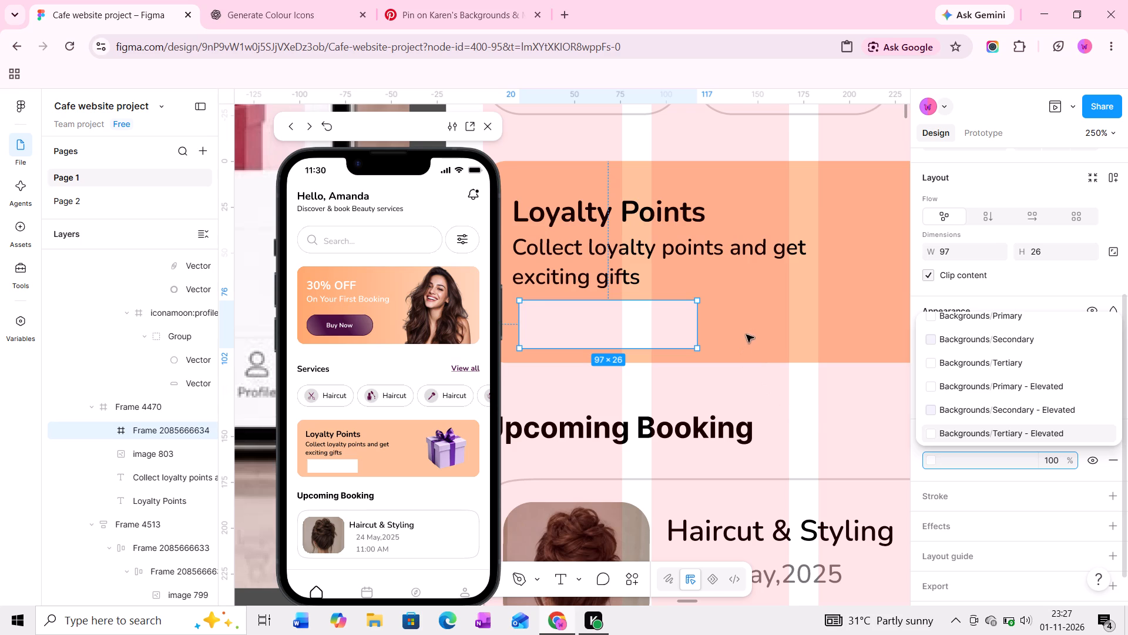
# Sample the dark purple 480E40 from the standalone Buy Now button on the other screen as the frame's fill.
pyautogui.moveTo(747, 331); pyautogui.dragTo(754, 393, button='middle')
pyautogui.keyDown('ctrl'); pyautogui.scroll(-10, 750, 340); pyautogui.keyUp('ctrl')
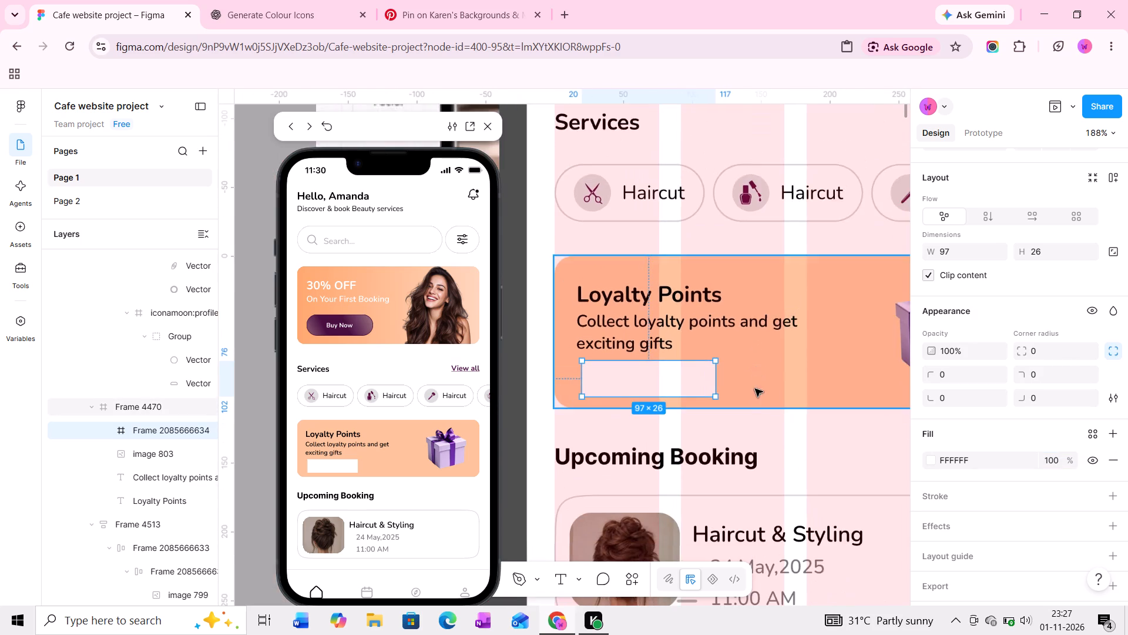
pyautogui.moveTo(743, 393); pyautogui.dragTo(740, 298, button='middle')
pyautogui.moveTo(742, 405); pyautogui.dragTo(766, 182, button='middle')
pyautogui.moveTo(703, 336); pyautogui.dragTo(737, 230, button='middle')
pyautogui.moveTo(683, 350); pyautogui.dragTo(778, 165, button='middle')
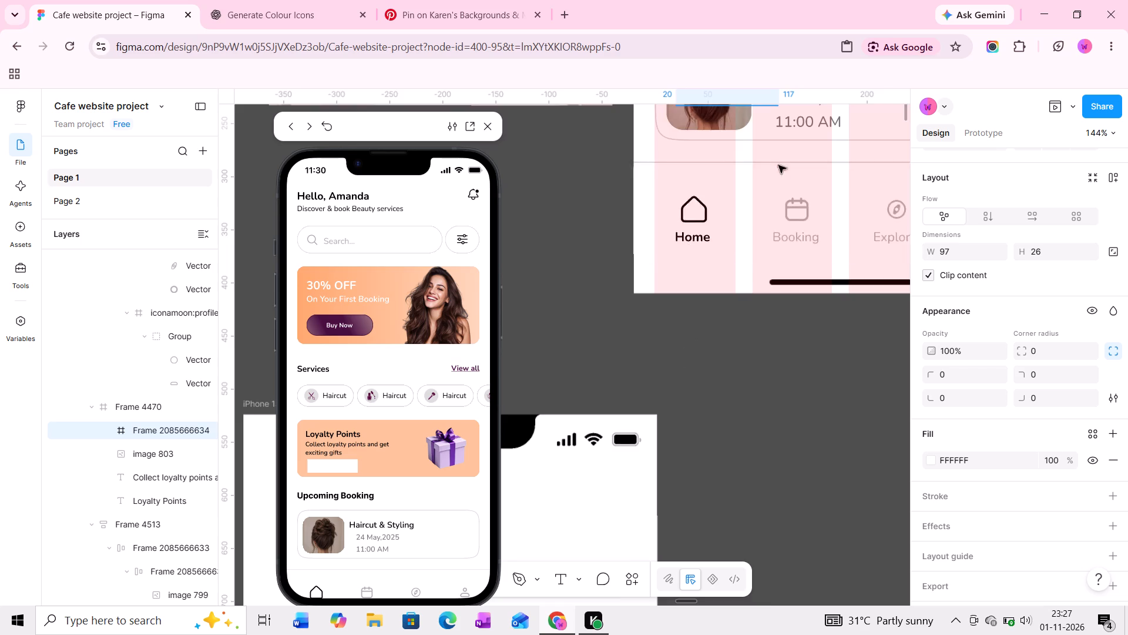
pyautogui.moveTo(778, 165); pyautogui.dragTo(797, 127, button='middle')
pyautogui.moveTo(667, 376); pyautogui.dragTo(751, 201, button='middle')
pyautogui.moveTo(700, 337); pyautogui.dragTo(702, 295, button='middle')
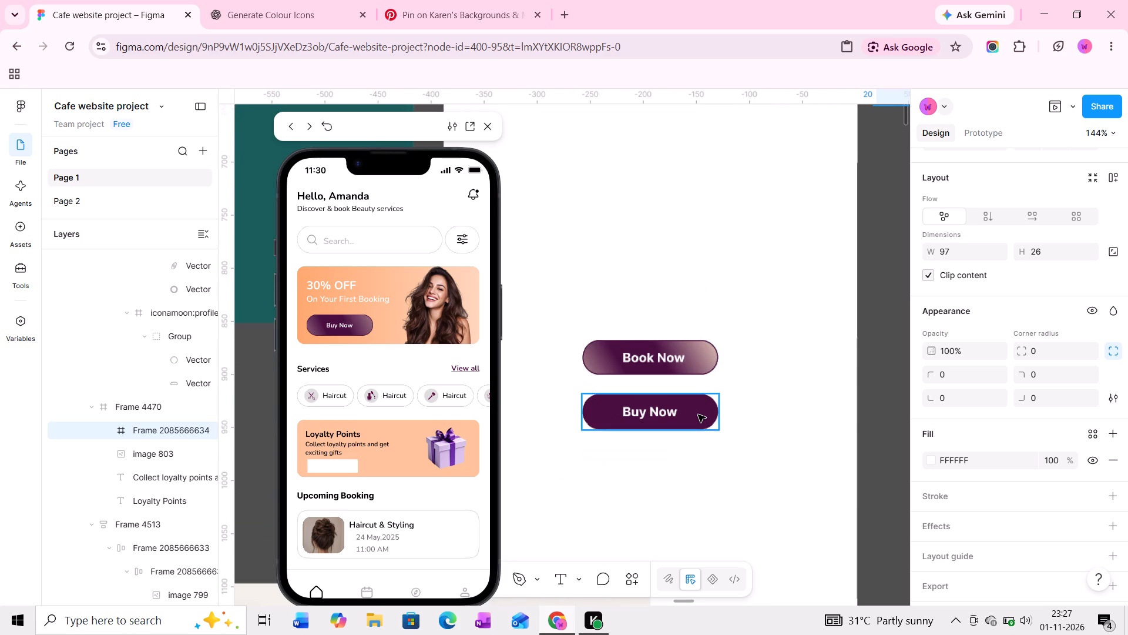
pyautogui.press('i')
pyautogui.click(698, 415)
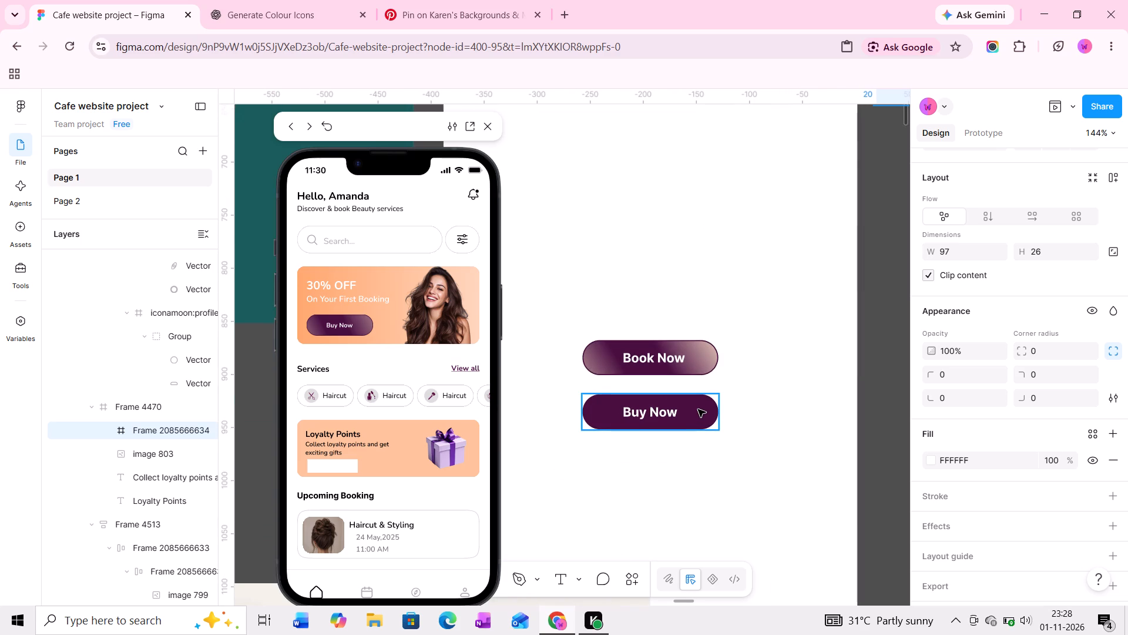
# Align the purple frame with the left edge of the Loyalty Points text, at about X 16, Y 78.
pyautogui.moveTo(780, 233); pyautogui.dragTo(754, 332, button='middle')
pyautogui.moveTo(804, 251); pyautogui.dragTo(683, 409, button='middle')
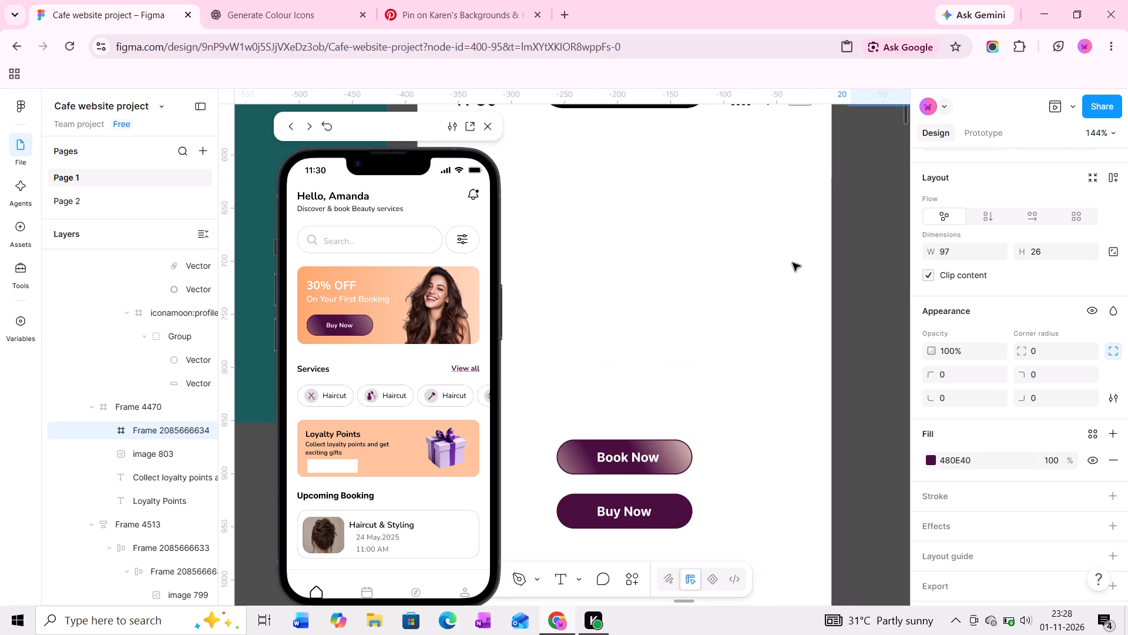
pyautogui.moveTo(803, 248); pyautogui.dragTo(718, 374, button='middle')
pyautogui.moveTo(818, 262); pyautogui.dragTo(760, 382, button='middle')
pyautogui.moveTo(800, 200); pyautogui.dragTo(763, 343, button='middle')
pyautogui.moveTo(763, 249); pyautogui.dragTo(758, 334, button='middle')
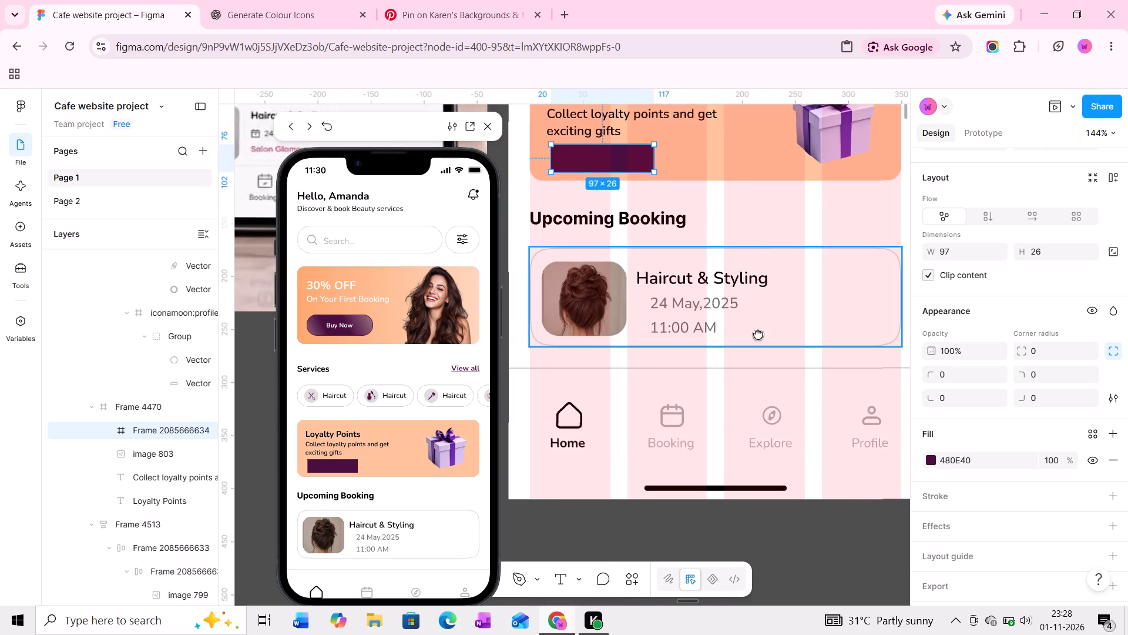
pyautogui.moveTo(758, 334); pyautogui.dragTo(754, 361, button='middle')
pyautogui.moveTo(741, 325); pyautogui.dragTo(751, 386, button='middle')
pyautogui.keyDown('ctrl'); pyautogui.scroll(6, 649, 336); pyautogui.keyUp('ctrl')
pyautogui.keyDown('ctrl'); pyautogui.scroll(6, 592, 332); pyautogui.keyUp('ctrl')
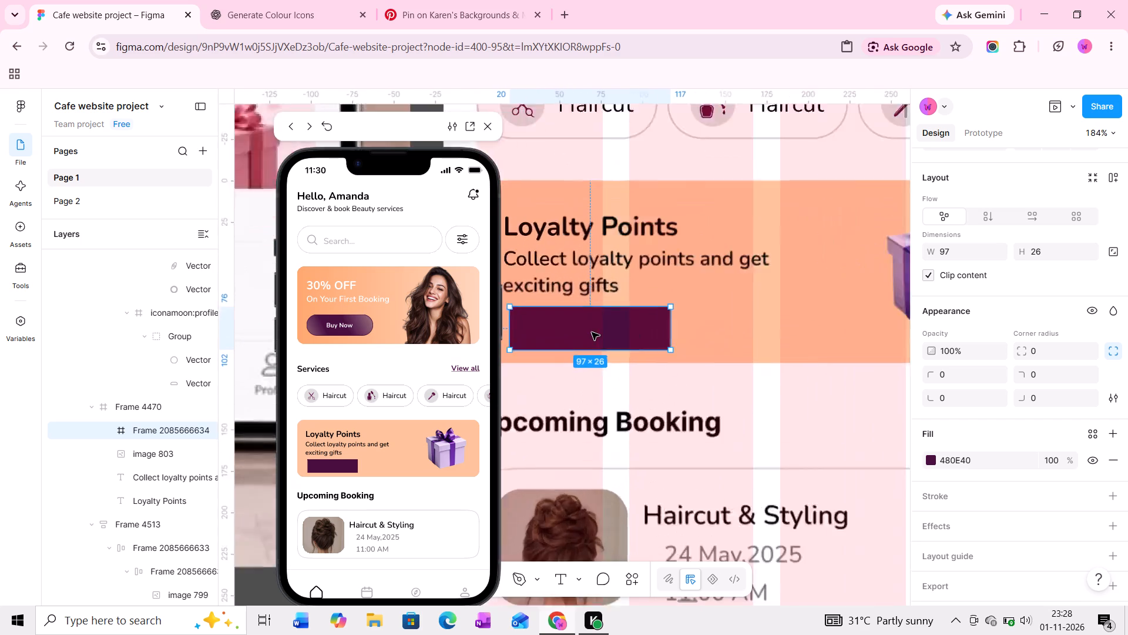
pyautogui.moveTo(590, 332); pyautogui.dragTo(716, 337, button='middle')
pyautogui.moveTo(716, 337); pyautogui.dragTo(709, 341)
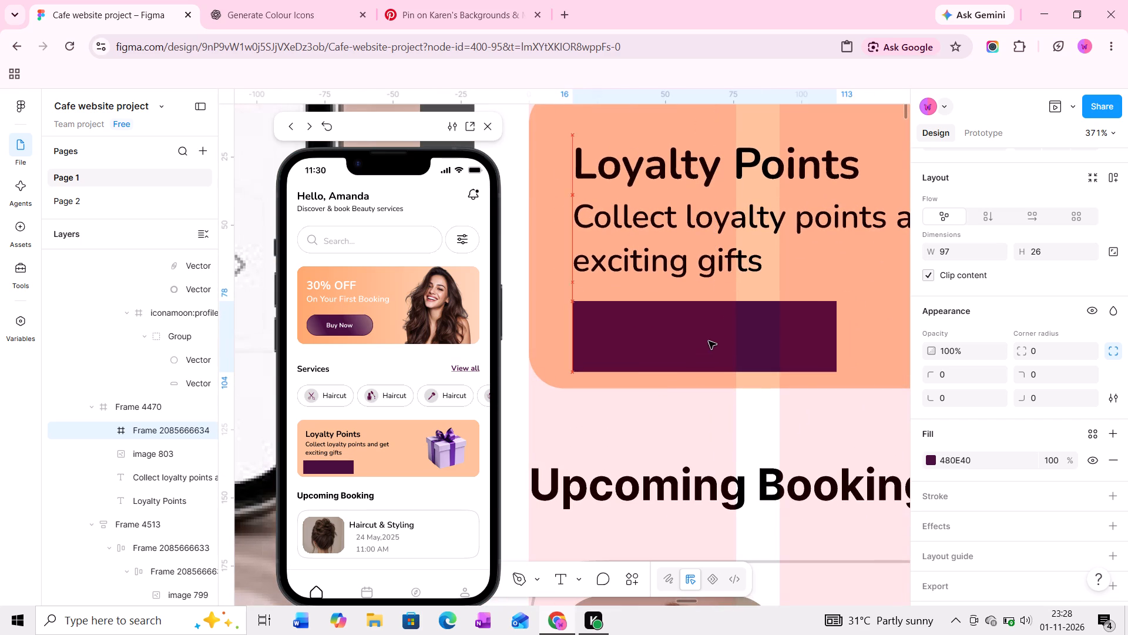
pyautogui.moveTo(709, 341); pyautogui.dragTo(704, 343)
# Round the purple frame's corners to a radius of 17.
pyautogui.moveTo(703, 344); pyautogui.dragTo(683, 345, button='middle')
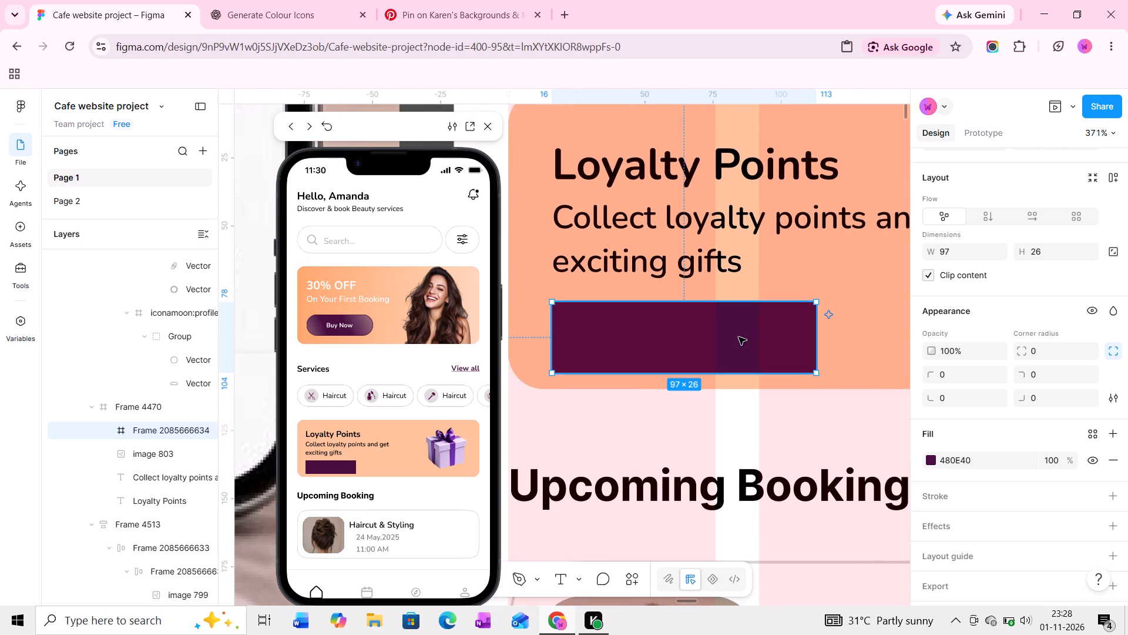
pyautogui.scroll(-1, 1019, 380)
pyautogui.moveTo(1019, 316); pyautogui.dragTo(766, 358)
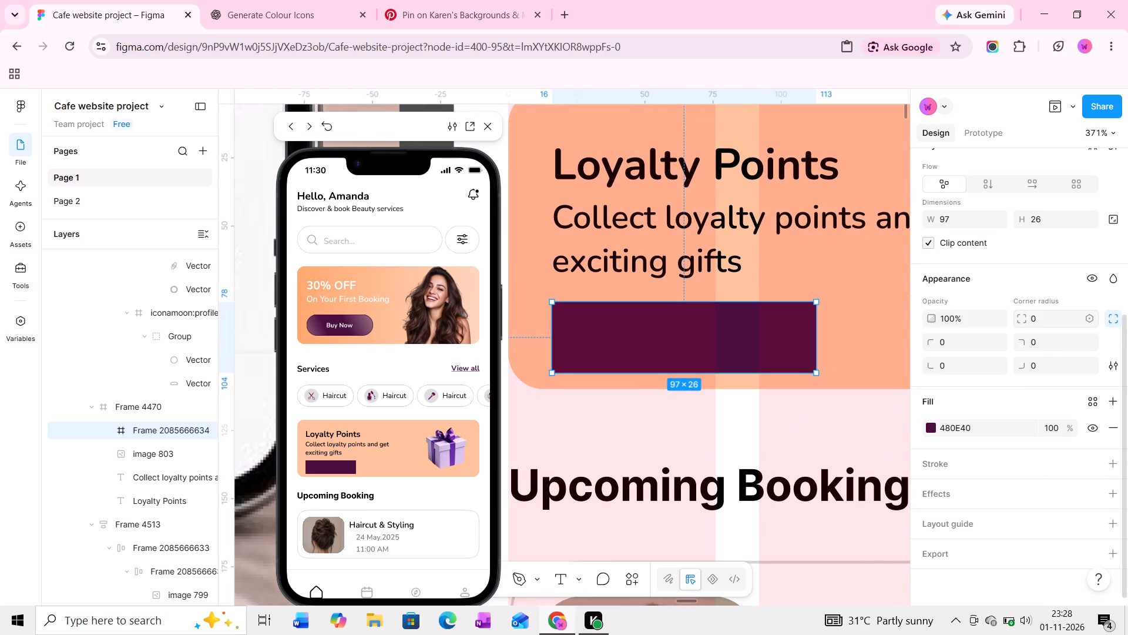
pyautogui.moveTo(766, 358); pyautogui.dragTo(703, 331)
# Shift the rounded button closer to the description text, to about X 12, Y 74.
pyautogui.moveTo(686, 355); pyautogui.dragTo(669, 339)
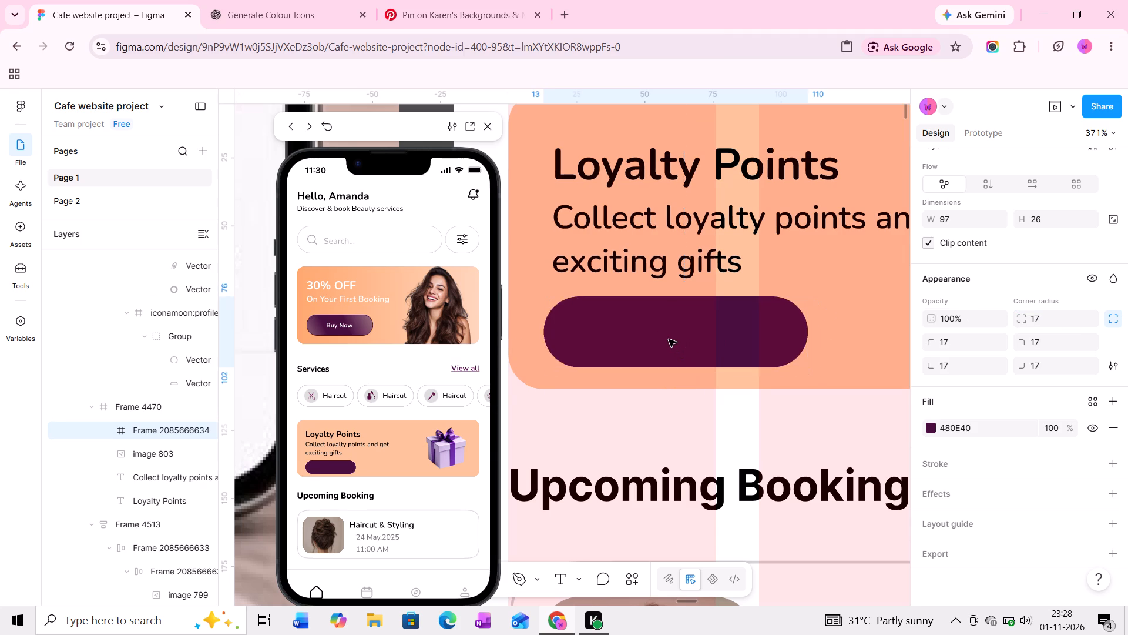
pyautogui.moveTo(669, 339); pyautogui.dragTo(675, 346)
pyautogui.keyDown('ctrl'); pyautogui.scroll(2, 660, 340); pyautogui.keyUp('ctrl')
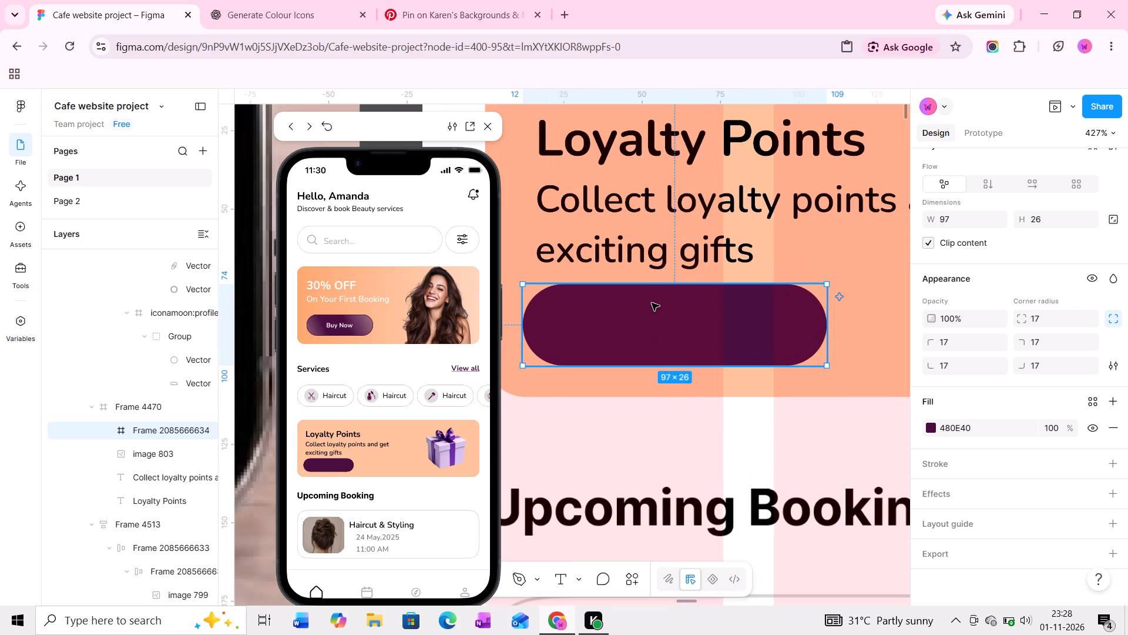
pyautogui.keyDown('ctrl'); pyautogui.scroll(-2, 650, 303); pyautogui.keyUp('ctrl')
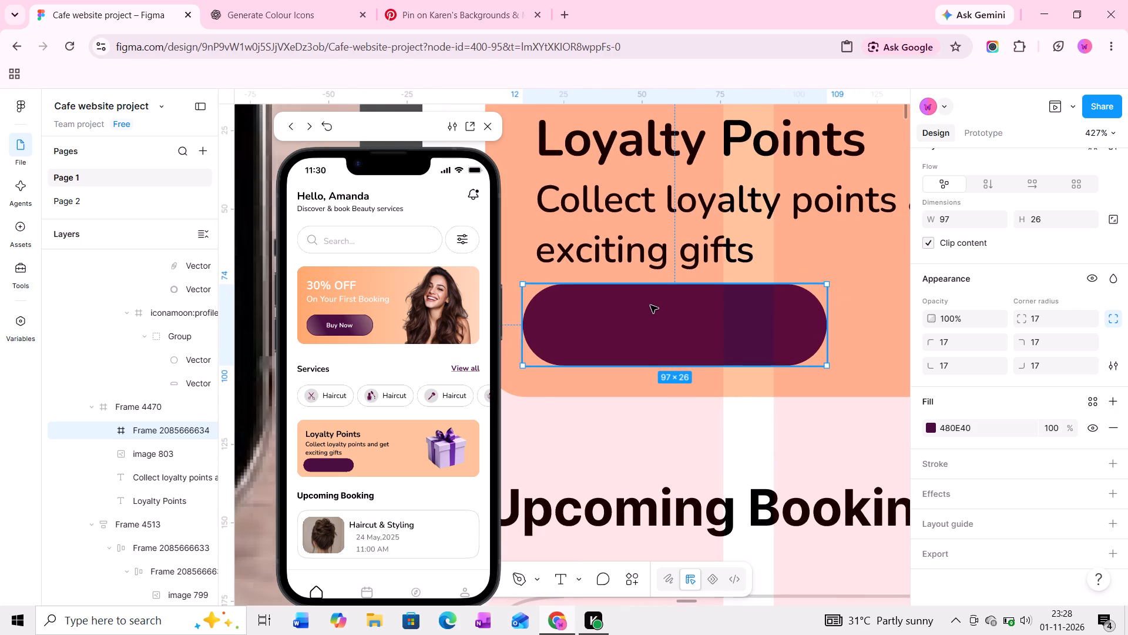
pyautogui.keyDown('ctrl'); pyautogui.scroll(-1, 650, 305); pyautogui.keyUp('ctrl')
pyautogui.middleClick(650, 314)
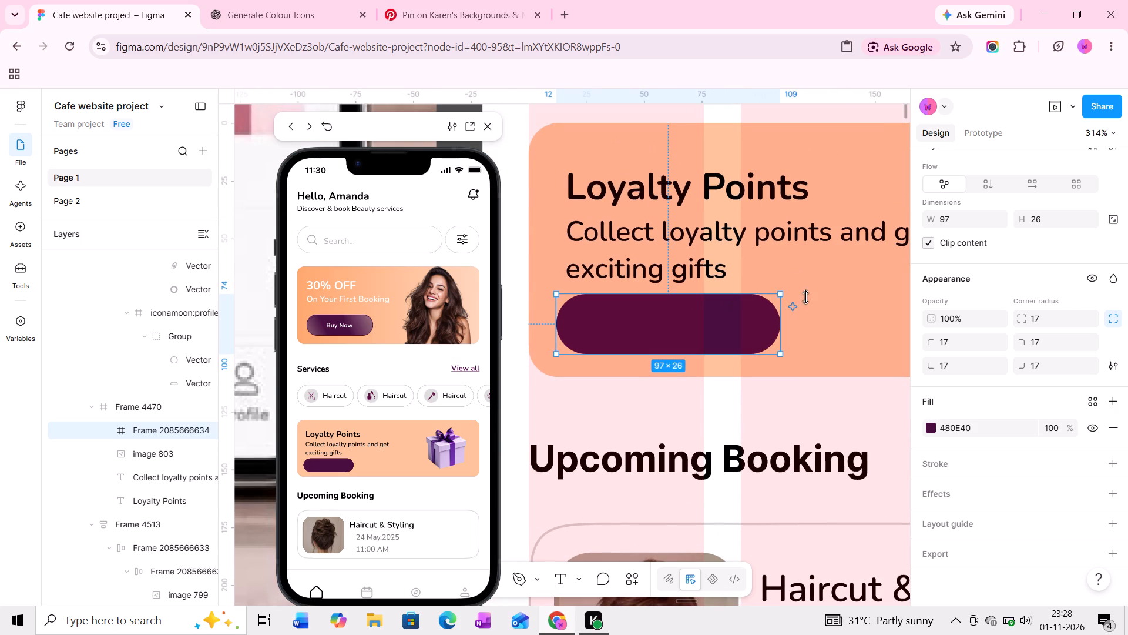
# Extend the Loyalty Points card downward to a height of 120.
pyautogui.click(836, 297)
pyautogui.moveTo(828, 376); pyautogui.dragTo(828, 399)
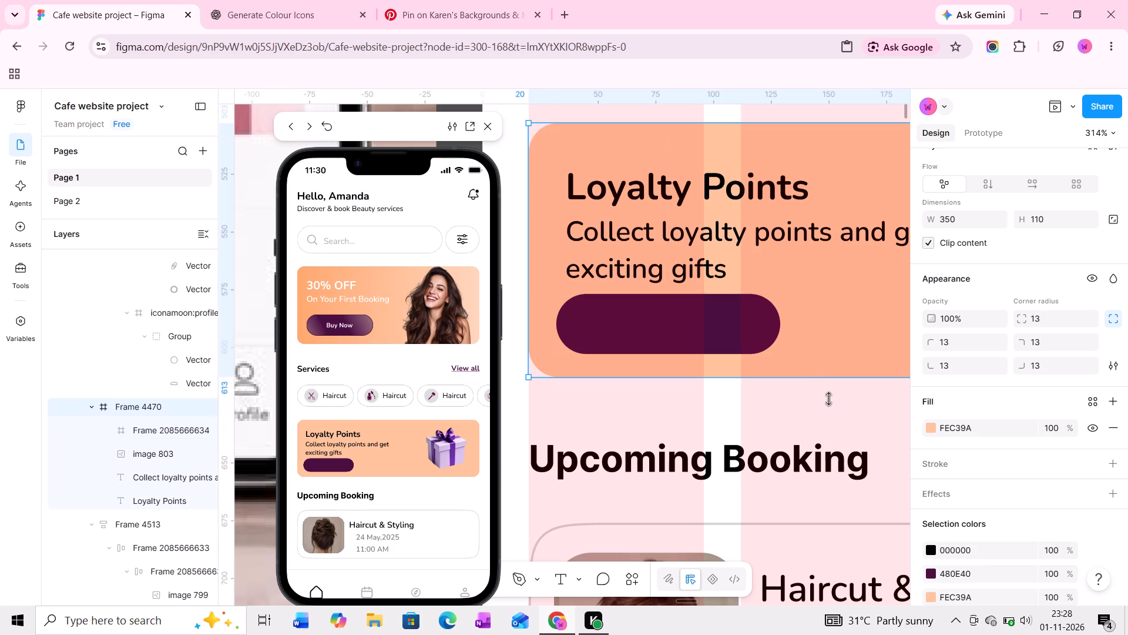
pyautogui.moveTo(828, 399); pyautogui.dragTo(828, 404)
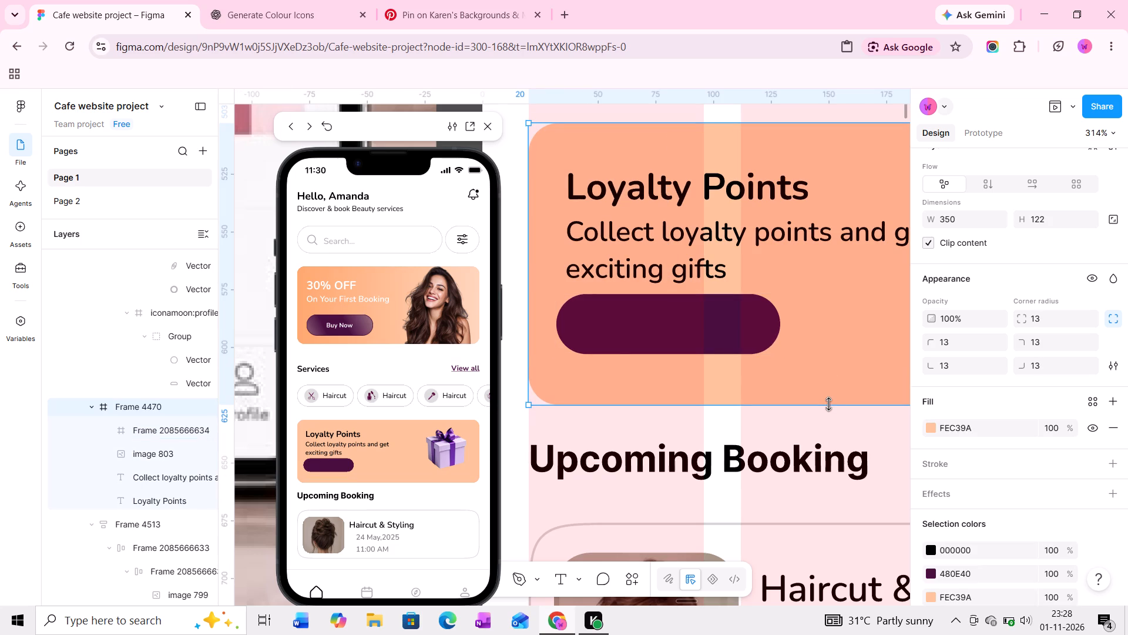
pyautogui.moveTo(828, 404); pyautogui.dragTo(828, 400)
# Increase the purple button's height to about 33 and align it under the description text at X 16, Y 80.
pyautogui.keyDown('ctrl'); pyautogui.click(716, 336); pyautogui.keyUp('ctrl')
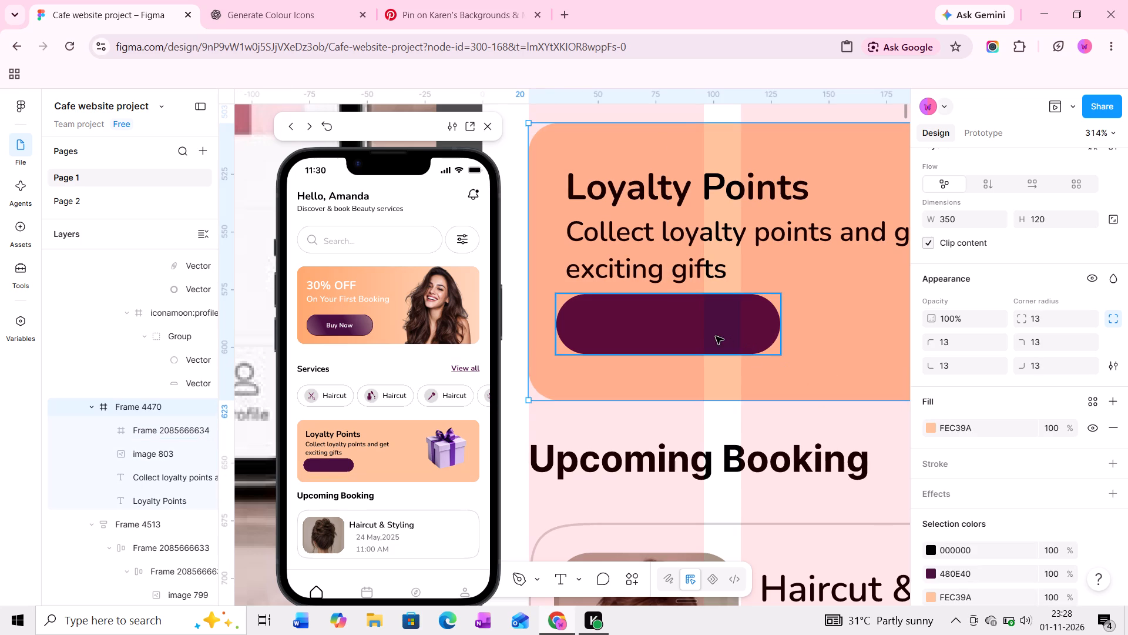
pyautogui.moveTo(687, 352); pyautogui.dragTo(686, 371)
pyautogui.moveTo(682, 346); pyautogui.dragTo(682, 359)
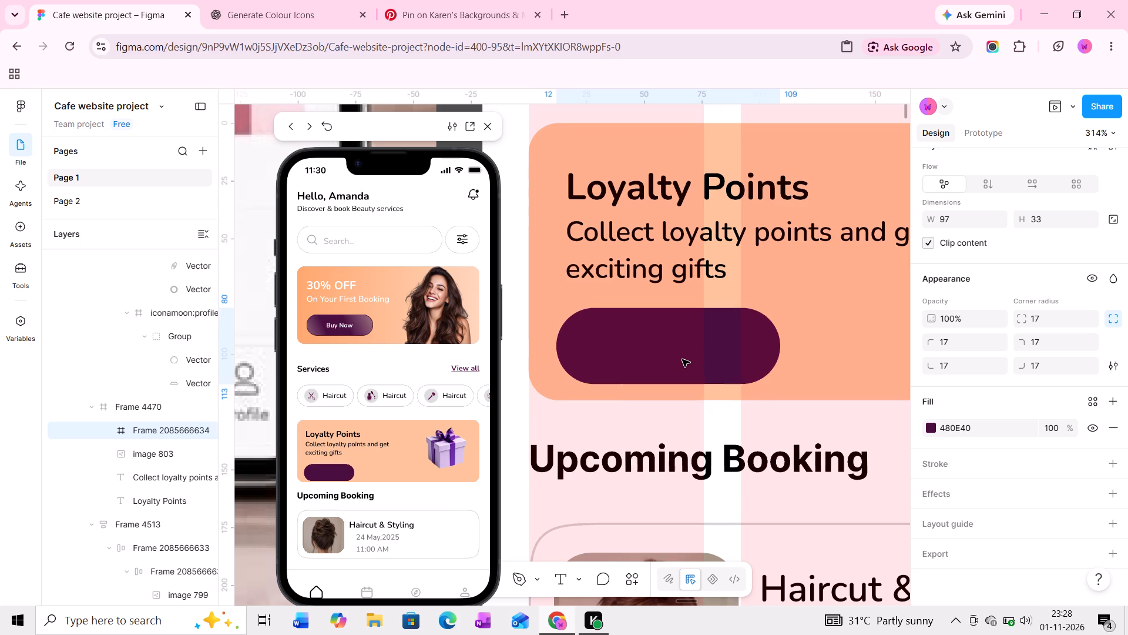
pyautogui.moveTo(682, 359); pyautogui.dragTo(677, 358)
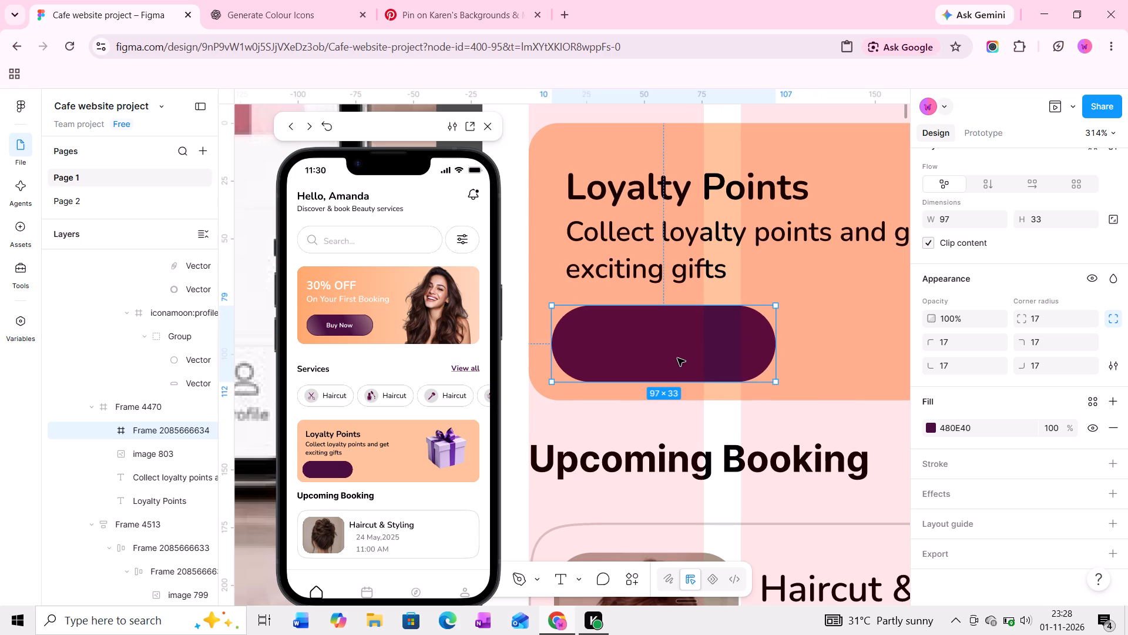
pyautogui.moveTo(677, 358); pyautogui.dragTo(692, 359)
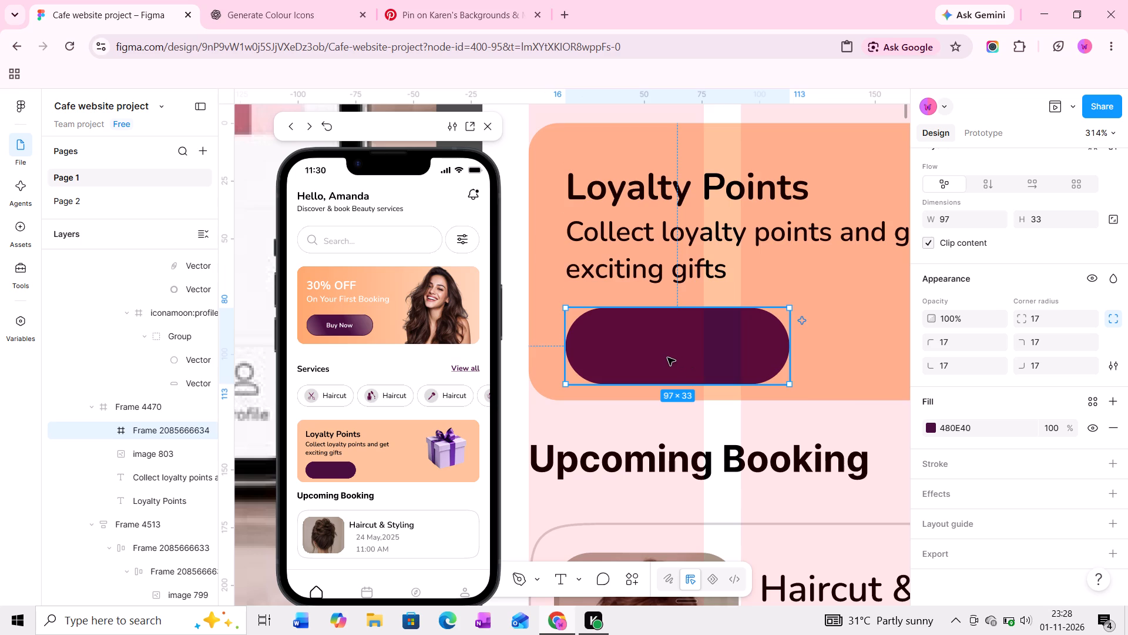
# Add a "Redeem" text label inside the purple button.
pyautogui.press('t')
pyautogui.click(607, 348)
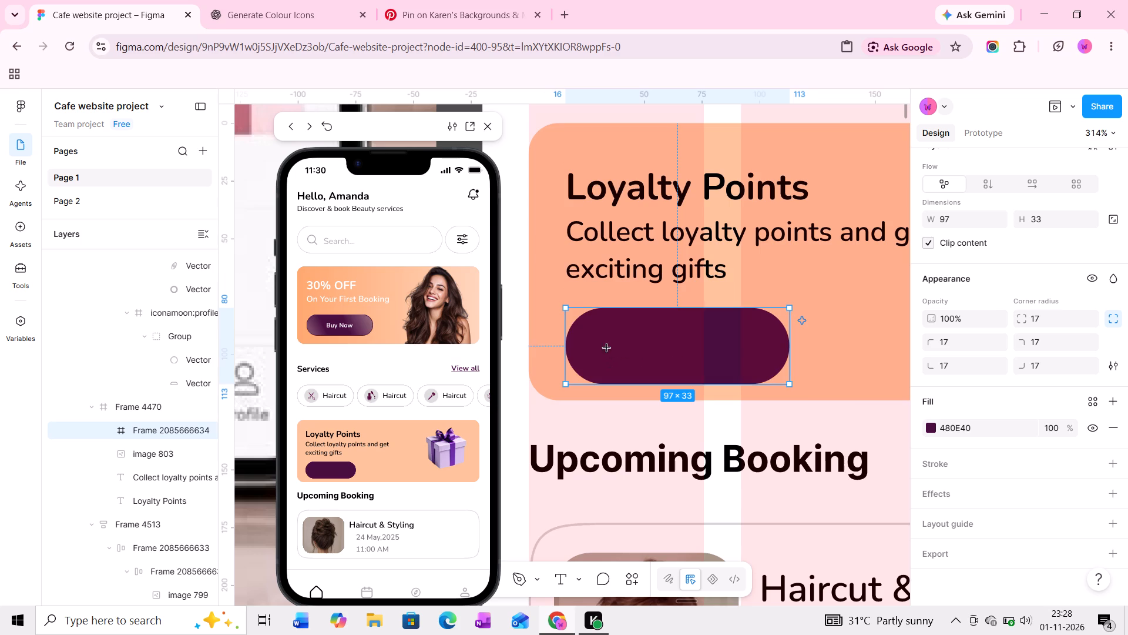
pyautogui.write('Reed')
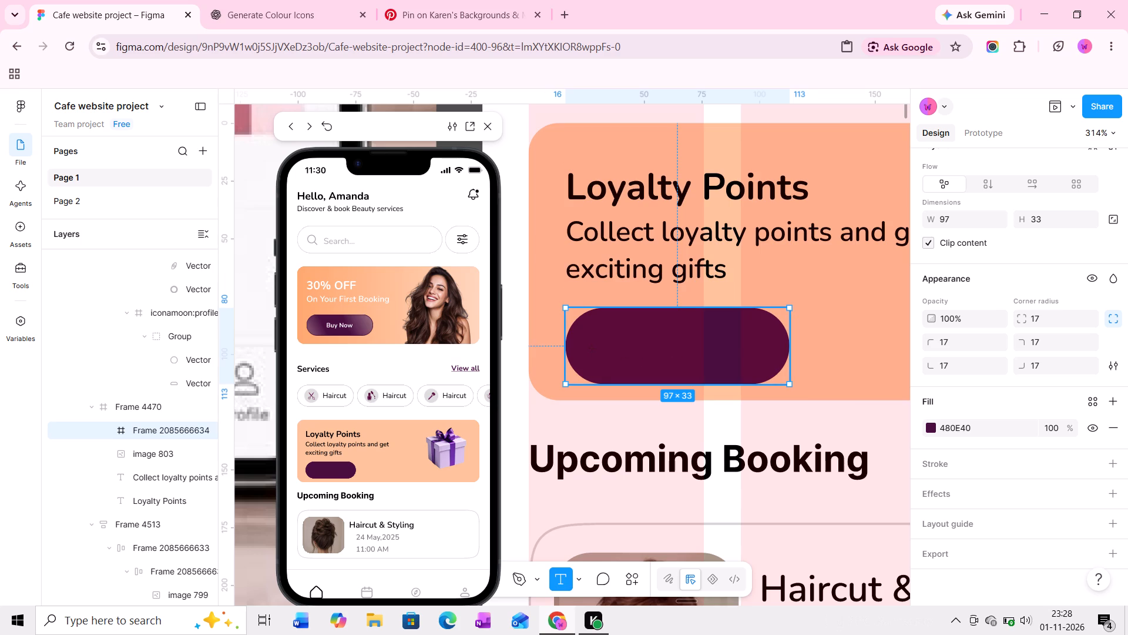
pyautogui.press('BackSpace')
pyautogui.press('BackSpace')
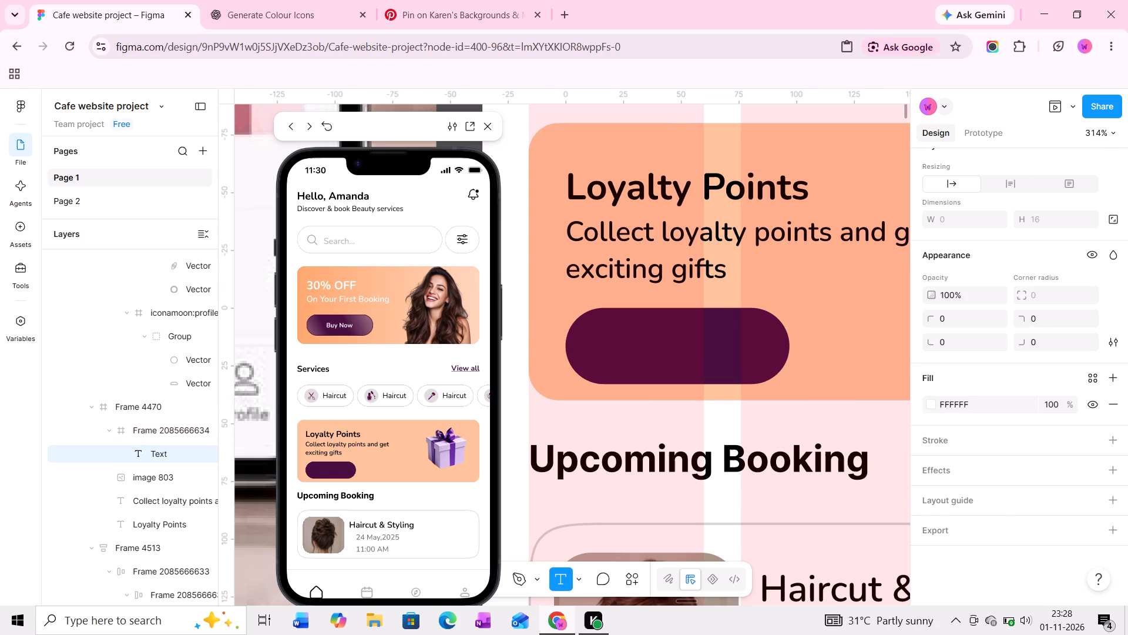
pyautogui.write('deem')
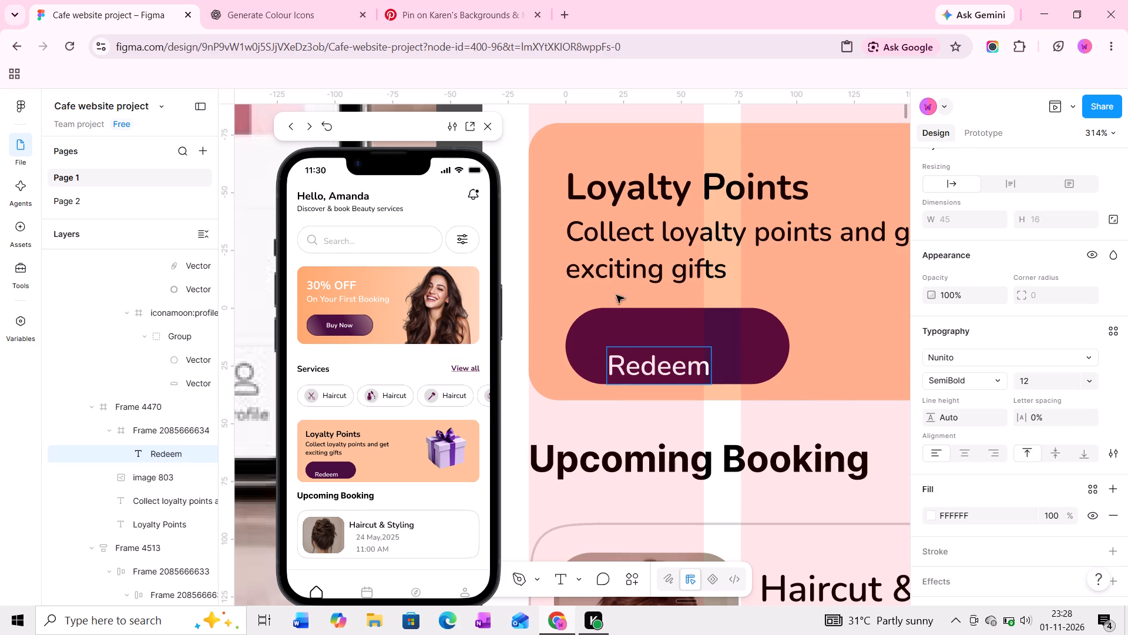
pyautogui.click(810, 329)
# Centre the Redeem label within the purple button, at about X 26, Y 8.
pyautogui.keyDown('ctrl'); pyautogui.scroll(3, 676, 371); pyautogui.keyUp('ctrl')
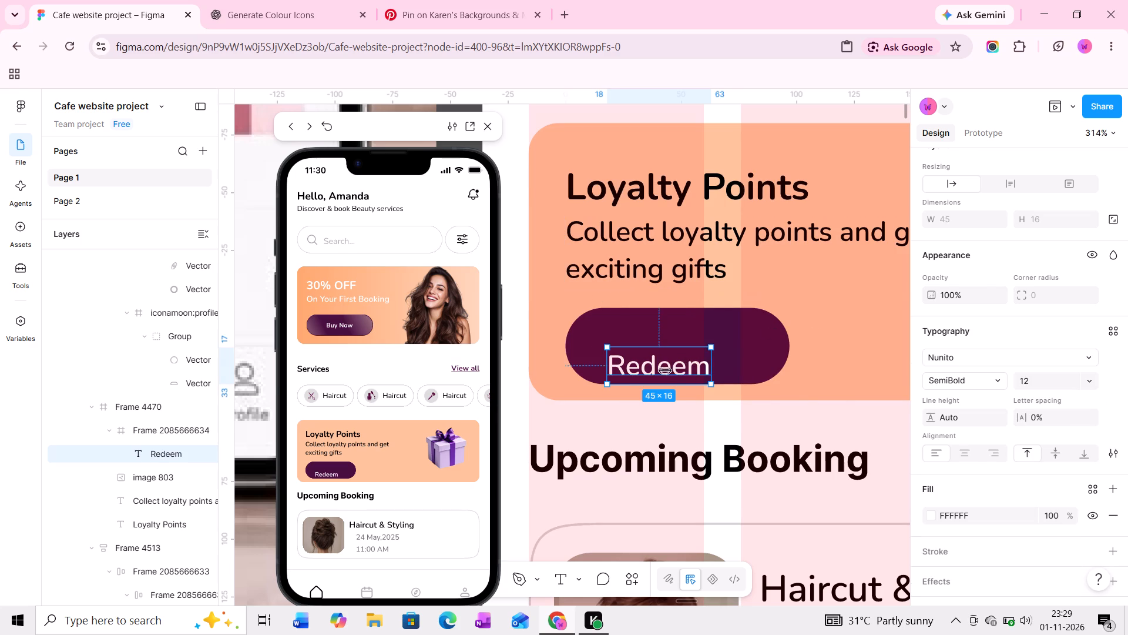
pyautogui.keyDown('ctrl'); pyautogui.scroll(1, 665, 371); pyautogui.keyUp('ctrl')
pyautogui.moveTo(658, 370); pyautogui.dragTo(677, 345)
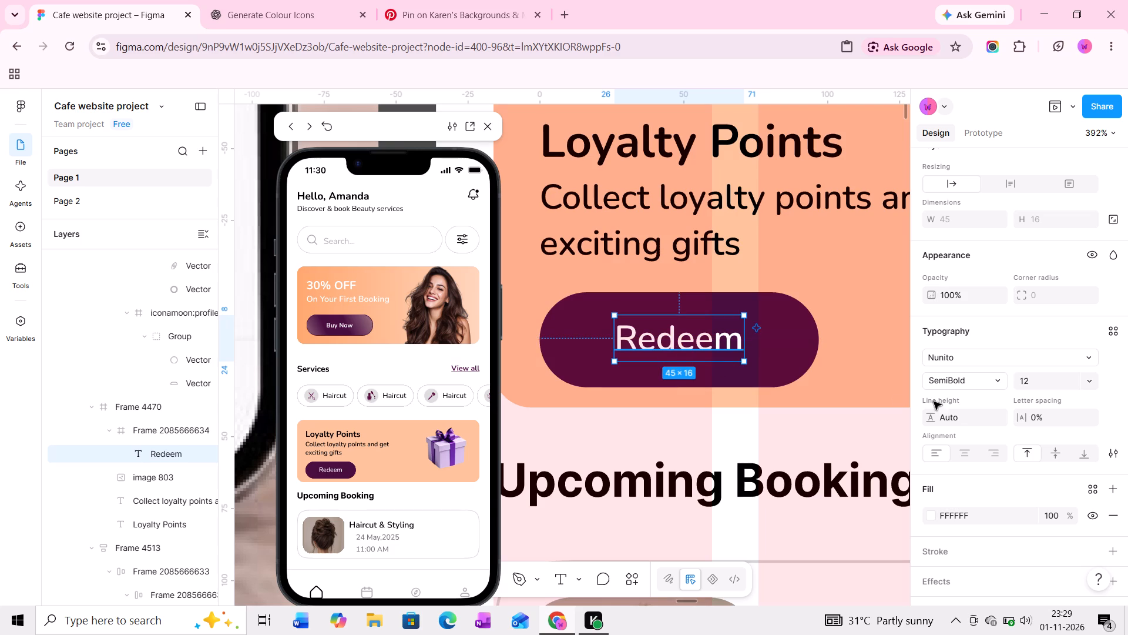
# Set the Redeem label's font weight to Bold and lower it slightly to about Y 10.
pyautogui.click(996, 379)
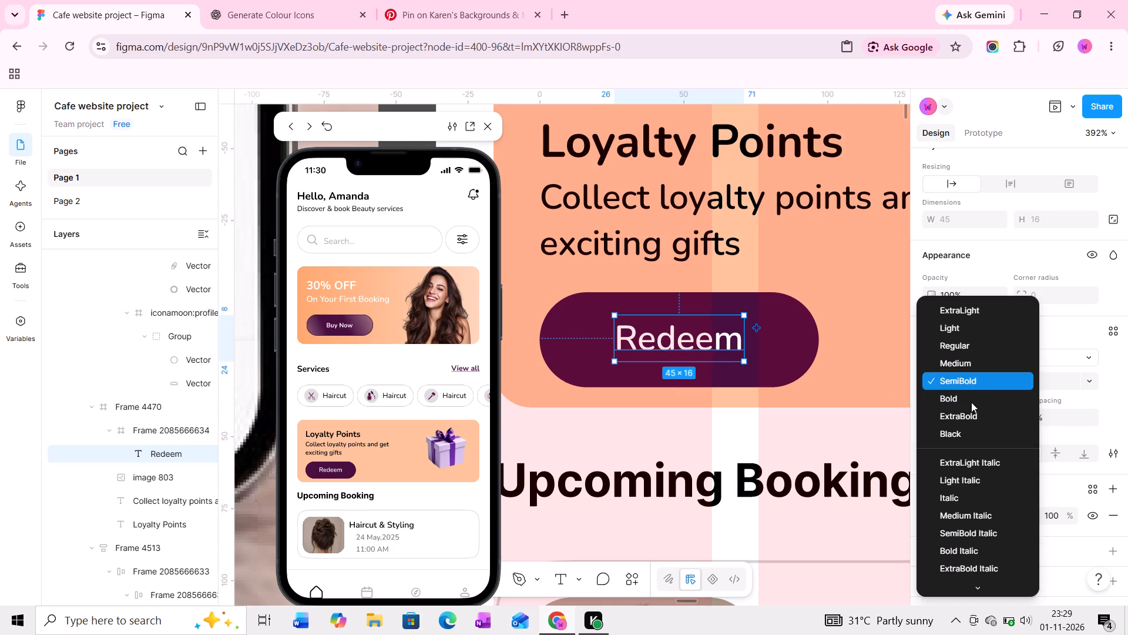
pyautogui.click(969, 403)
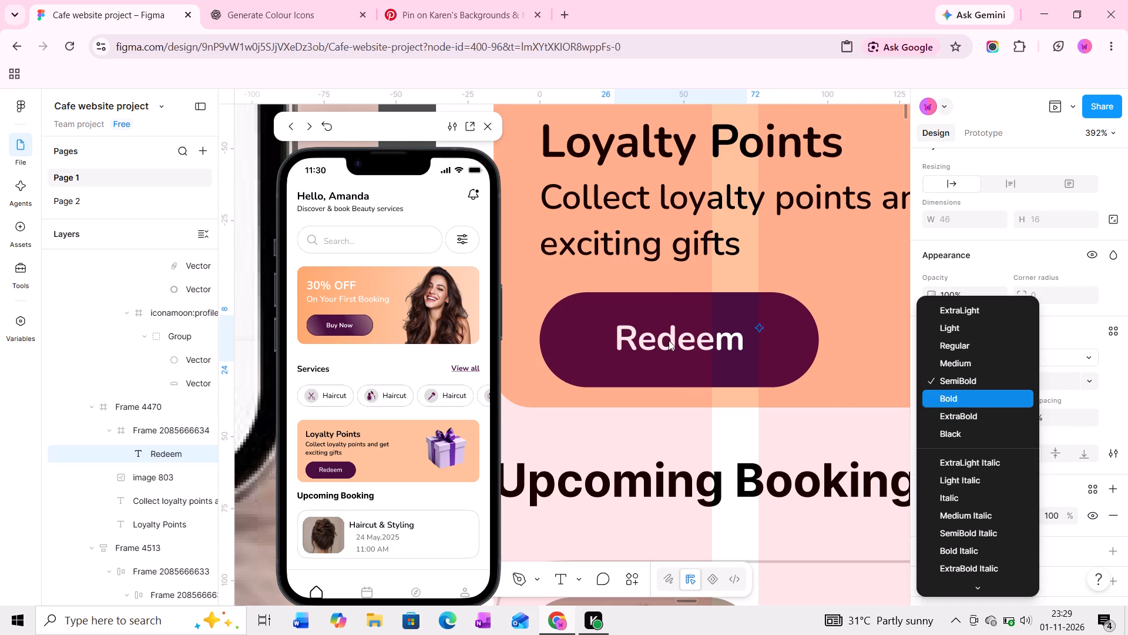
pyautogui.click(669, 340)
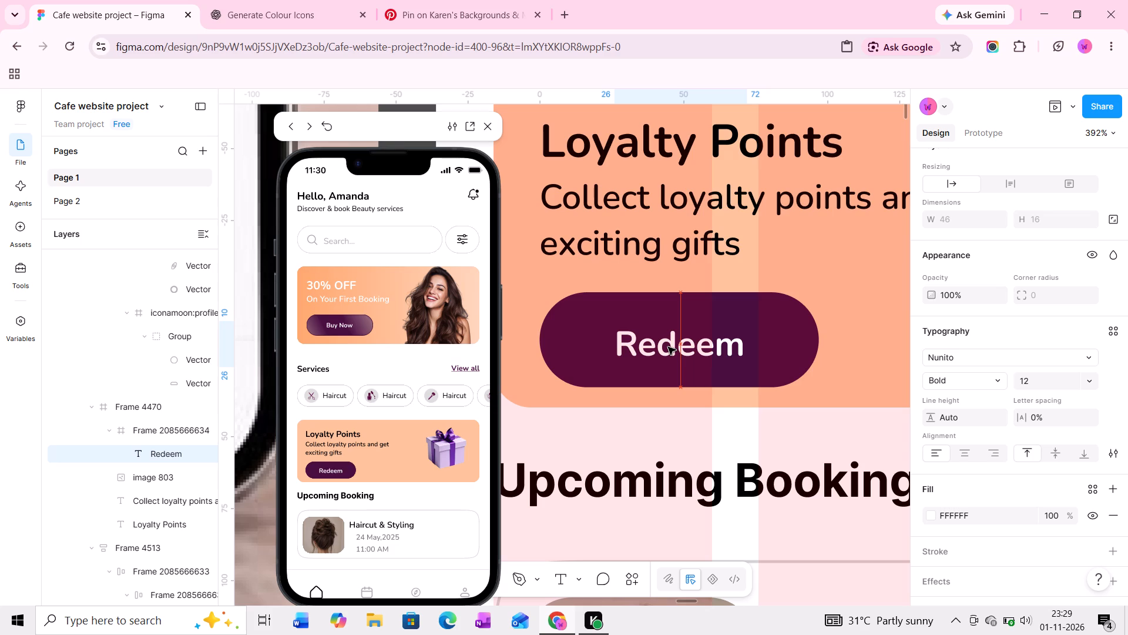
# Reduce the Redeem button's height to 26 by lowering its top edge to about Y 87.
pyautogui.click(666, 301)
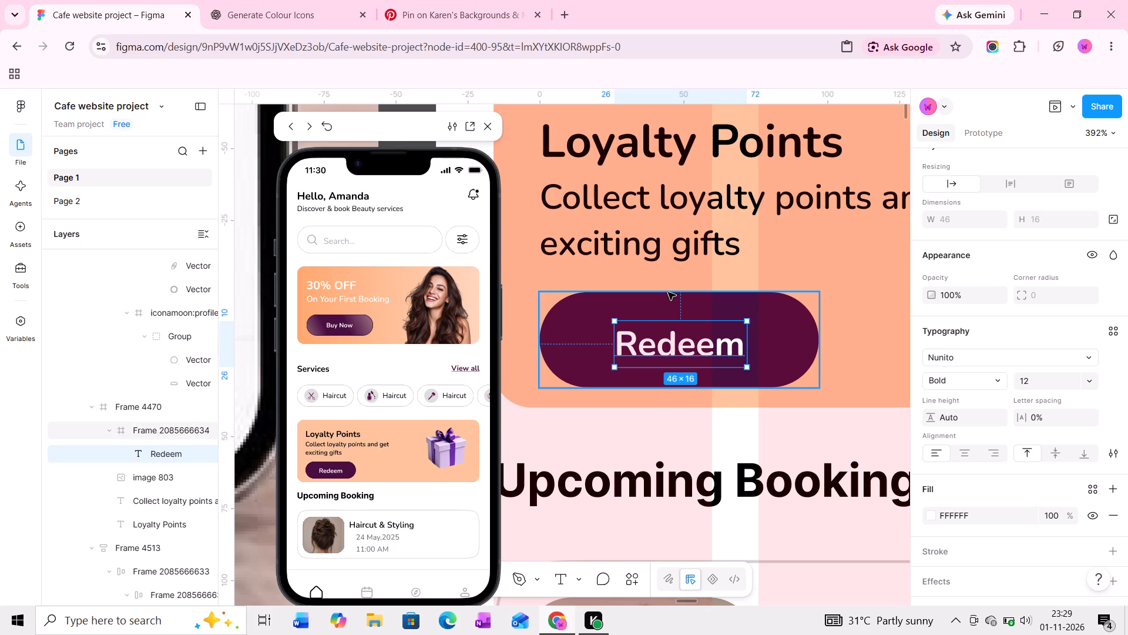
pyautogui.moveTo(668, 292); pyautogui.dragTo(668, 314)
# Recentre the Redeem label vertically inside the shortened purple button, at about Y 5.
pyautogui.keyDown('ctrl'); pyautogui.click(687, 370); pyautogui.keyUp('ctrl')
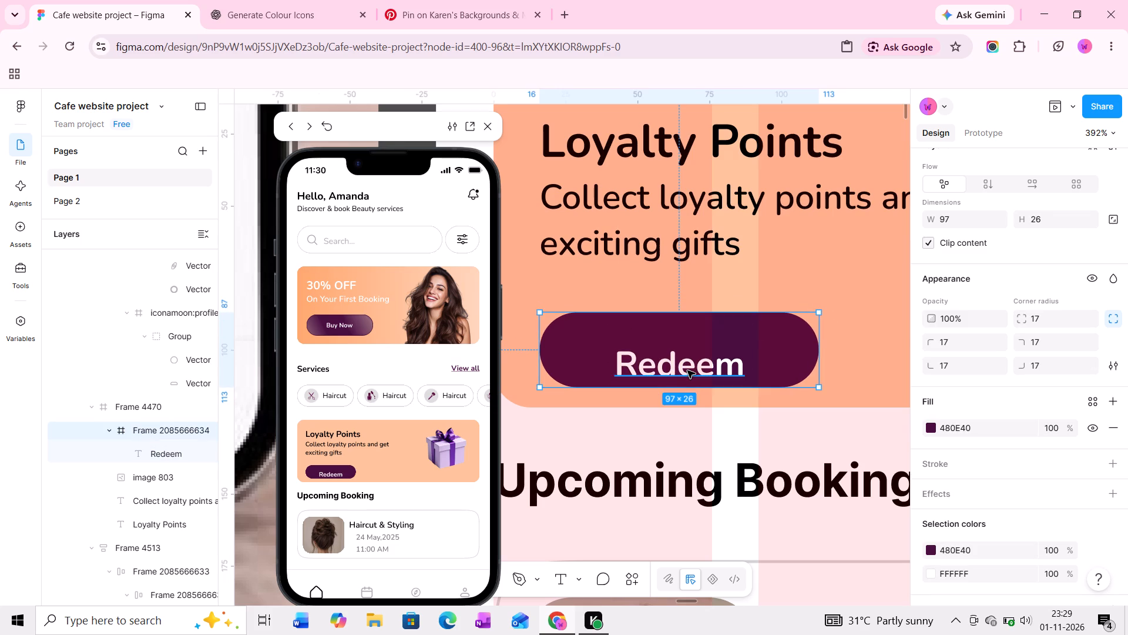
pyautogui.moveTo(687, 371); pyautogui.dragTo(686, 356)
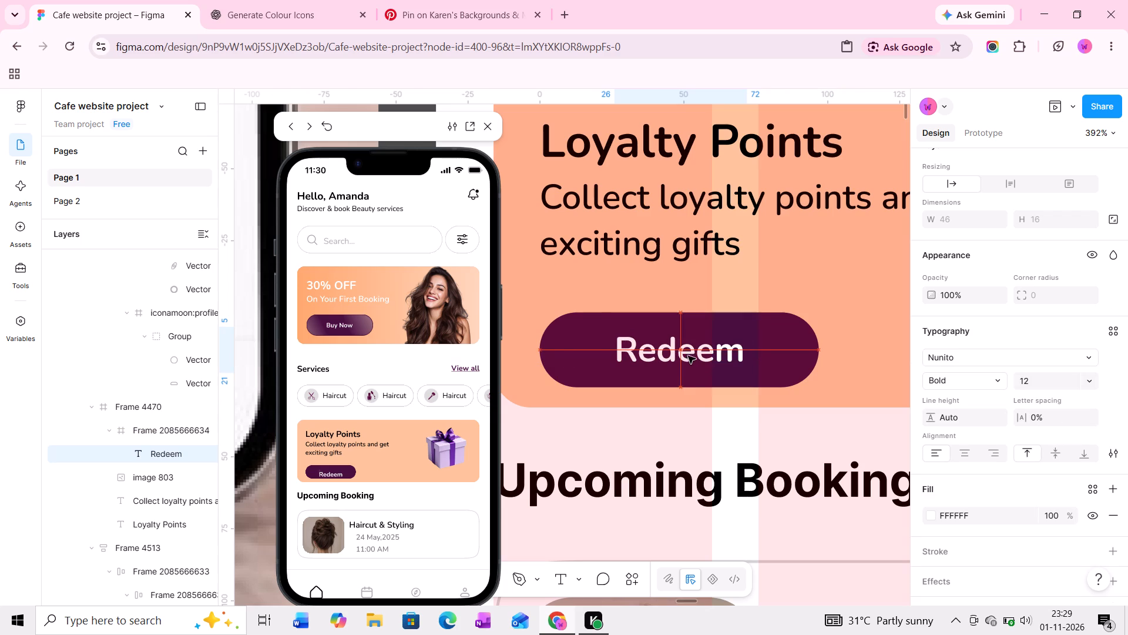
# Narrow the Redeem button to a width of 86 and recentre its label at about X 20.
pyautogui.click(806, 340)
pyautogui.moveTo(820, 355); pyautogui.dragTo(794, 359)
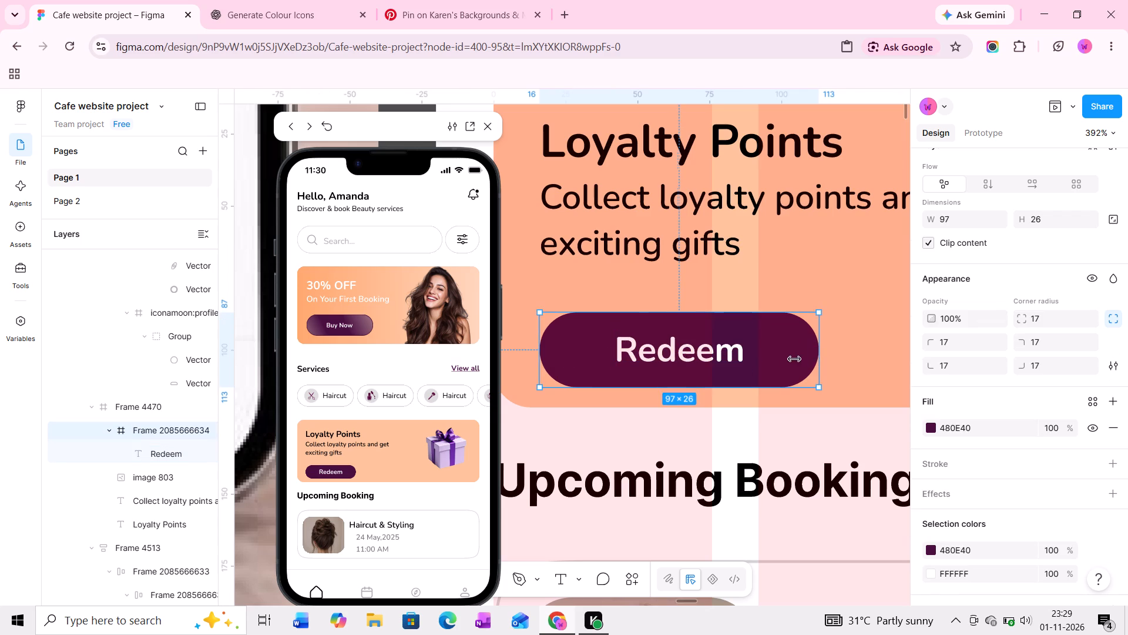
pyautogui.moveTo(794, 359); pyautogui.dragTo(787, 359)
pyautogui.keyDown('ctrl'); pyautogui.click(680, 357); pyautogui.keyUp('ctrl')
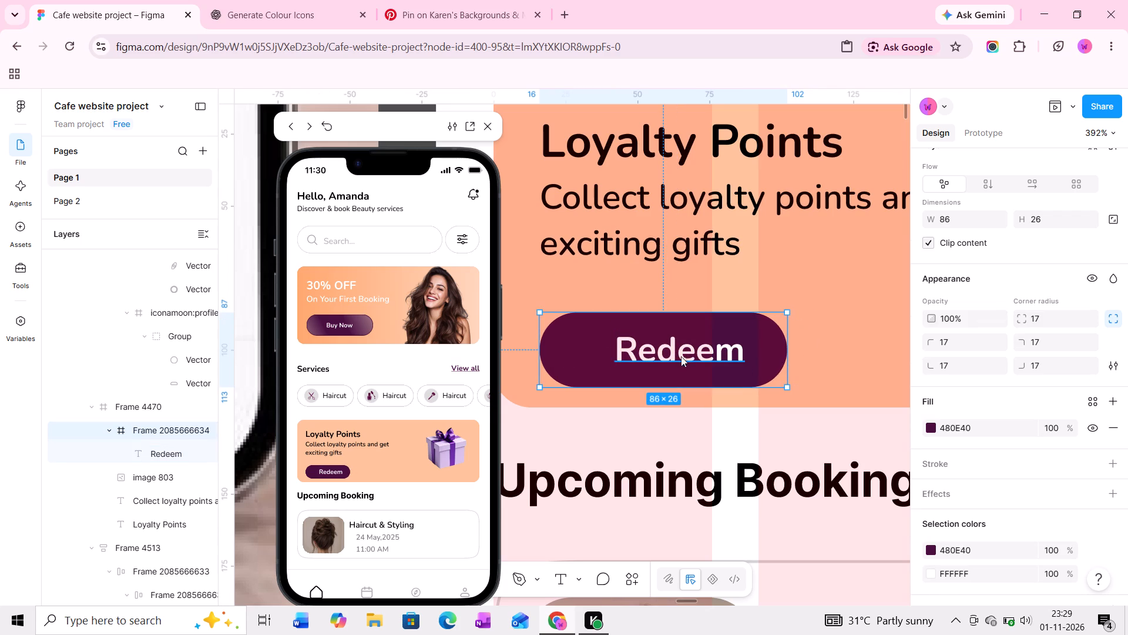
pyautogui.moveTo(683, 356); pyautogui.dragTo(662, 356)
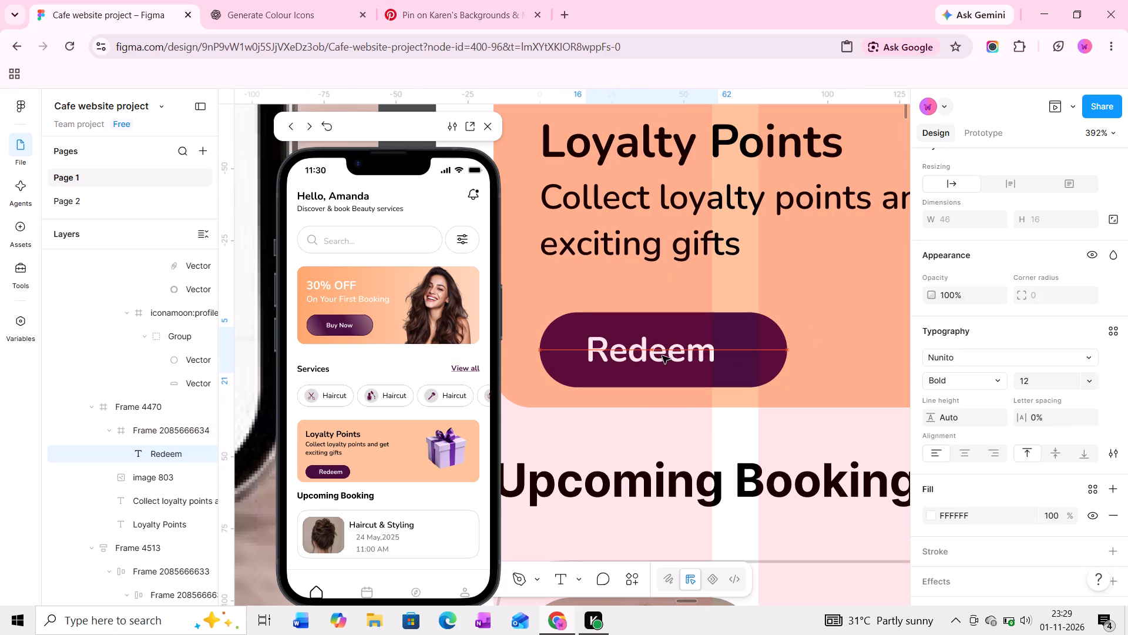
pyautogui.moveTo(662, 356); pyautogui.dragTo(666, 356)
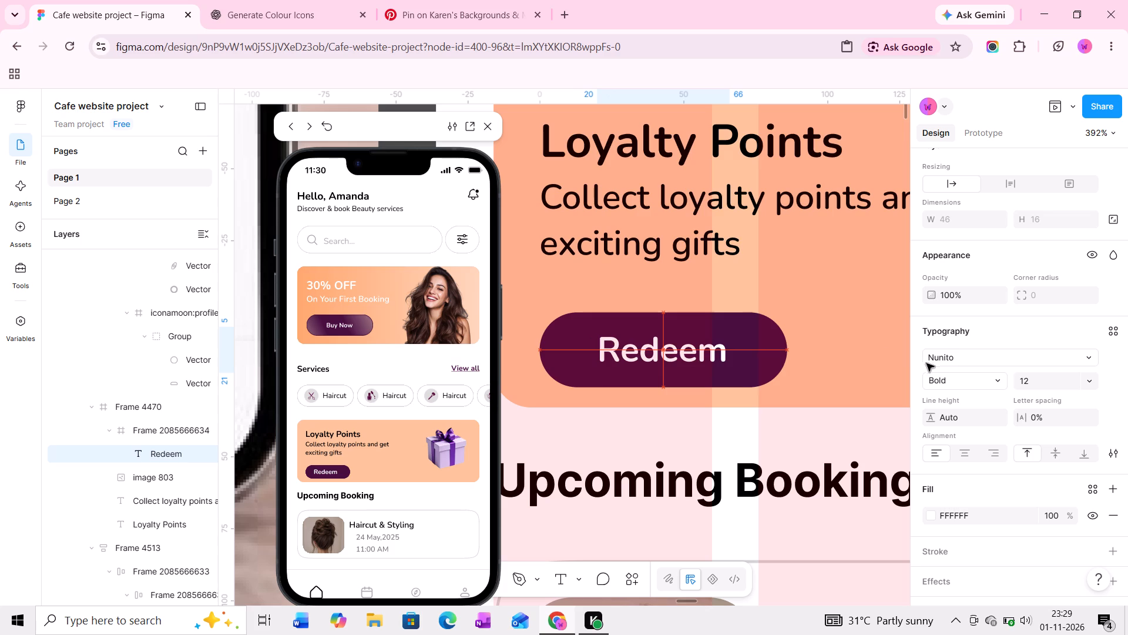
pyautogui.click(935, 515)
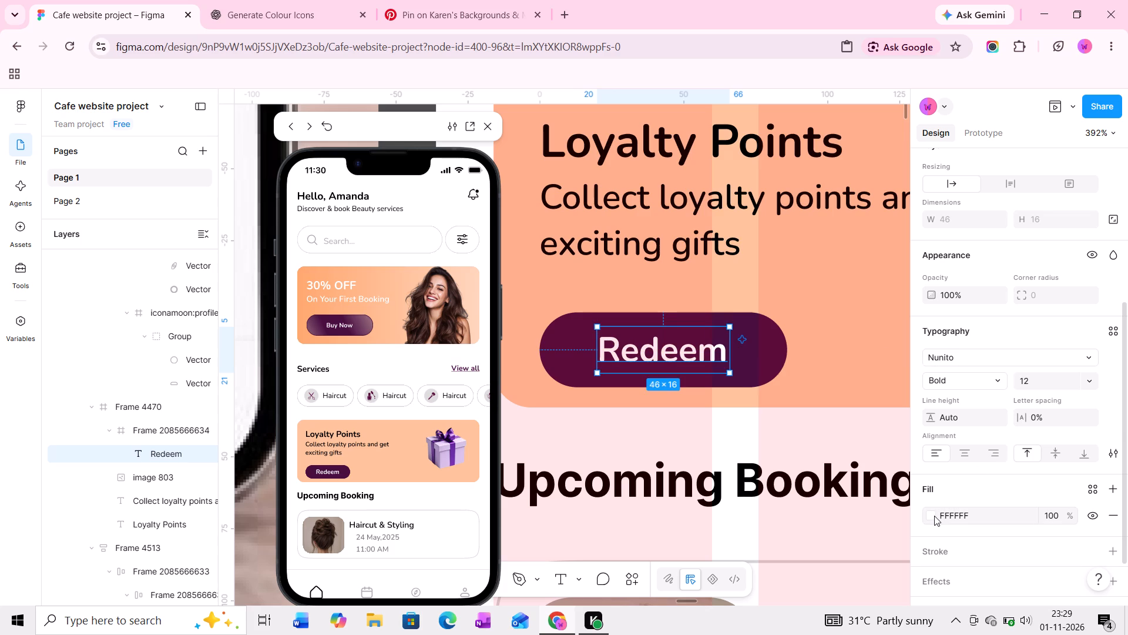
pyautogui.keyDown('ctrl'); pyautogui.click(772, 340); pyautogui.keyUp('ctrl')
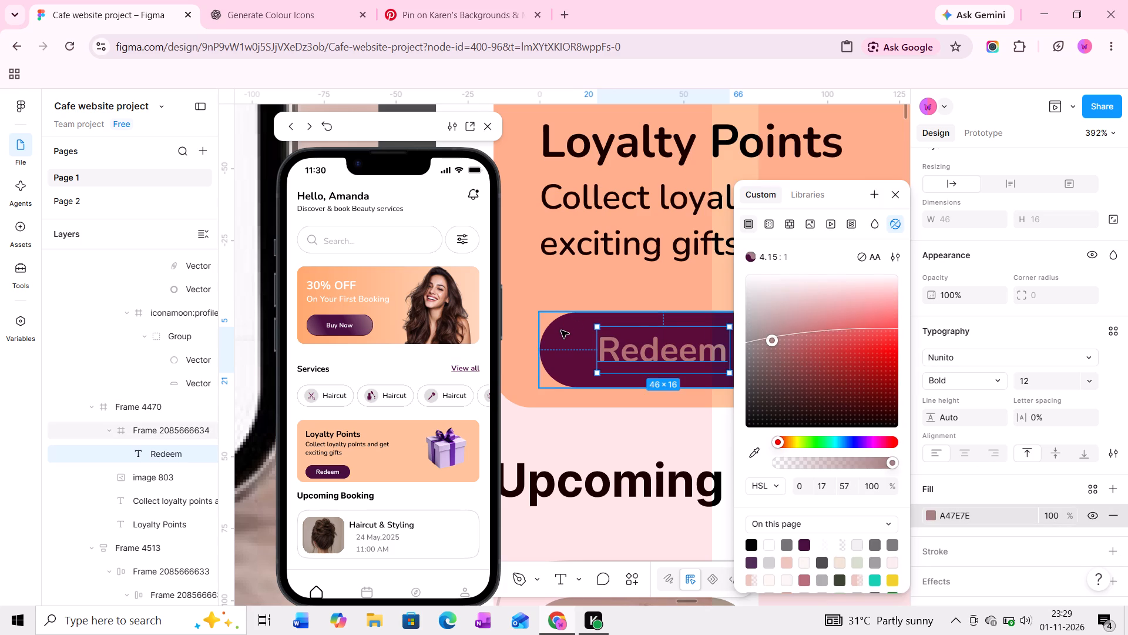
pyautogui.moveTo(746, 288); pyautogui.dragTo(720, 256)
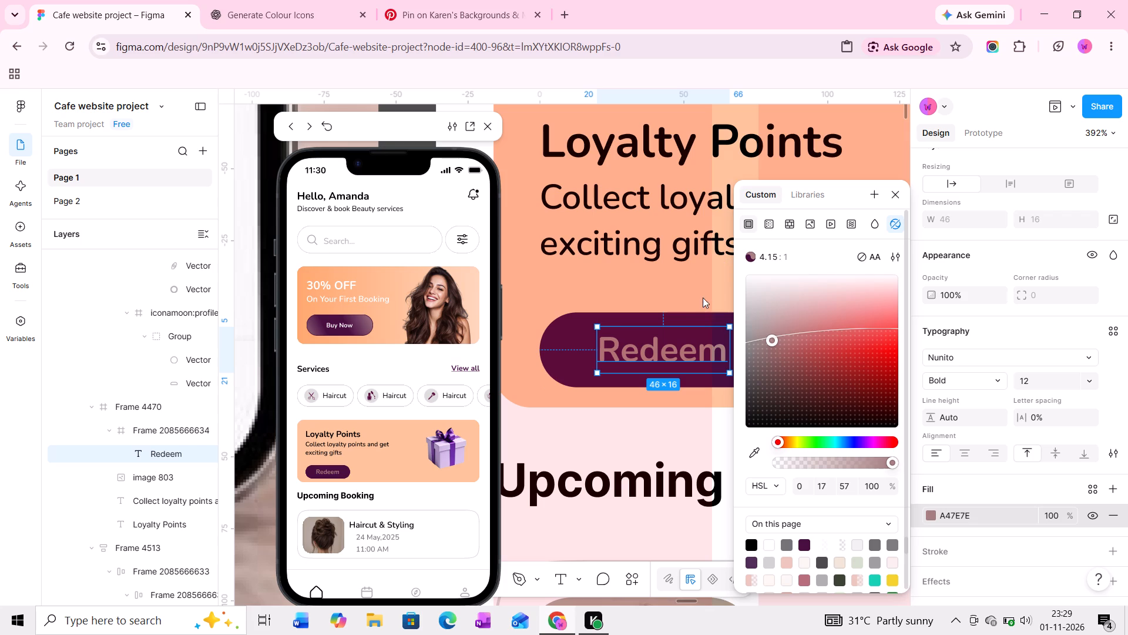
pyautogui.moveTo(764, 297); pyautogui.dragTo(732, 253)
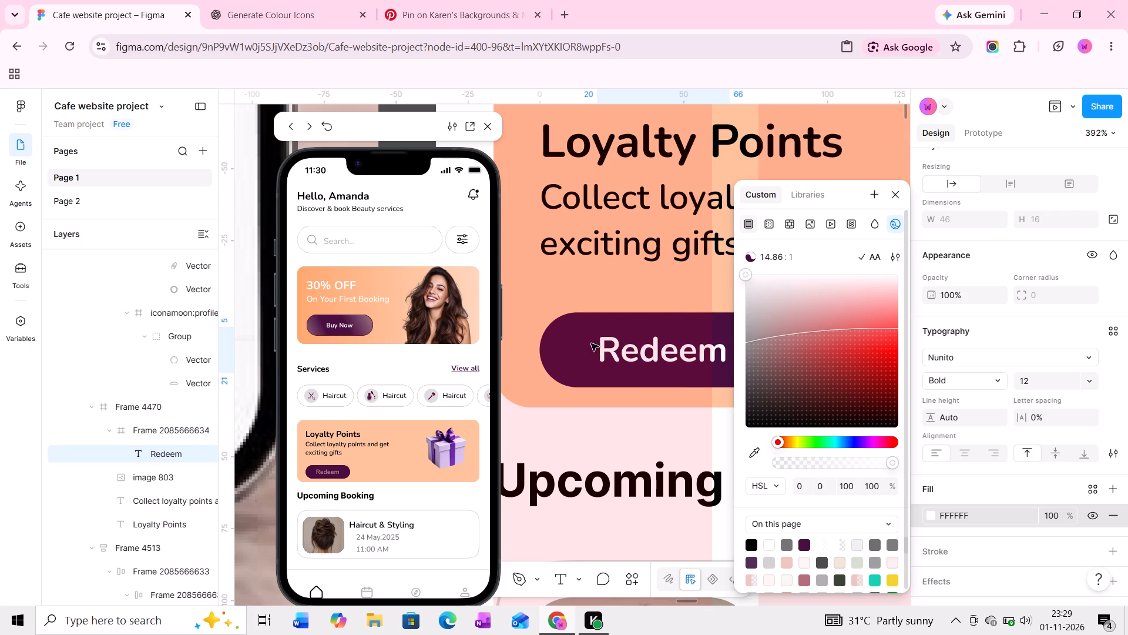
# Change the Redeem button's fill to light pink FFC9F7.
pyautogui.keyDown('ctrl'); pyautogui.click(556, 346); pyautogui.keyUp('ctrl')
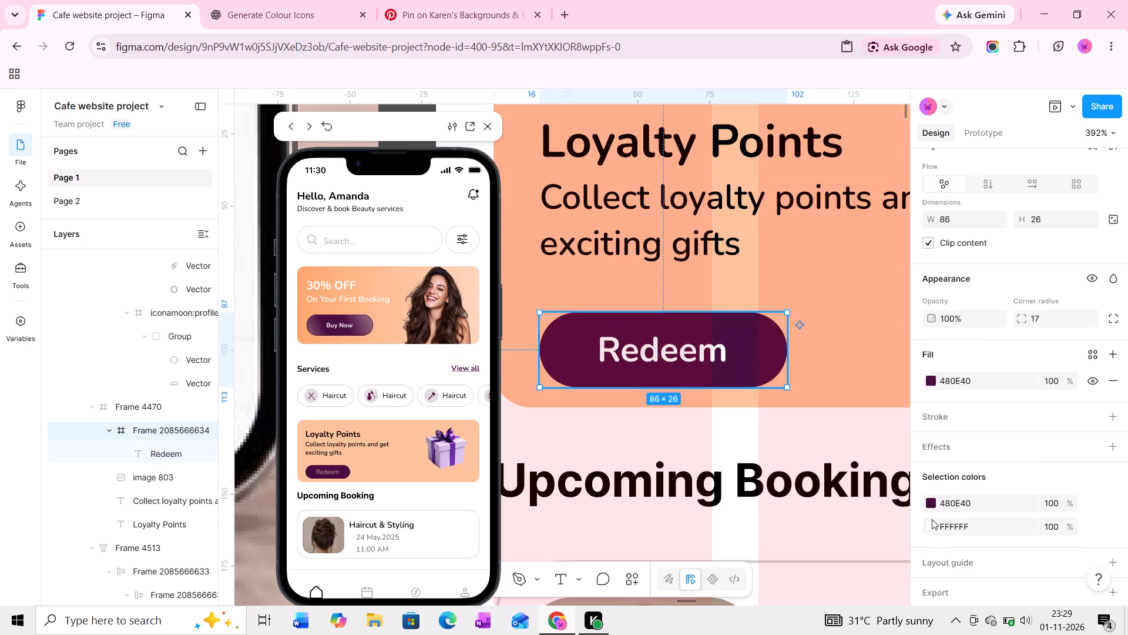
pyautogui.click(931, 425)
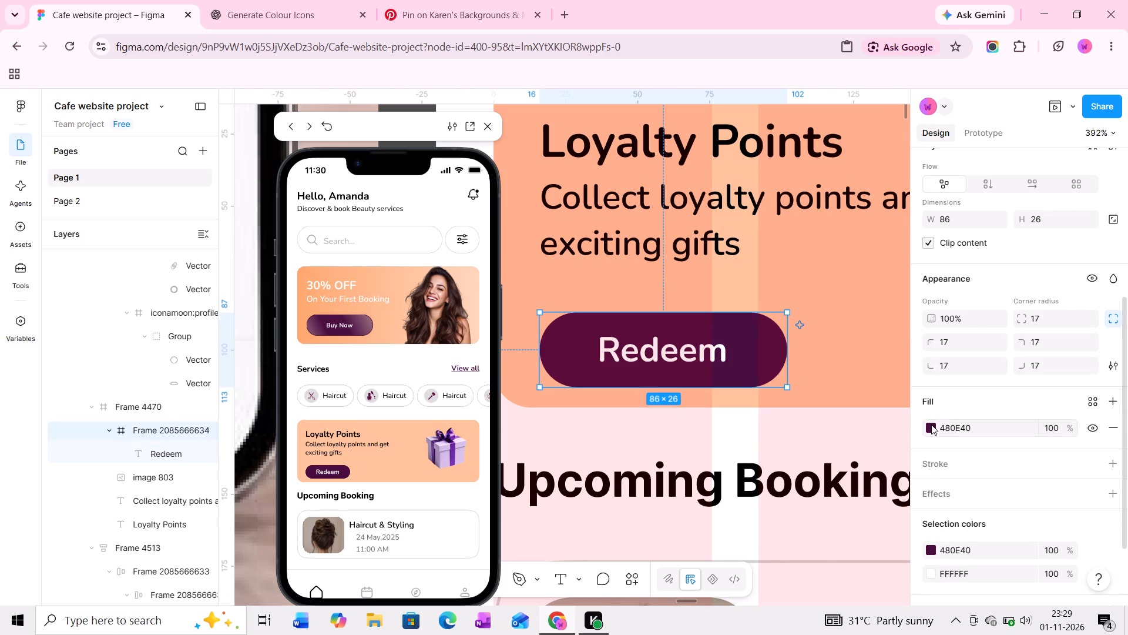
pyautogui.moveTo(892, 301); pyautogui.dragTo(891, 361)
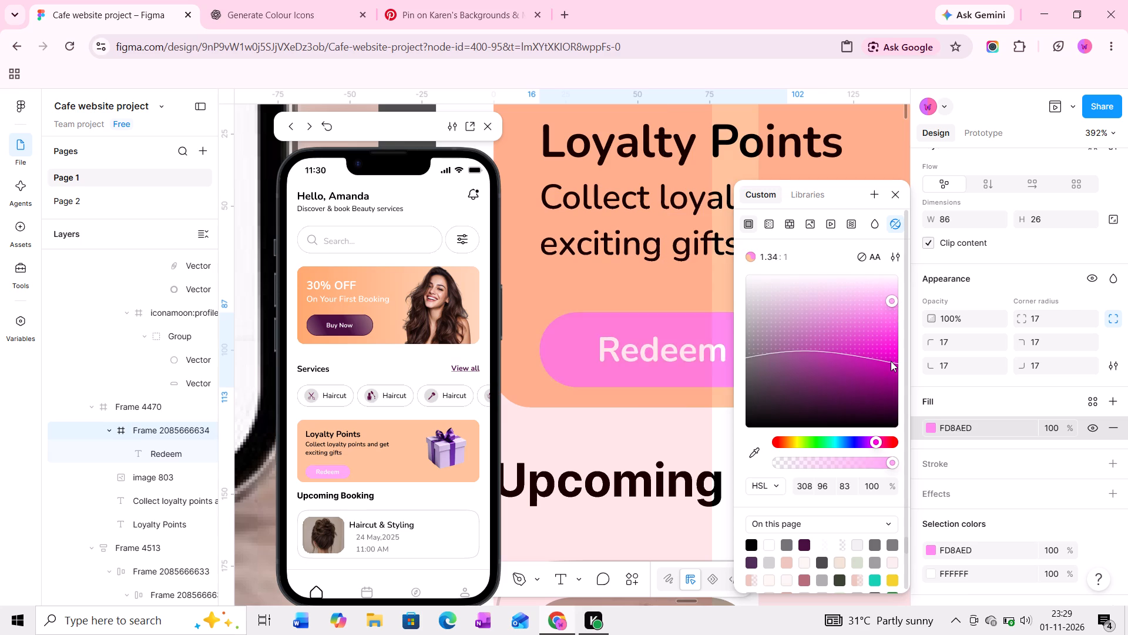
pyautogui.moveTo(891, 361); pyautogui.dragTo(832, 345)
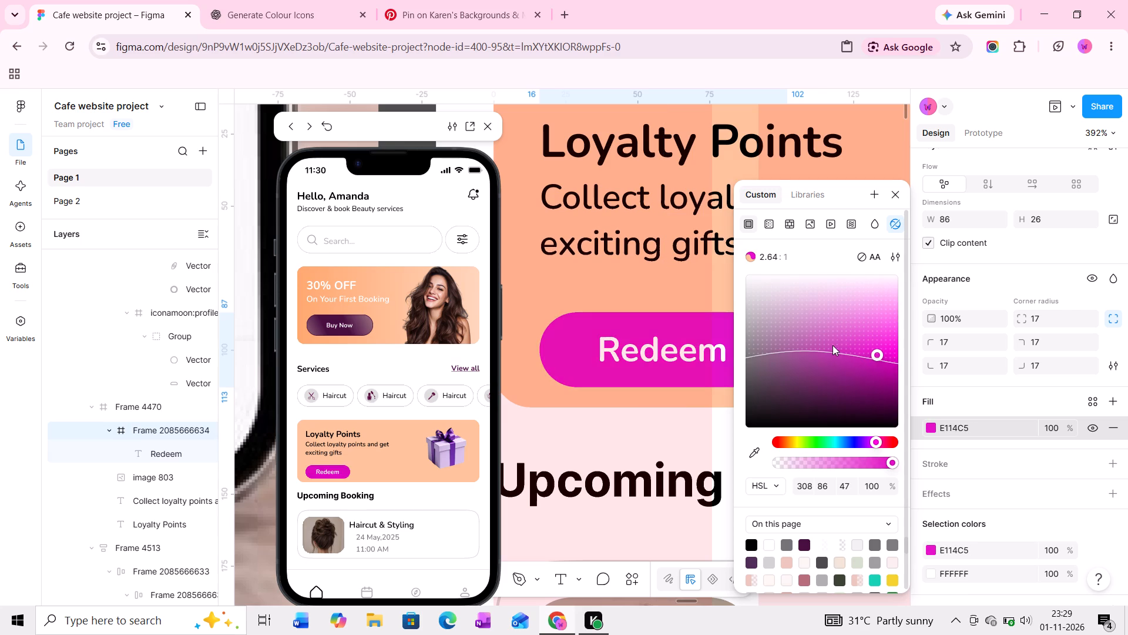
pyautogui.moveTo(832, 345); pyautogui.dragTo(889, 283)
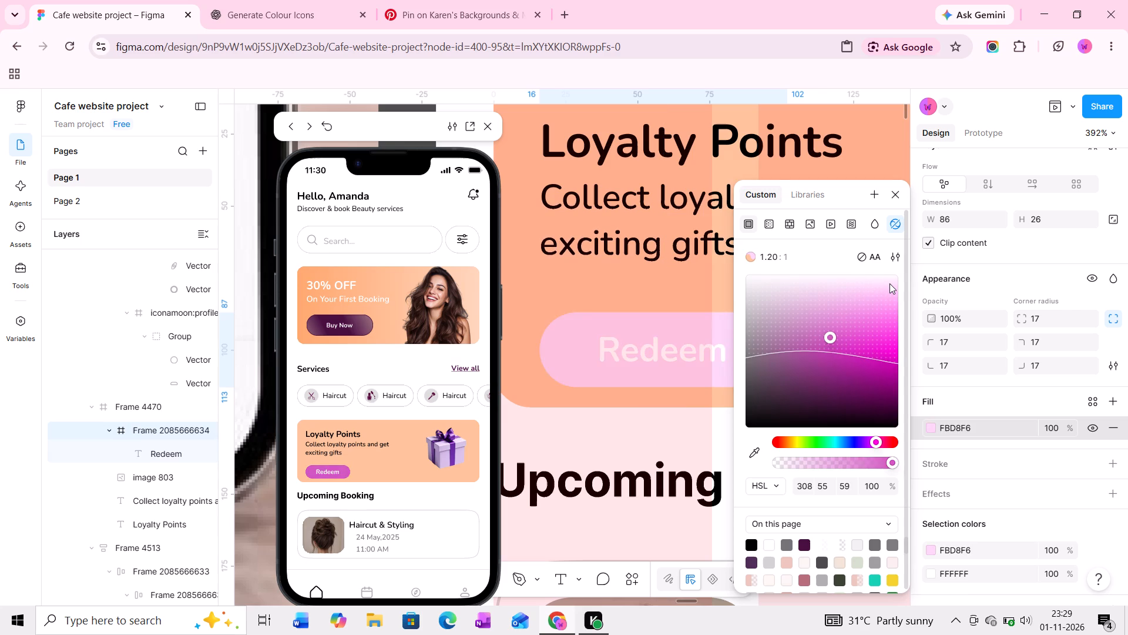
pyautogui.moveTo(889, 283); pyautogui.dragTo(892, 283)
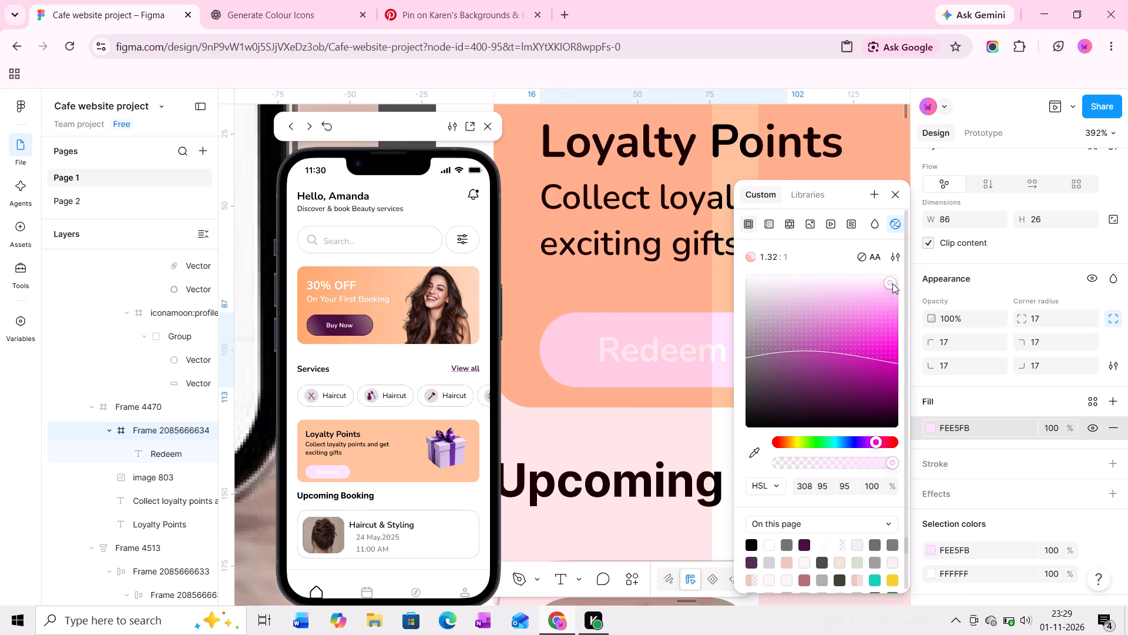
pyautogui.moveTo(892, 283); pyautogui.dragTo(895, 288)
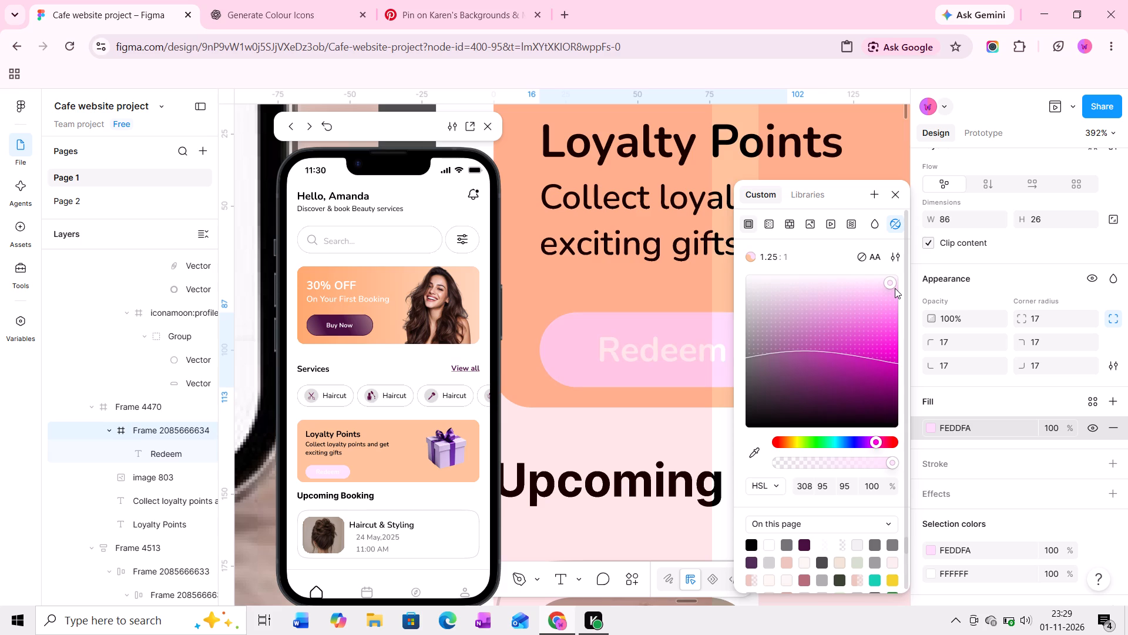
pyautogui.moveTo(895, 288); pyautogui.dragTo(897, 291)
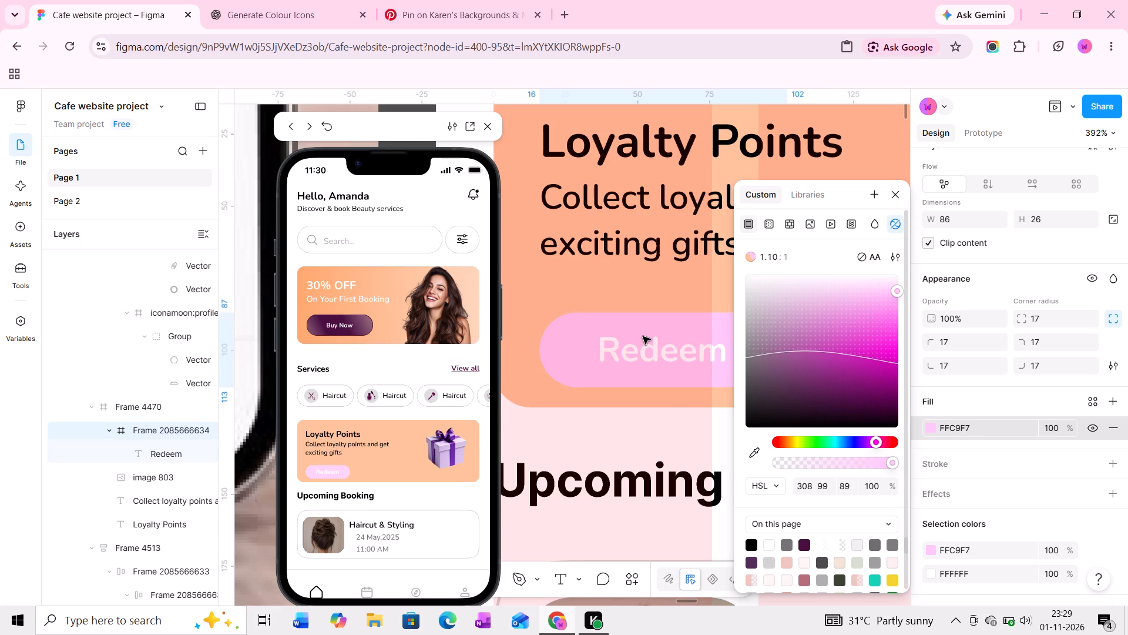
# Add a stroke to the Redeem button and sample its dark purple colour, 480E40, from the Buy Now button.
pyautogui.click(657, 330)
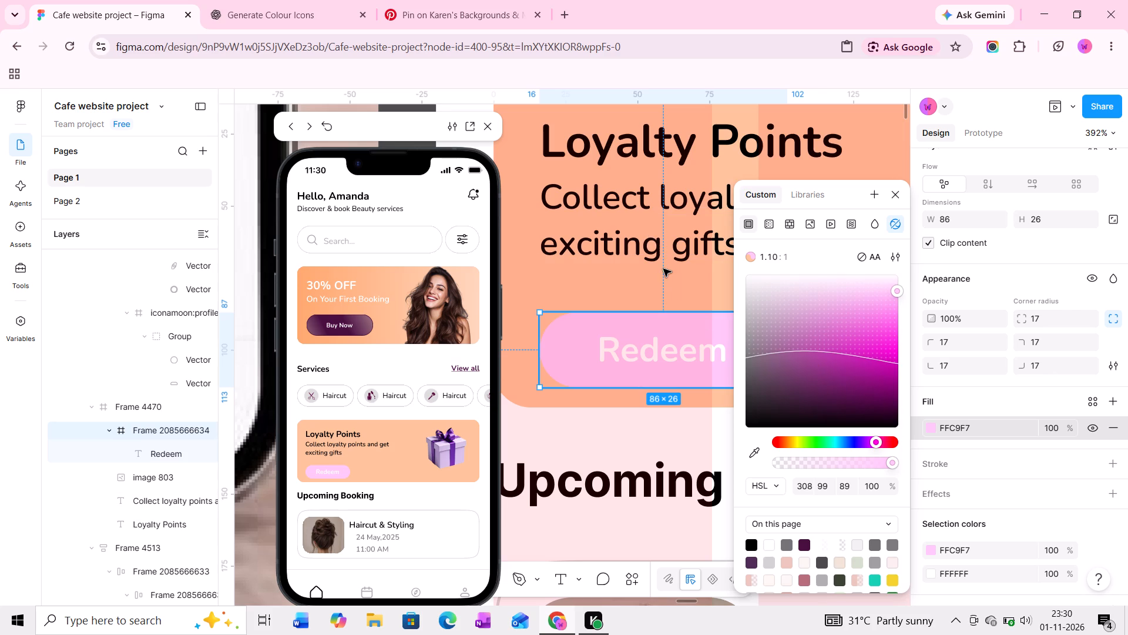
pyautogui.moveTo(663, 269); pyautogui.dragTo(657, 340, button='middle')
pyautogui.moveTo(660, 219); pyautogui.dragTo(642, 393, button='middle')
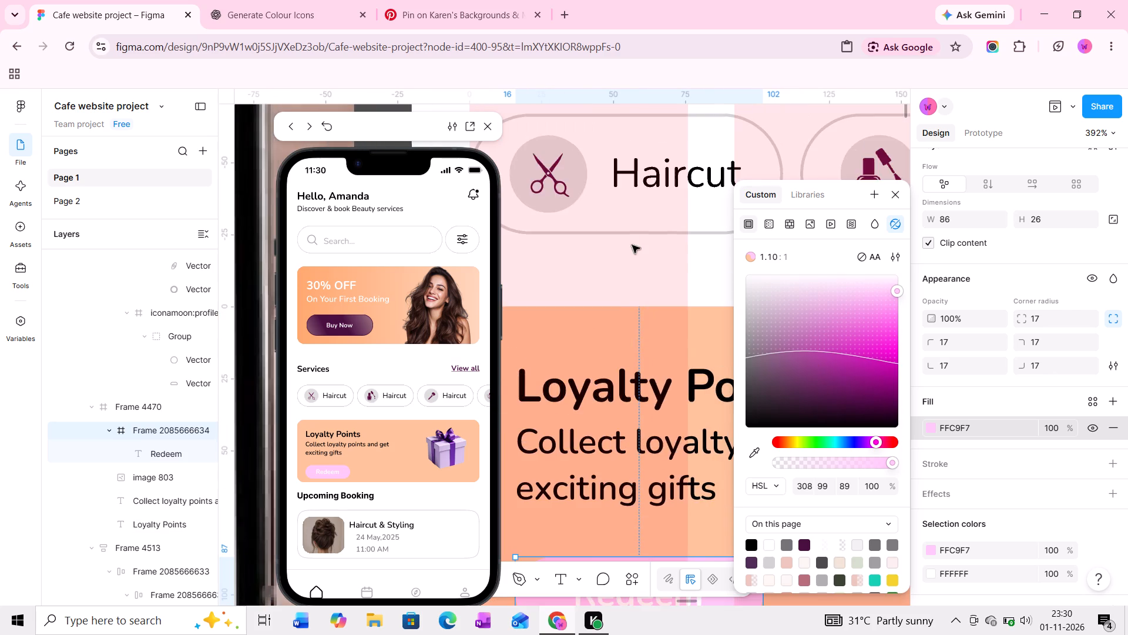
pyautogui.moveTo(631, 249); pyautogui.dragTo(629, 333, button='middle')
pyautogui.scroll(1, 629, 333)
pyautogui.click(1111, 462)
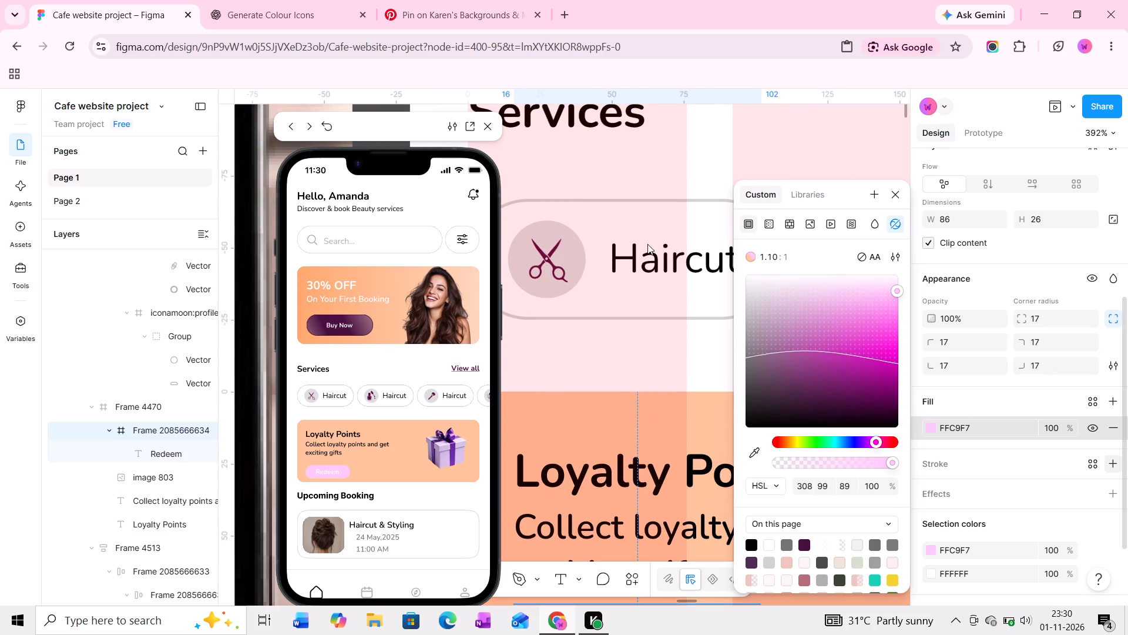
pyautogui.moveTo(630, 210); pyautogui.dragTo(622, 351, button='middle')
pyautogui.moveTo(626, 223); pyautogui.dragTo(626, 370, button='middle')
pyautogui.moveTo(627, 250); pyautogui.dragTo(627, 355, button='middle')
pyautogui.moveTo(632, 235); pyautogui.dragTo(632, 363, button='middle')
pyautogui.moveTo(640, 215); pyautogui.dragTo(638, 331, button='middle')
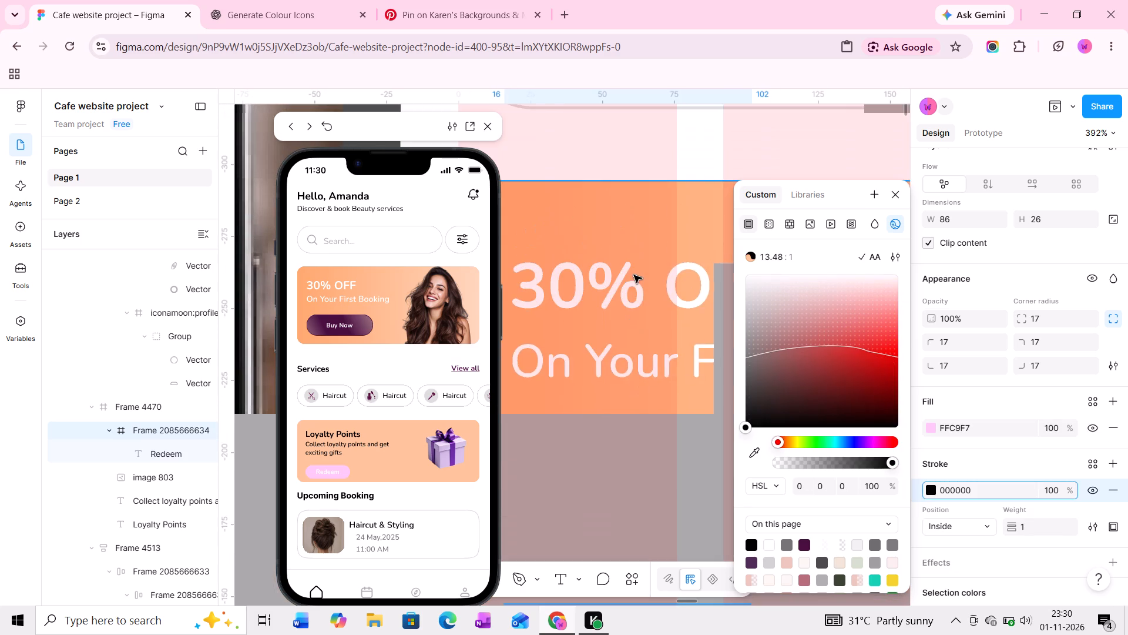
pyautogui.moveTo(634, 275); pyautogui.dragTo(634, 398, button='middle')
pyautogui.moveTo(634, 278); pyautogui.dragTo(625, 393, button='middle')
pyautogui.moveTo(625, 278); pyautogui.dragTo(621, 379, button='middle')
pyautogui.moveTo(636, 296); pyautogui.dragTo(634, 386, button='middle')
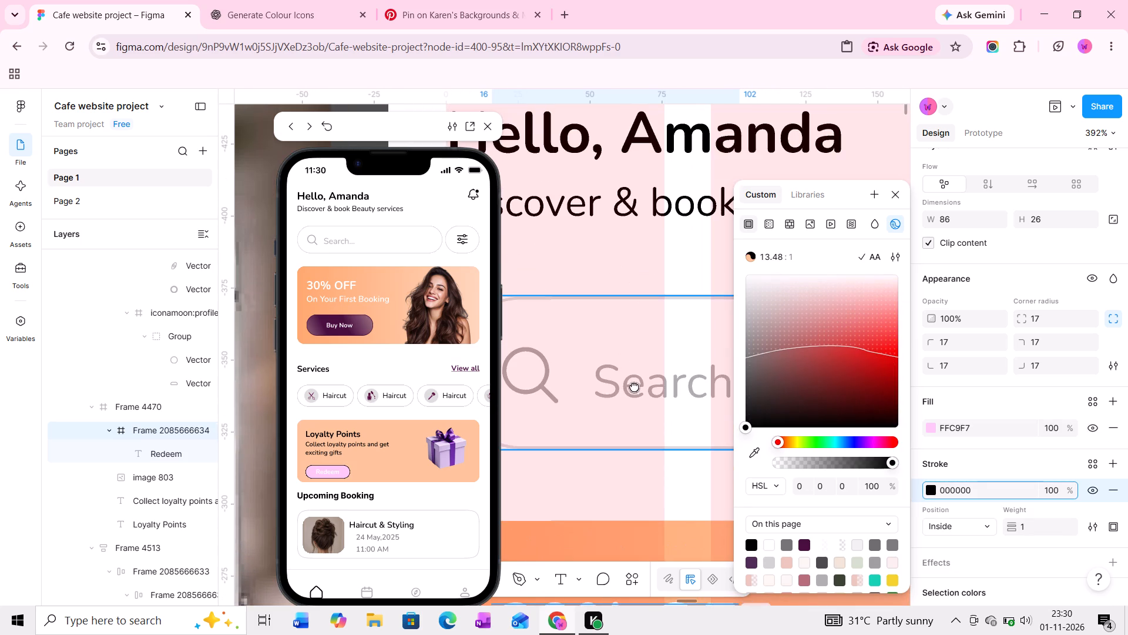
pyautogui.moveTo(634, 386); pyautogui.dragTo(633, 390, button='middle')
pyautogui.moveTo(639, 270); pyautogui.dragTo(633, 383, button='middle')
pyautogui.moveTo(629, 299); pyautogui.dragTo(623, 396, button='middle')
pyautogui.moveTo(629, 283); pyautogui.dragTo(621, 390, button='middle')
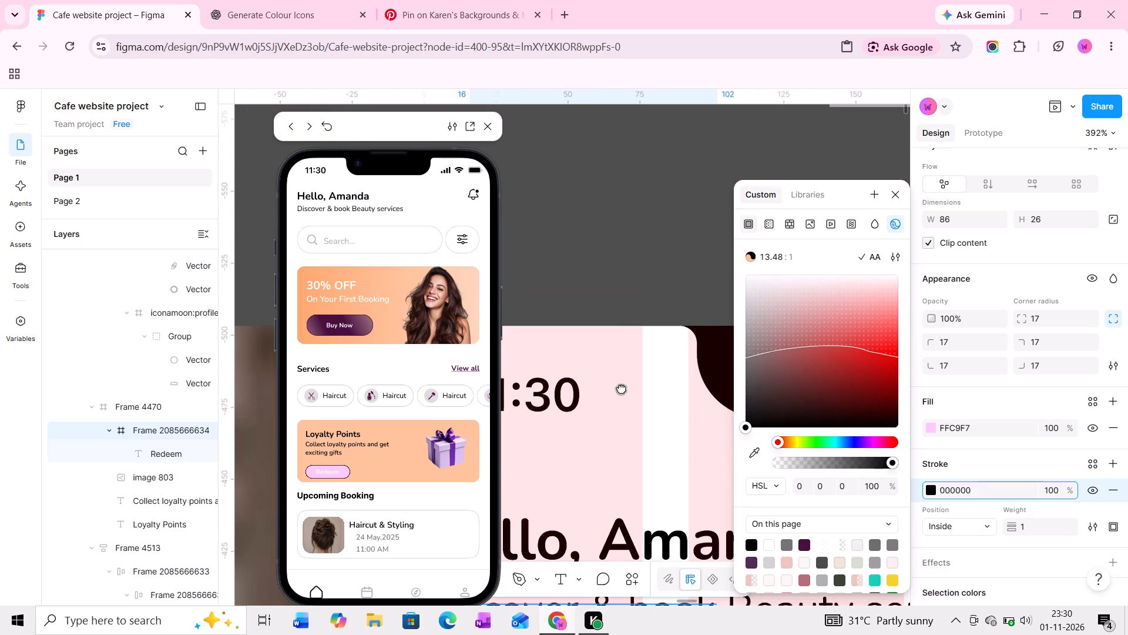
pyautogui.moveTo(620, 313); pyautogui.dragTo(610, 410, button='middle')
pyautogui.moveTo(610, 410); pyautogui.dragTo(632, 102, button='middle')
pyautogui.moveTo(634, 322); pyautogui.dragTo(669, 76, button='middle')
pyautogui.moveTo(612, 333); pyautogui.dragTo(633, 157, button='middle')
pyautogui.moveTo(637, 427); pyautogui.dragTo(640, 215, button='middle')
pyautogui.moveTo(637, 348); pyautogui.dragTo(582, 254, button='middle')
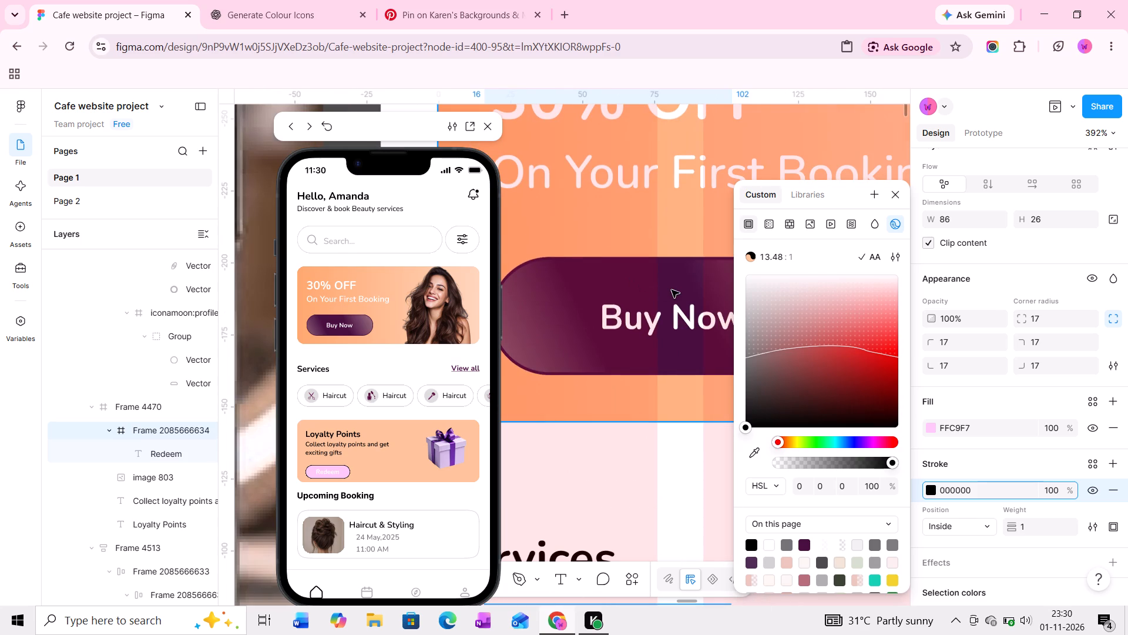
pyautogui.press('i')
pyautogui.click(672, 290)
pyautogui.click(892, 195)
# Set the Redeem label's text fill to black, 000000.
pyautogui.scroll(-6, 635, 436)
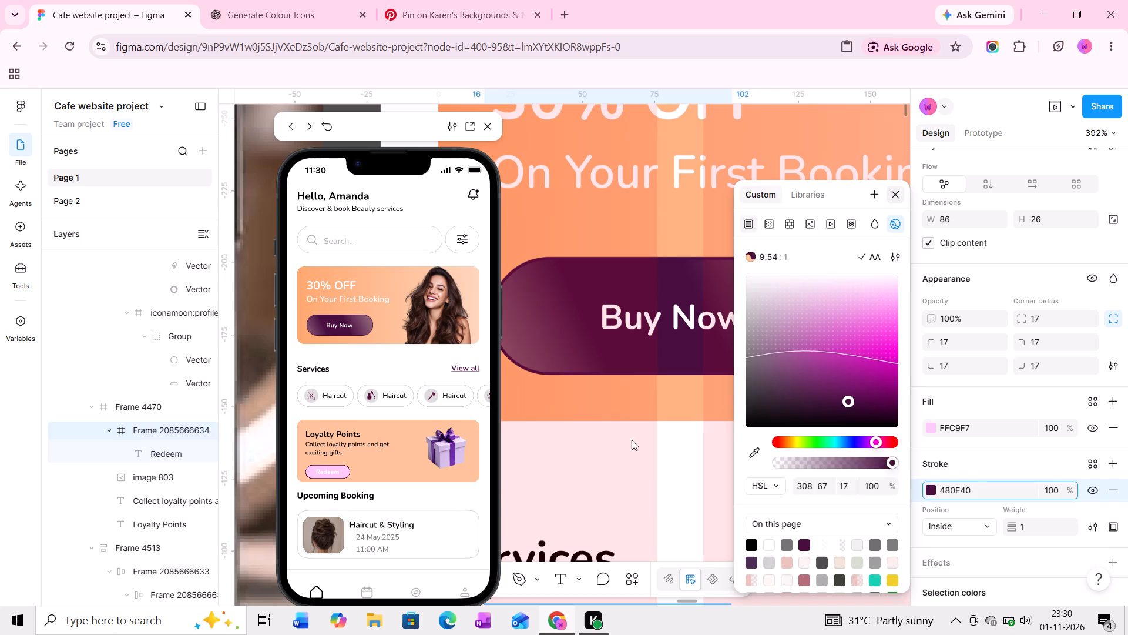
pyautogui.scroll(-20, 632, 440)
pyautogui.scroll(-16, 632, 440)
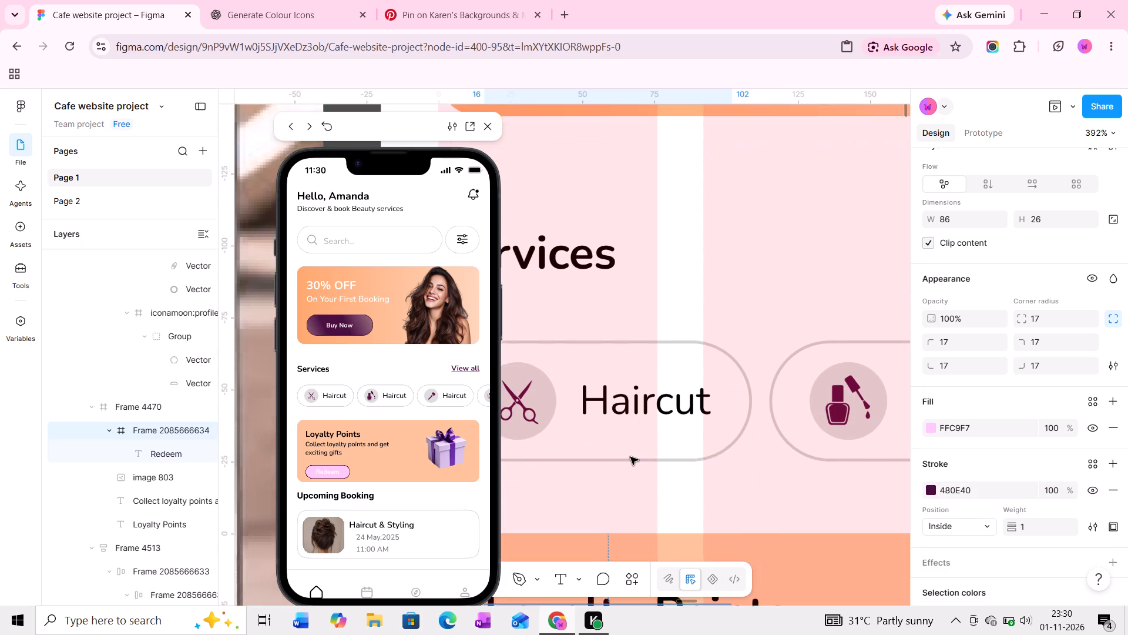
pyautogui.scroll(-20, 630, 457)
pyautogui.scroll(-15, 630, 457)
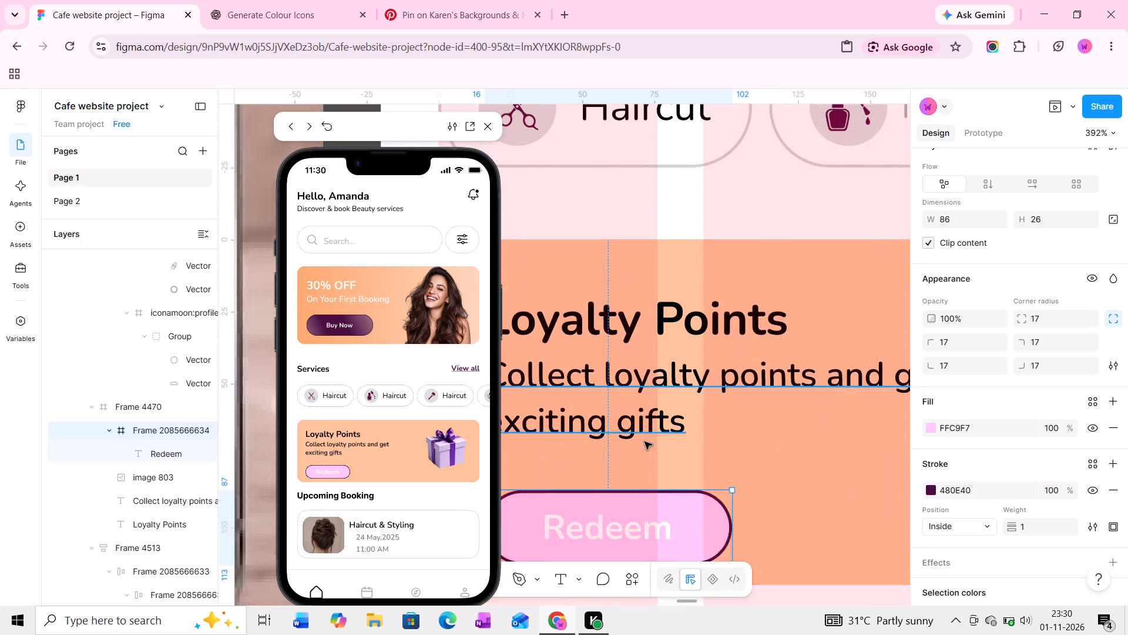
pyautogui.scroll(-7, 644, 442)
pyautogui.keyDown('ctrl'); pyautogui.click(629, 385); pyautogui.keyUp('ctrl')
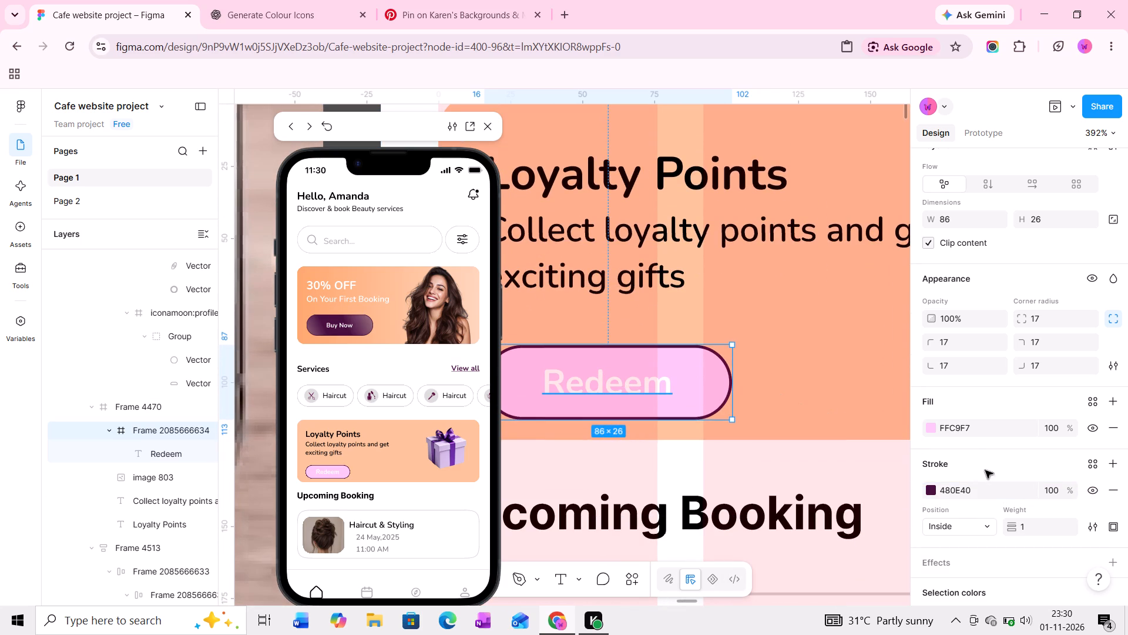
pyautogui.click(969, 404)
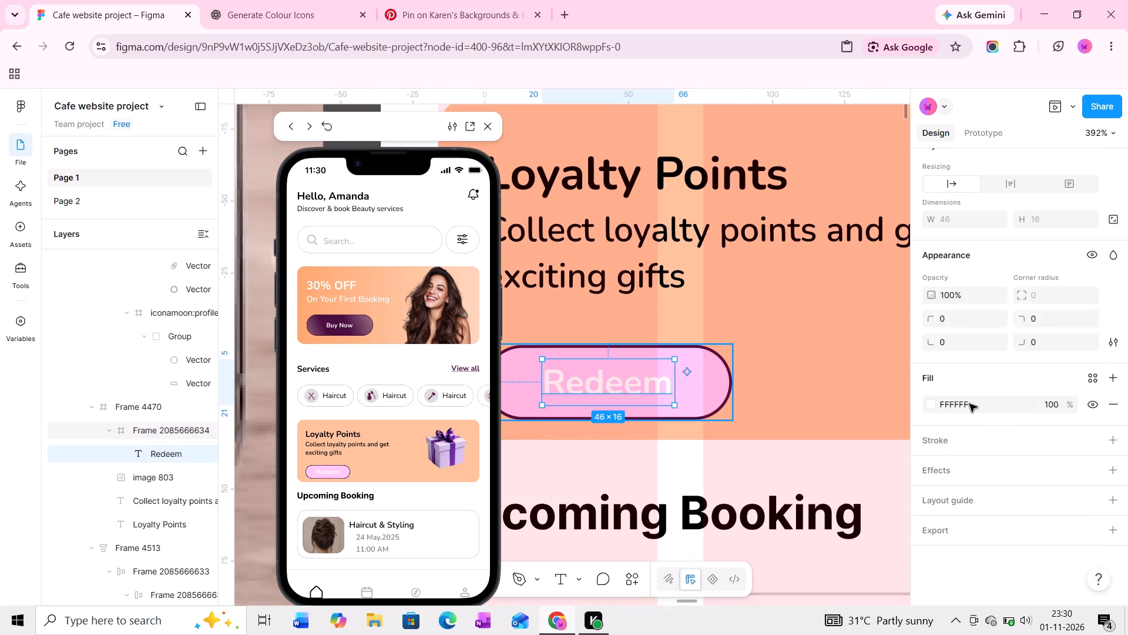
pyautogui.press('0')
pyautogui.press('Return')
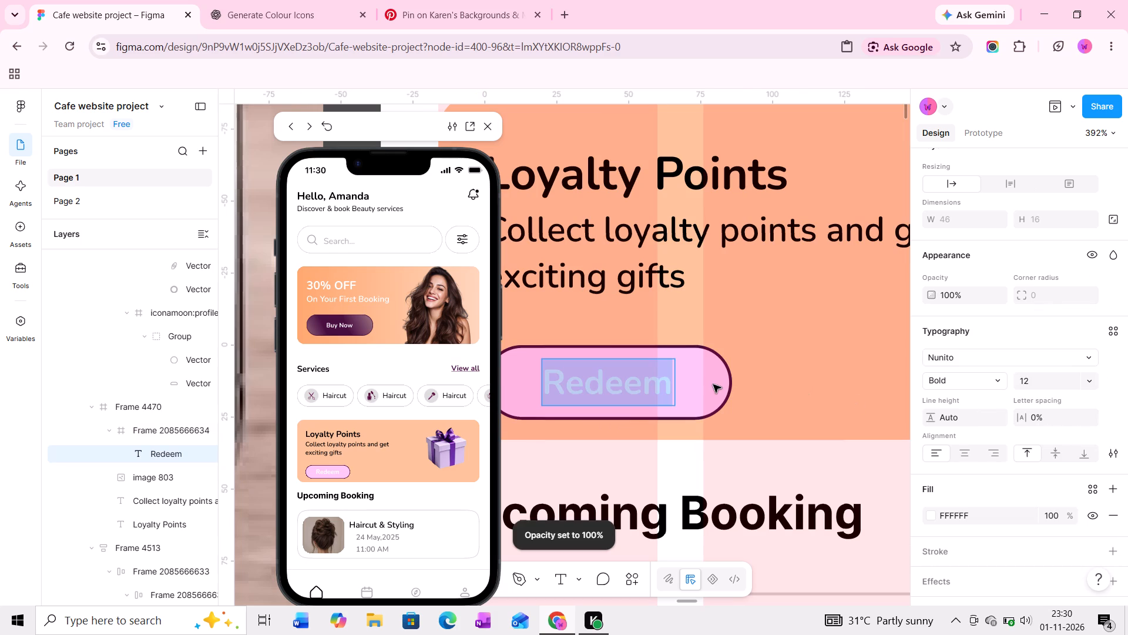
pyautogui.click(976, 513)
pyautogui.click(706, 356)
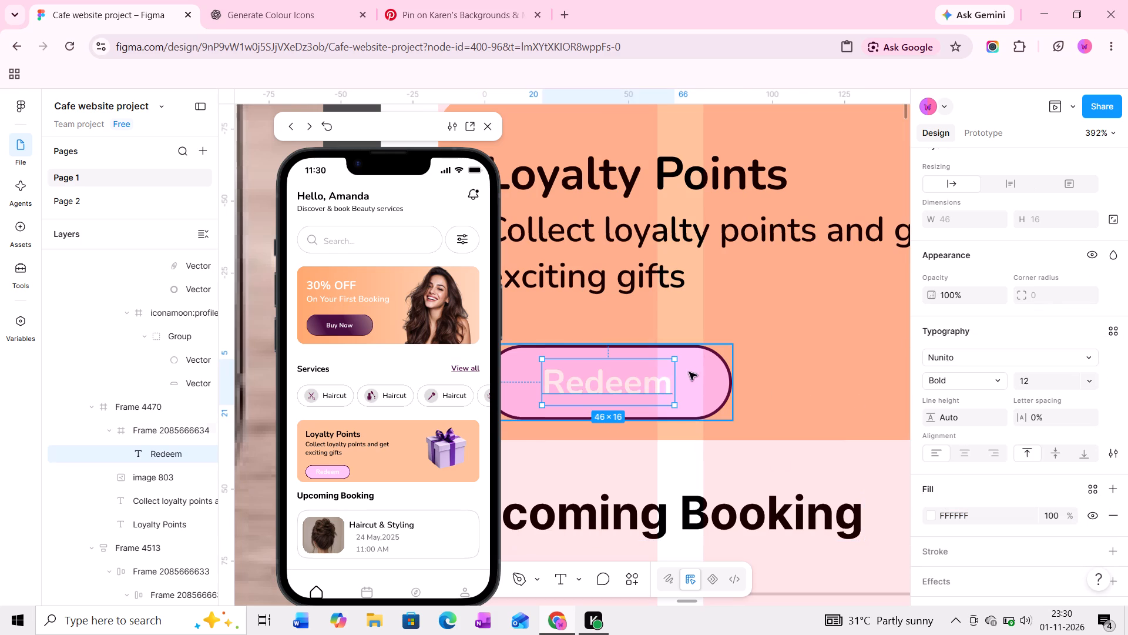
pyautogui.click(976, 516)
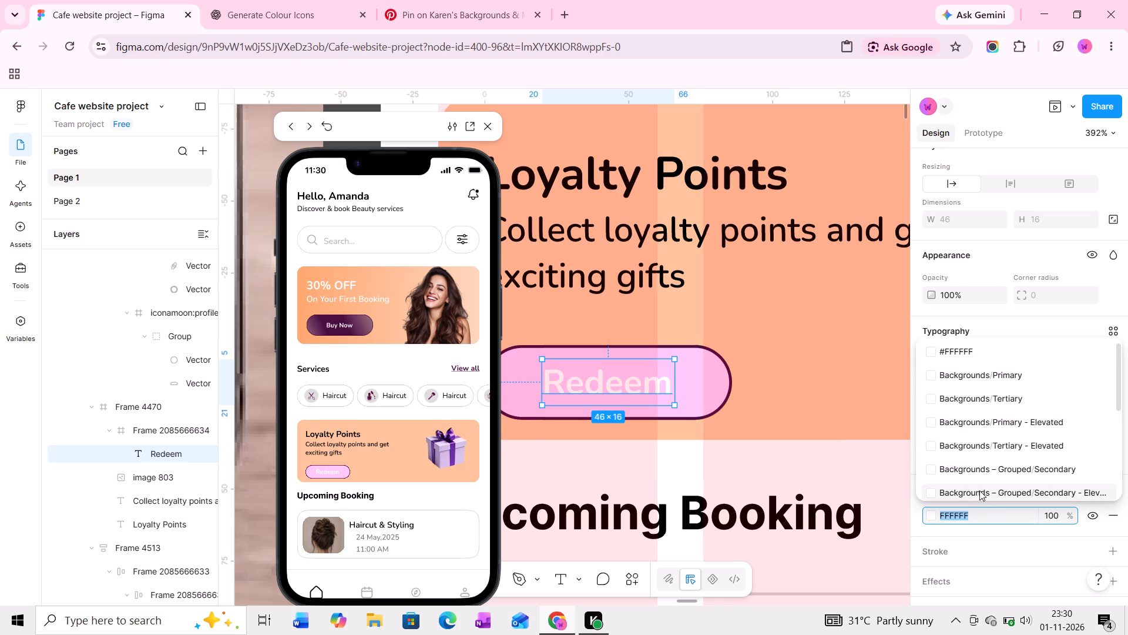
pyautogui.press('0')
pyautogui.press('Return')
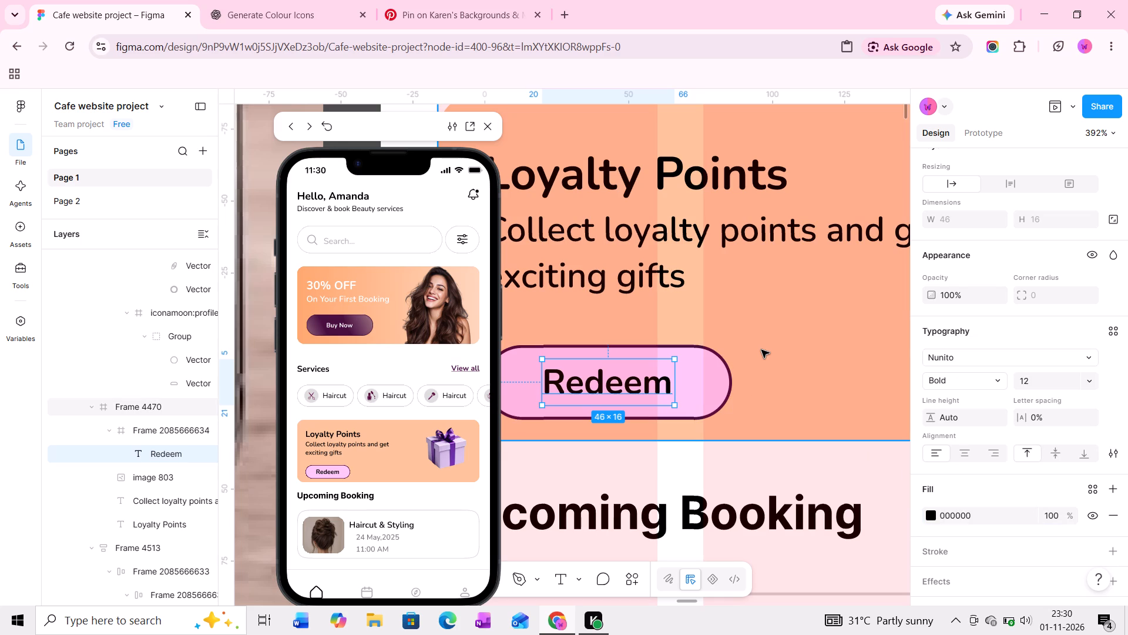
# Narrow the Redeem button on the Loyalty Points card to a width of 80.
pyautogui.click(761, 350)
pyautogui.keyDown('ctrl'); pyautogui.scroll(-3, 746, 380); pyautogui.keyUp('ctrl')
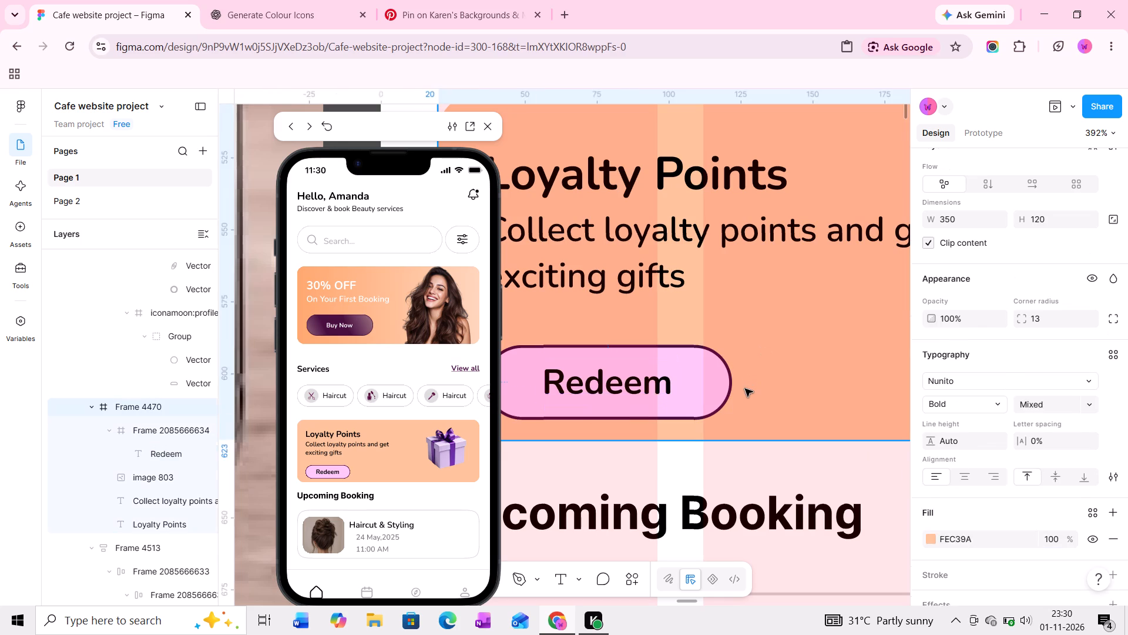
pyautogui.keyDown('ctrl'); pyautogui.scroll(-8, 745, 390); pyautogui.keyUp('ctrl')
pyautogui.moveTo(768, 392); pyautogui.dragTo(754, 377, button='middle')
pyautogui.keyDown('ctrl'); pyautogui.scroll(-4, 753, 377); pyautogui.keyUp('ctrl')
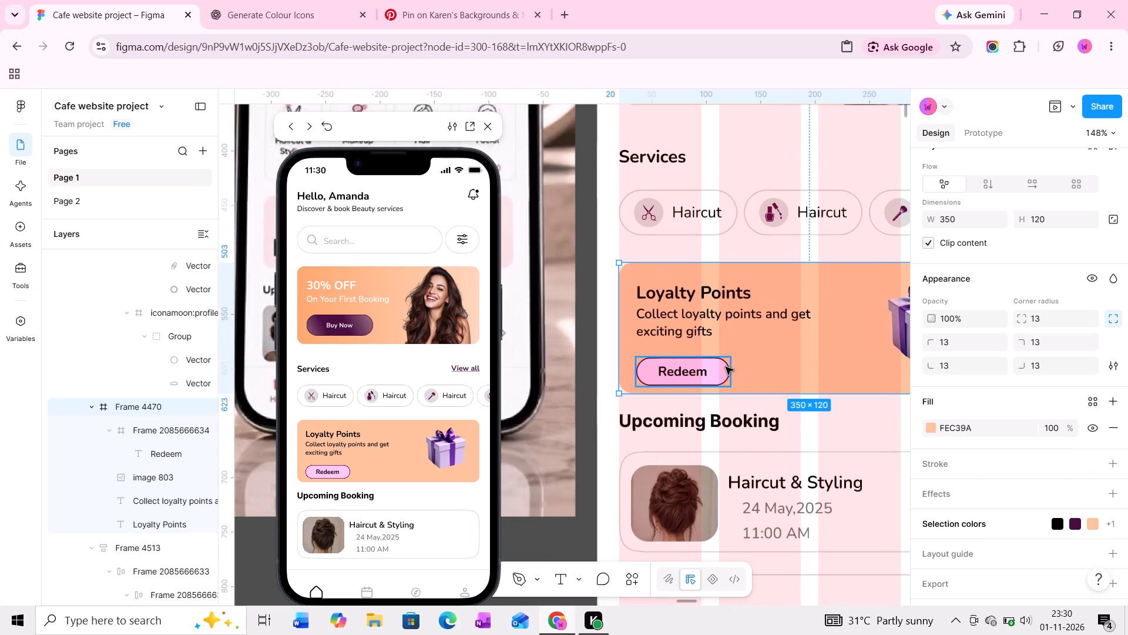
pyautogui.keyDown('ctrl'); pyautogui.click(726, 367); pyautogui.keyUp('ctrl')
pyautogui.keyDown('ctrl'); pyautogui.scroll(15, 700, 362); pyautogui.keyUp('ctrl')
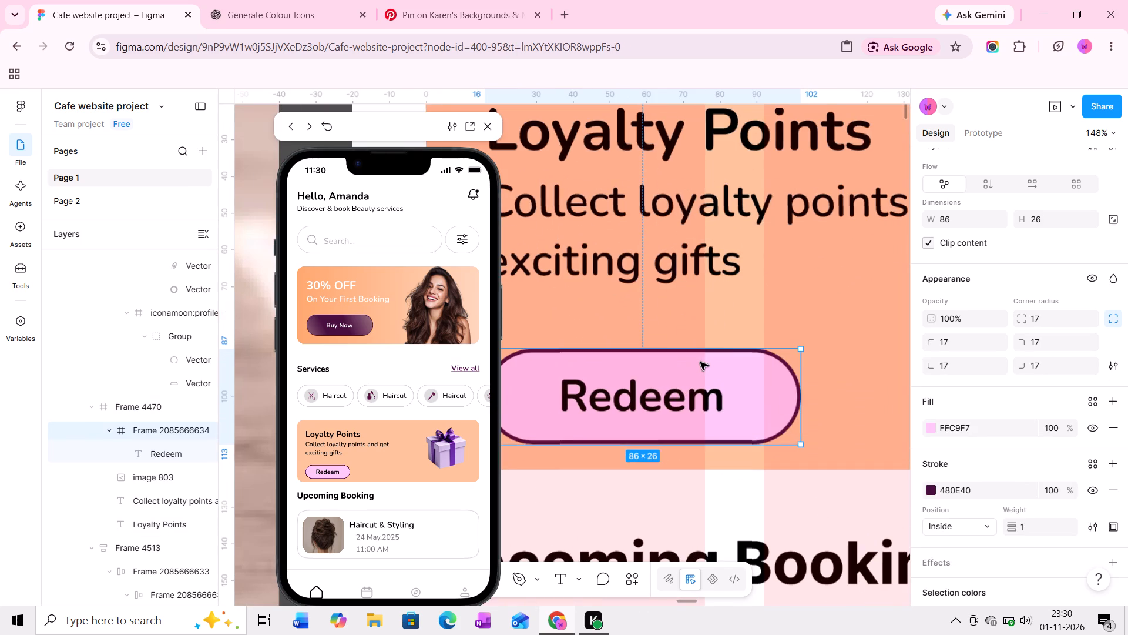
pyautogui.moveTo(700, 362); pyautogui.dragTo(716, 353, button='middle')
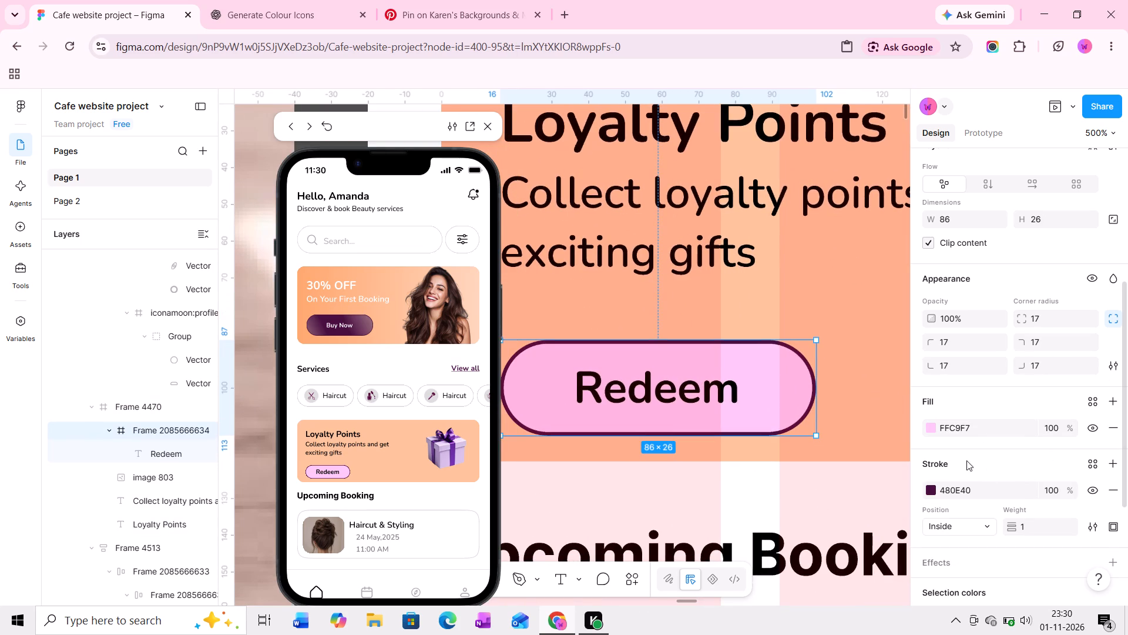
pyautogui.keyDown('ctrl'); pyautogui.scroll(-3, 745, 375); pyautogui.keyUp('ctrl')
pyautogui.moveTo(798, 384); pyautogui.dragTo(757, 387)
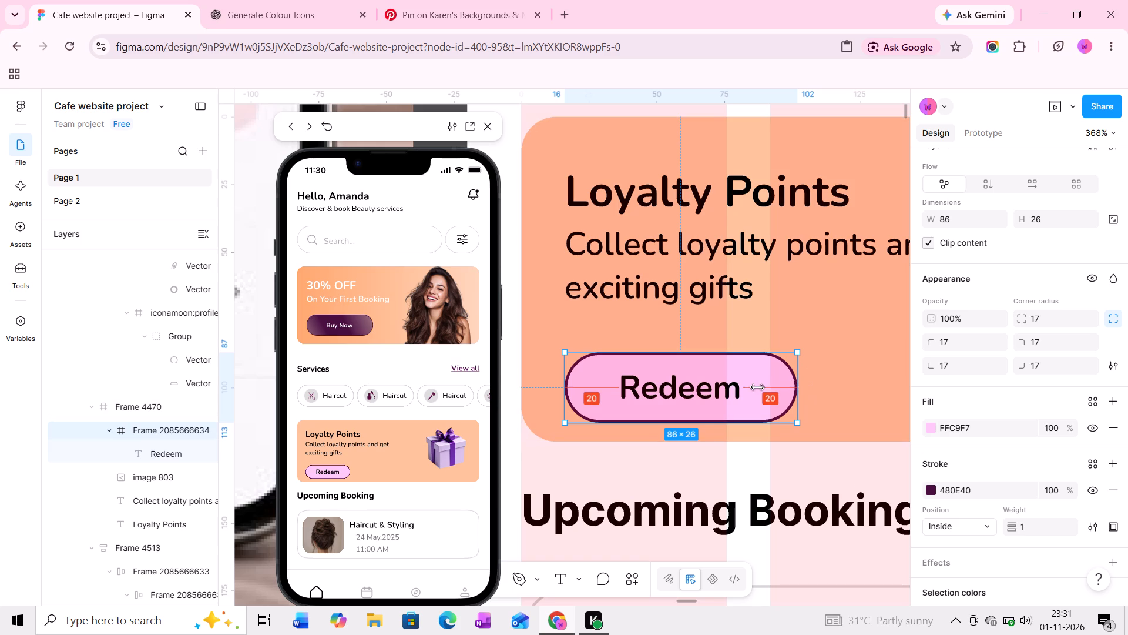
pyautogui.moveTo(757, 387); pyautogui.dragTo(781, 387)
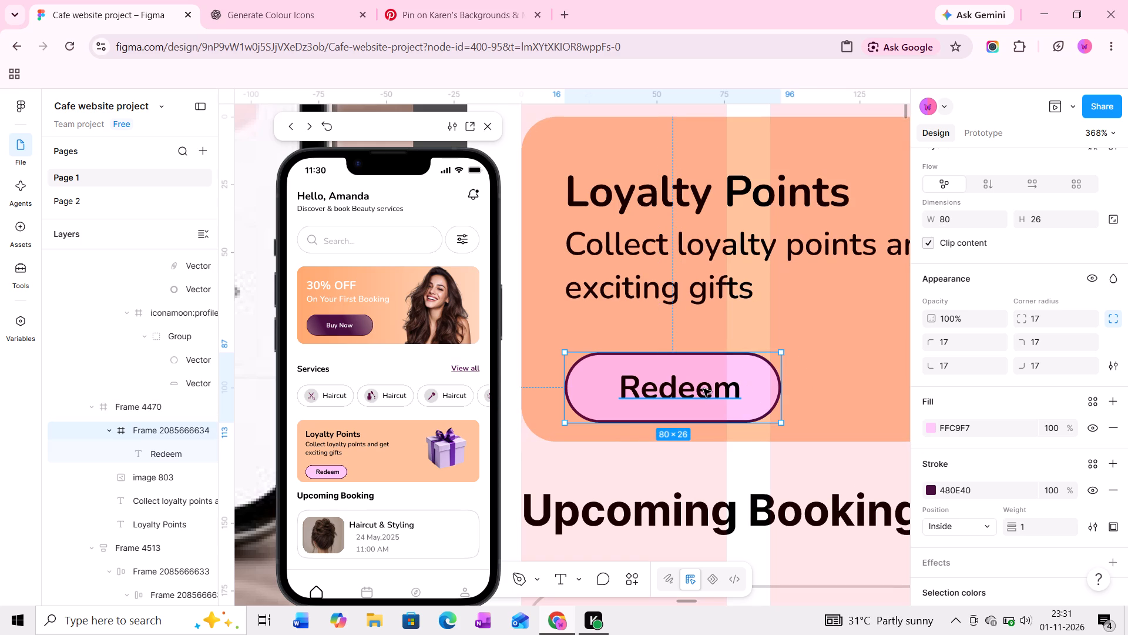
# Shift the Redeem label back to about X 17 within the button and narrow the button further to a width of 76.
pyautogui.keyDown('ctrl'); pyautogui.click(703, 389); pyautogui.keyUp('ctrl')
pyautogui.moveTo(703, 389); pyautogui.dragTo(695, 389)
pyautogui.keyDown('ctrl'); pyautogui.click(773, 382); pyautogui.keyUp('ctrl')
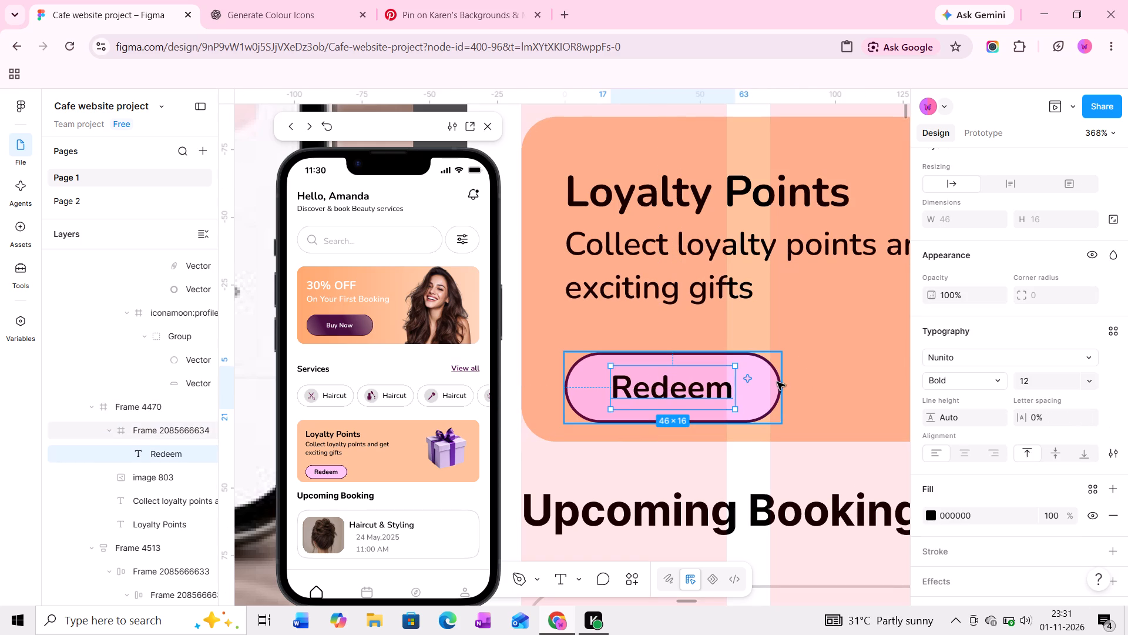
pyautogui.moveTo(781, 382); pyautogui.dragTo(770, 383)
pyautogui.click(812, 374)
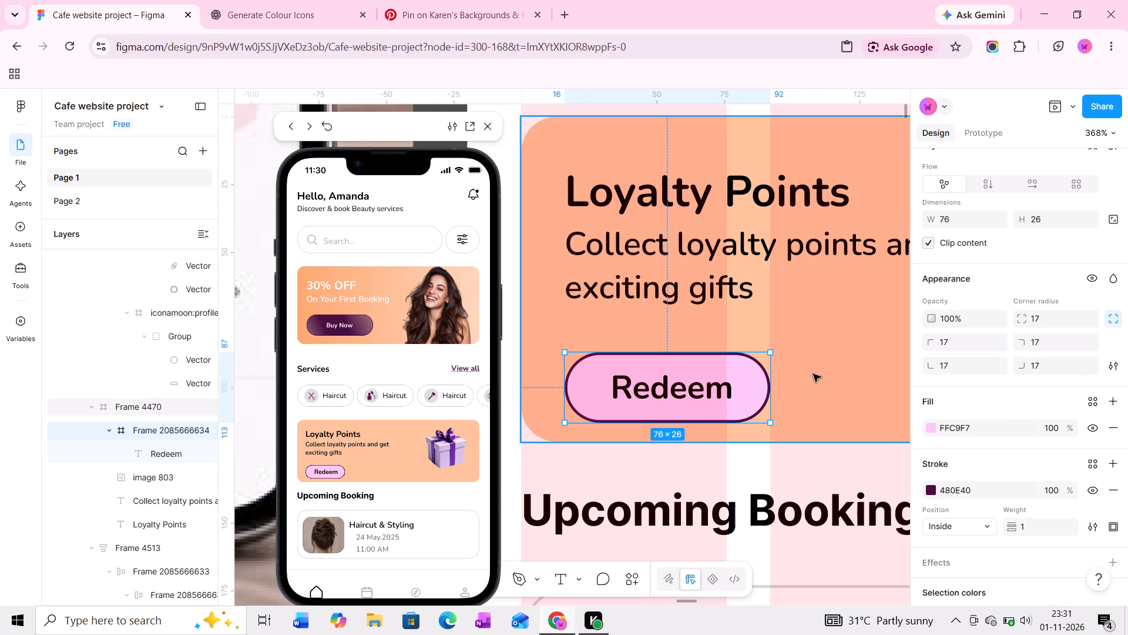
# Move the "Collect loyalty points and get exciting gifts" text down to about Y 44 within the Loyalty Points card.
pyautogui.keyDown('ctrl'); pyautogui.scroll(-3, 814, 381); pyautogui.keyUp('ctrl')
pyautogui.moveTo(798, 392); pyautogui.dragTo(766, 396, button='middle')
pyautogui.keyDown('ctrl'); pyautogui.scroll(-4, 764, 397); pyautogui.keyUp('ctrl')
pyautogui.moveTo(778, 396); pyautogui.dragTo(750, 402, button='middle')
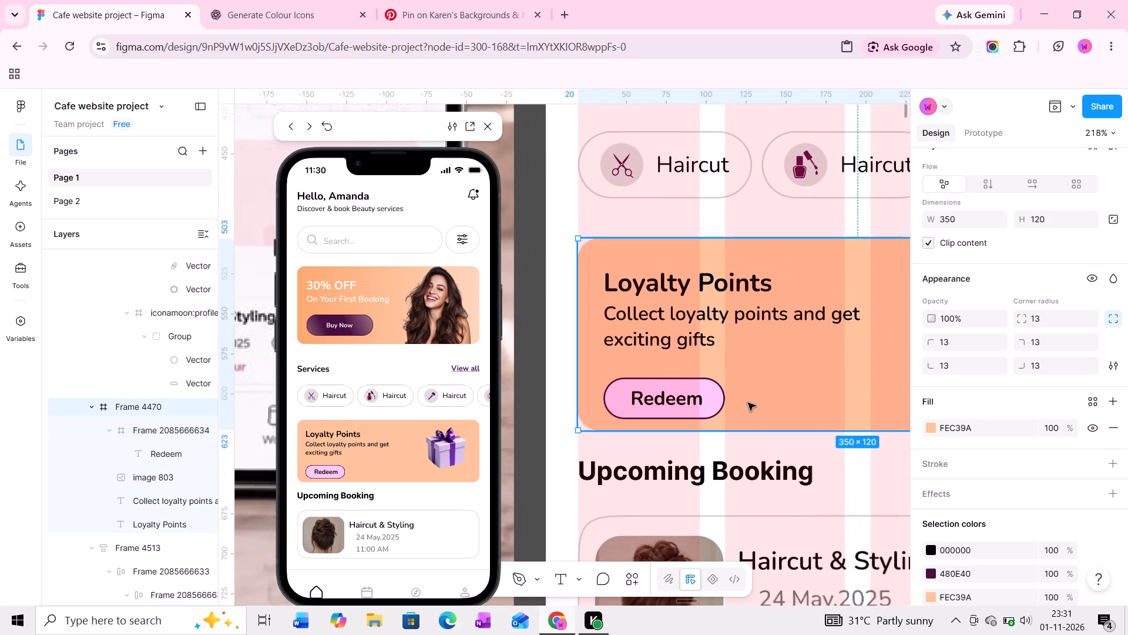
pyautogui.keyDown('ctrl'); pyautogui.scroll(4, 648, 316); pyautogui.keyUp('ctrl')
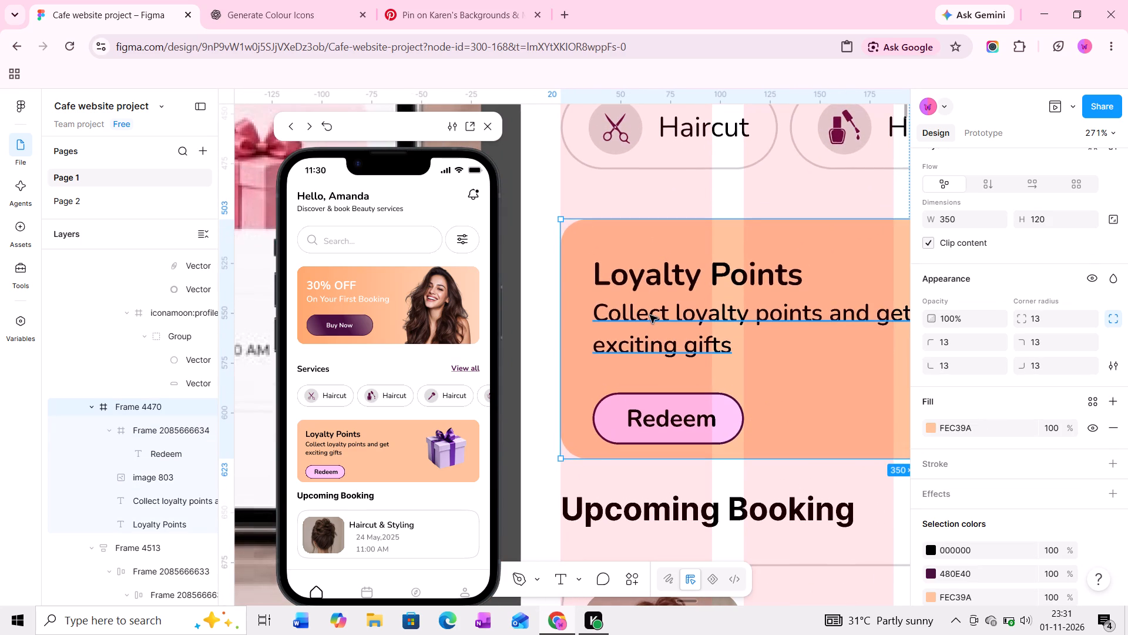
pyautogui.keyDown('ctrl'); pyautogui.click(650, 315); pyautogui.keyUp('ctrl')
pyautogui.keyDown('ctrl'); pyautogui.scroll(5, 649, 316); pyautogui.keyUp('ctrl')
pyautogui.moveTo(649, 316); pyautogui.dragTo(648, 331)
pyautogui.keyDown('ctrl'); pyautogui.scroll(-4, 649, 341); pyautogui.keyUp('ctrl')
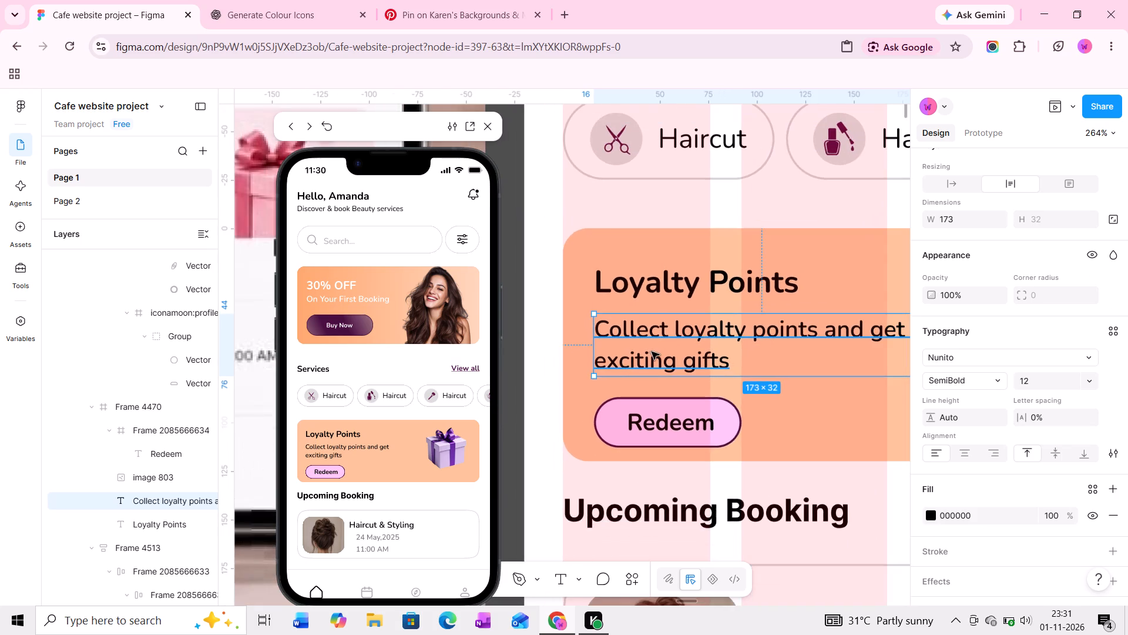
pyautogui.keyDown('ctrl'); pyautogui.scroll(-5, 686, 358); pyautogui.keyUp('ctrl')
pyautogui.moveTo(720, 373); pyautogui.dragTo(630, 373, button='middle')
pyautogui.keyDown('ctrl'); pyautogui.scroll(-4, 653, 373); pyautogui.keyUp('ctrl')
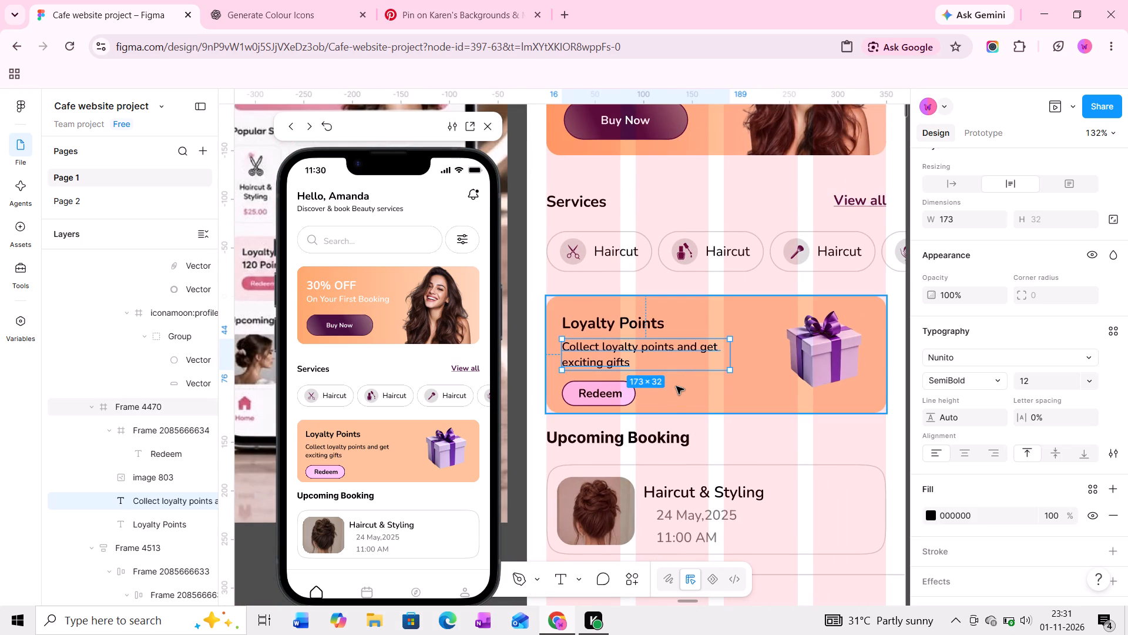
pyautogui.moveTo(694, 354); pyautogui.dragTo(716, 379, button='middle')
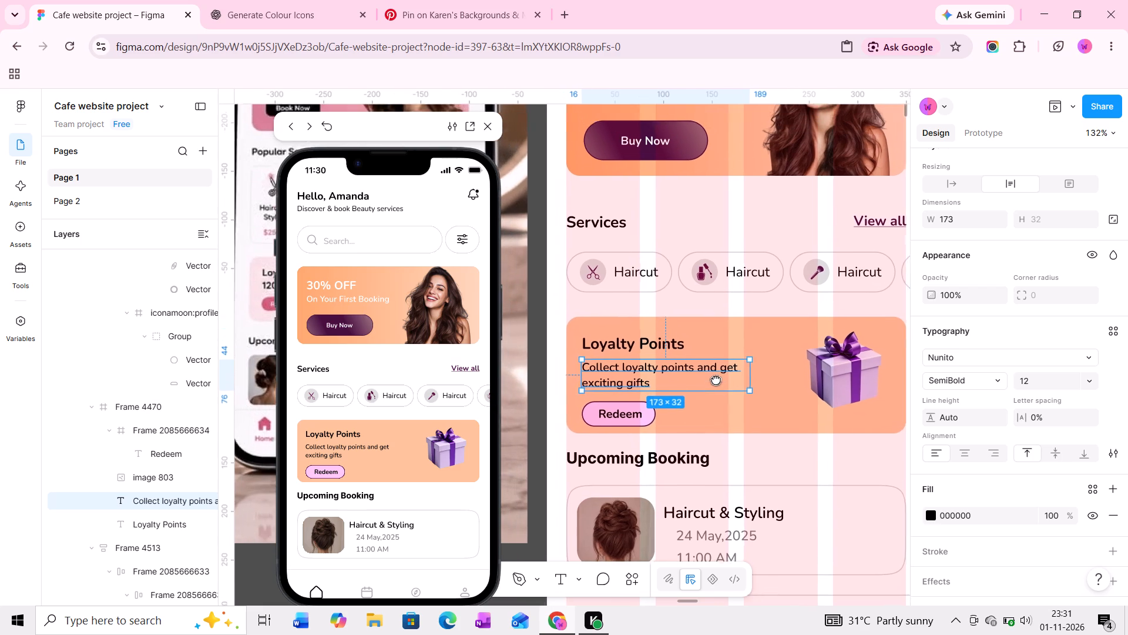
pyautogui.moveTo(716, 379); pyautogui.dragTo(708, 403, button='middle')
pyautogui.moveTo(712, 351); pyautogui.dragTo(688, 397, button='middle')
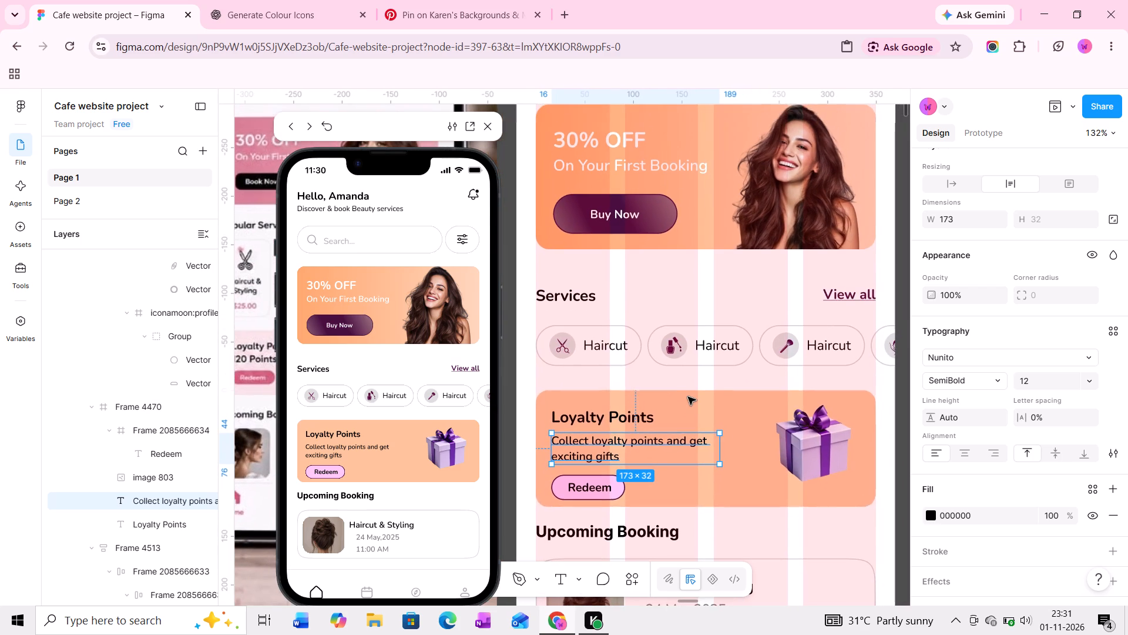
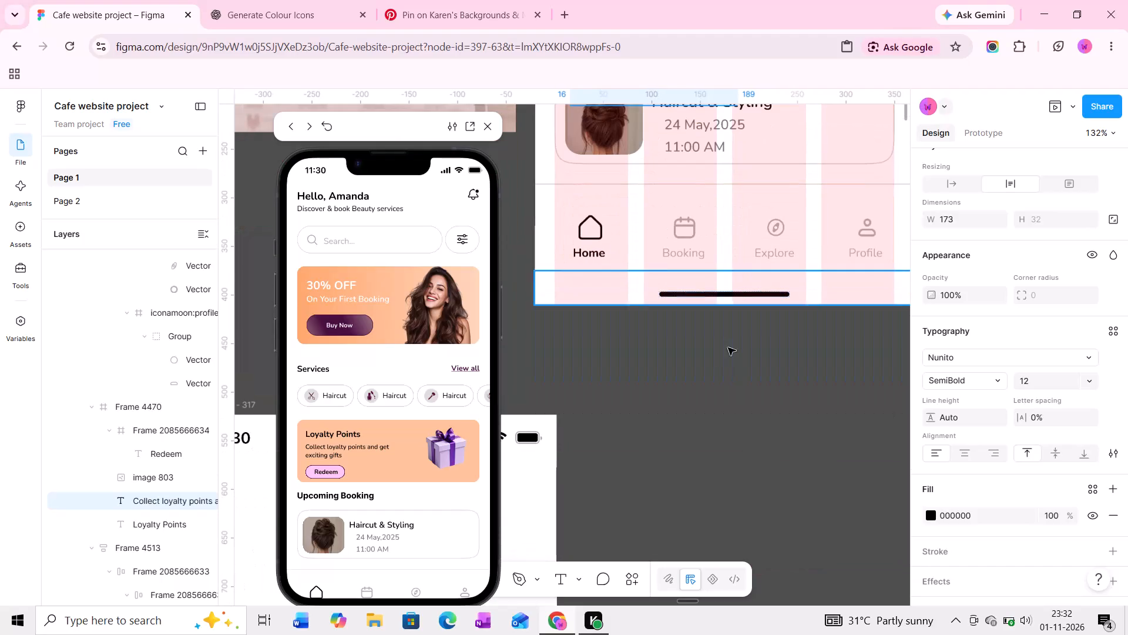
# Centre the "Search..." placeholder text vertically within the search bar of the iPhone 13 & 14 - 318 frame.
pyautogui.click(716, 373)
pyautogui.keyDown('ctrl'); pyautogui.scroll(-7, 712, 355); pyautogui.keyUp('ctrl')
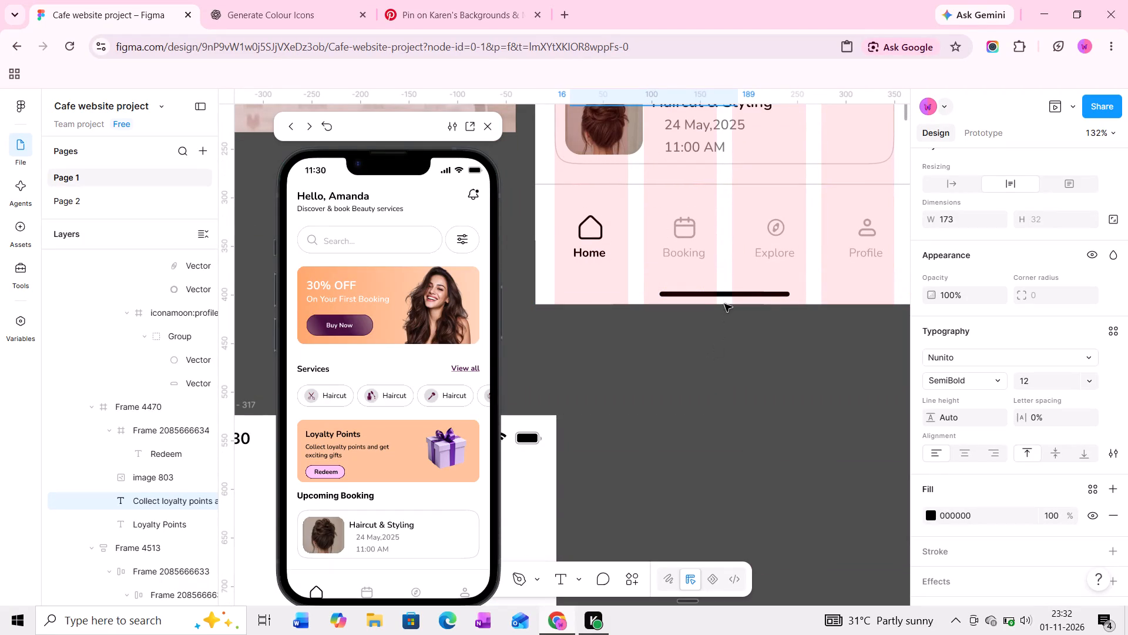
pyautogui.moveTo(742, 266); pyautogui.dragTo(742, 286, button='middle')
pyautogui.keyDown('ctrl'); pyautogui.scroll(-8, 742, 289); pyautogui.keyUp('ctrl')
pyautogui.moveTo(750, 275); pyautogui.dragTo(731, 383, button='middle')
pyautogui.moveTo(733, 285); pyautogui.dragTo(724, 379, button='middle')
pyautogui.moveTo(720, 276); pyautogui.dragTo(711, 389, button='middle')
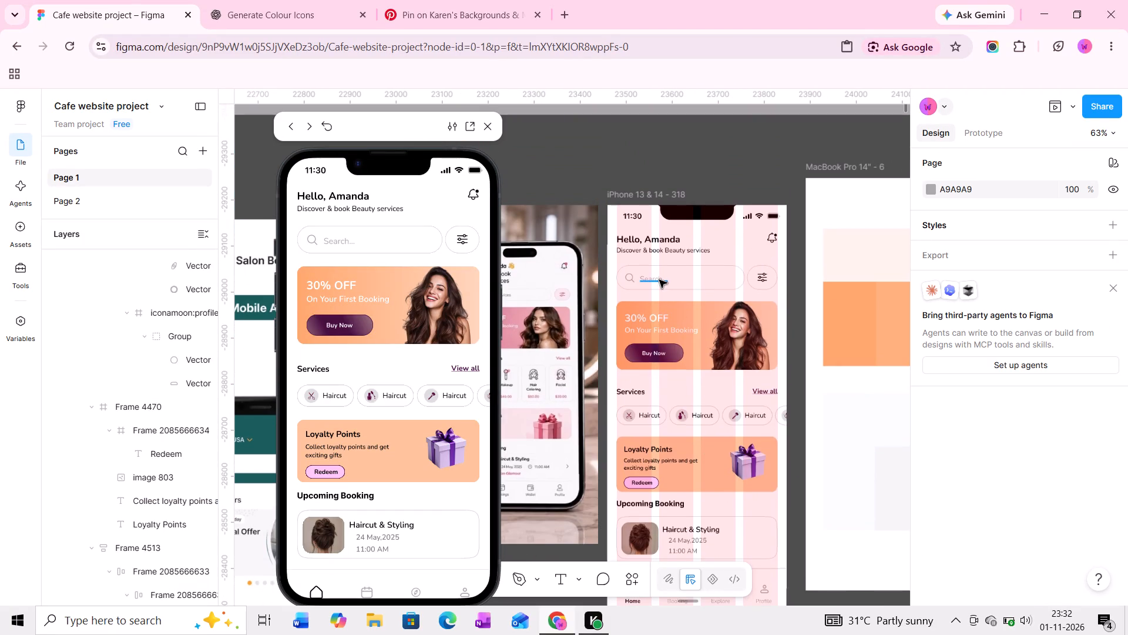
pyautogui.keyDown('ctrl'); pyautogui.click(659, 280); pyautogui.keyUp('ctrl')
pyautogui.keyDown('ctrl'); pyautogui.scroll(20, 657, 279); pyautogui.keyUp('ctrl')
pyautogui.keyDown('ctrl'); pyautogui.scroll(5, 657, 279); pyautogui.keyUp('ctrl')
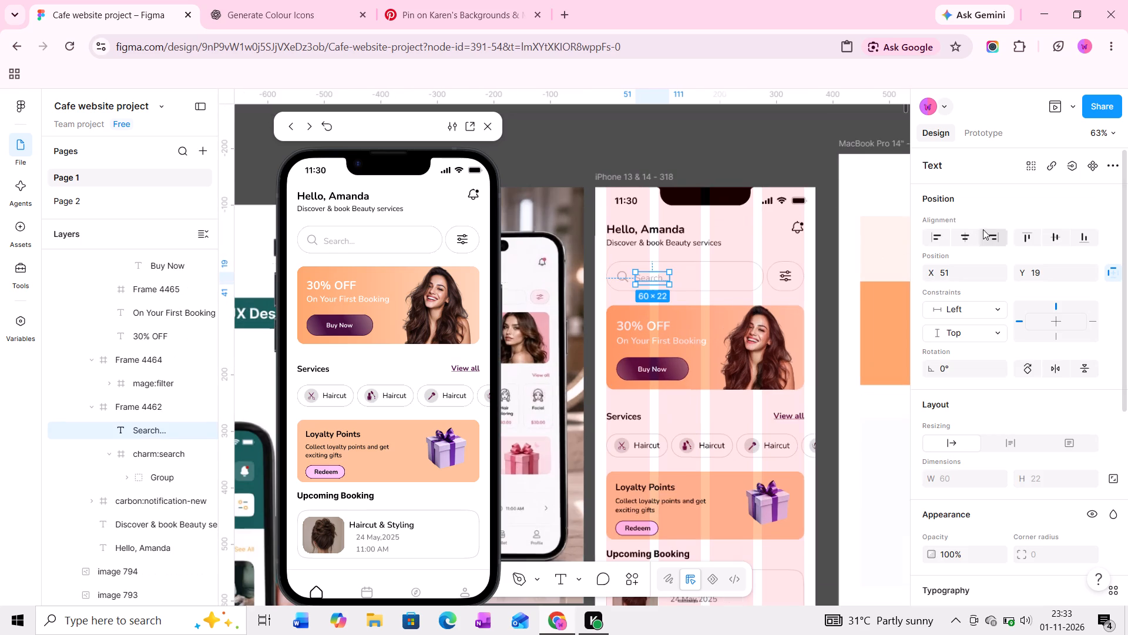
pyautogui.click(1049, 232)
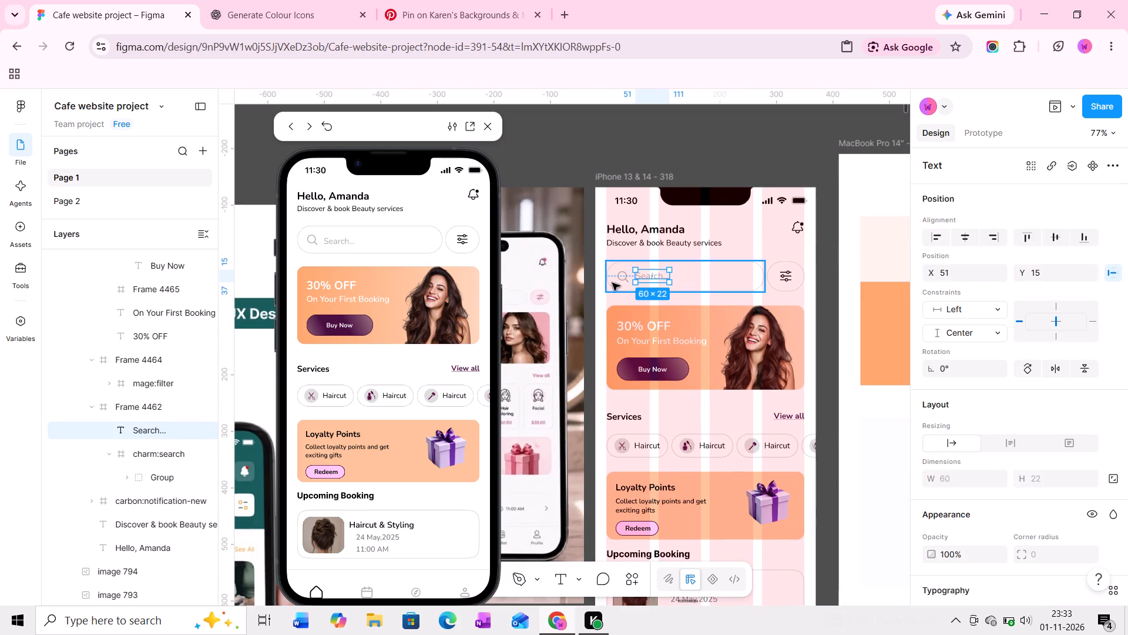
# Centre the magnifier icon vertically within the search bar, in line with the "Search..." text.
pyautogui.keyDown('ctrl'); pyautogui.click(625, 274); pyautogui.keyUp('ctrl')
pyautogui.keyDown('ctrl'); pyautogui.scroll(8, 625, 274); pyautogui.keyUp('ctrl')
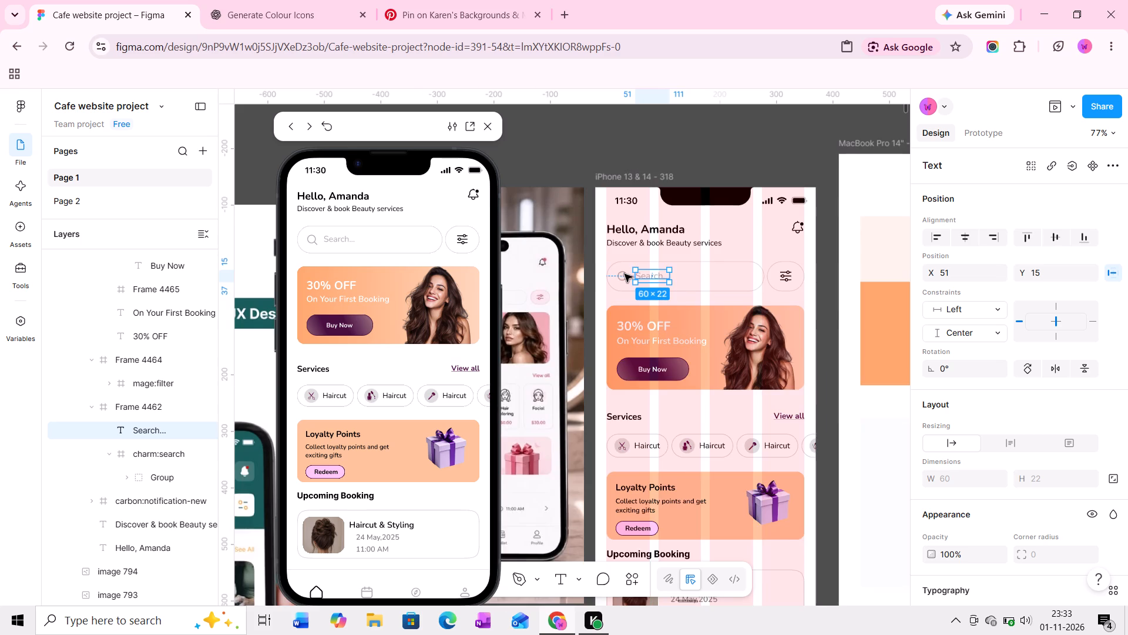
pyautogui.keyDown('ctrl'); pyautogui.scroll(14, 625, 274); pyautogui.keyUp('ctrl')
pyautogui.click(625, 283)
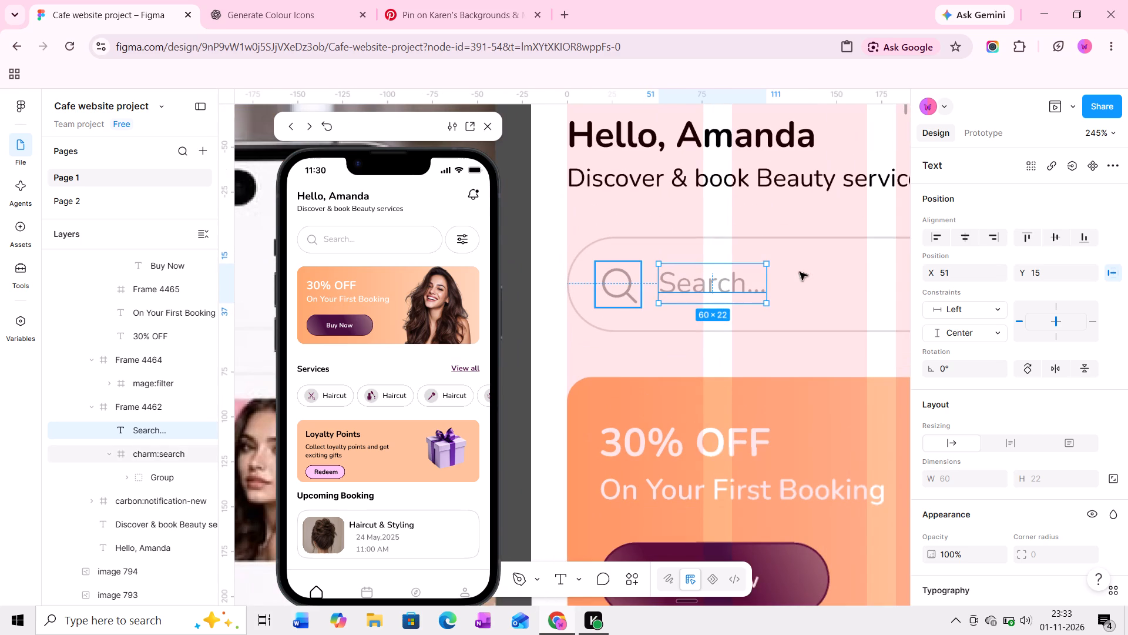
pyautogui.click(1057, 237)
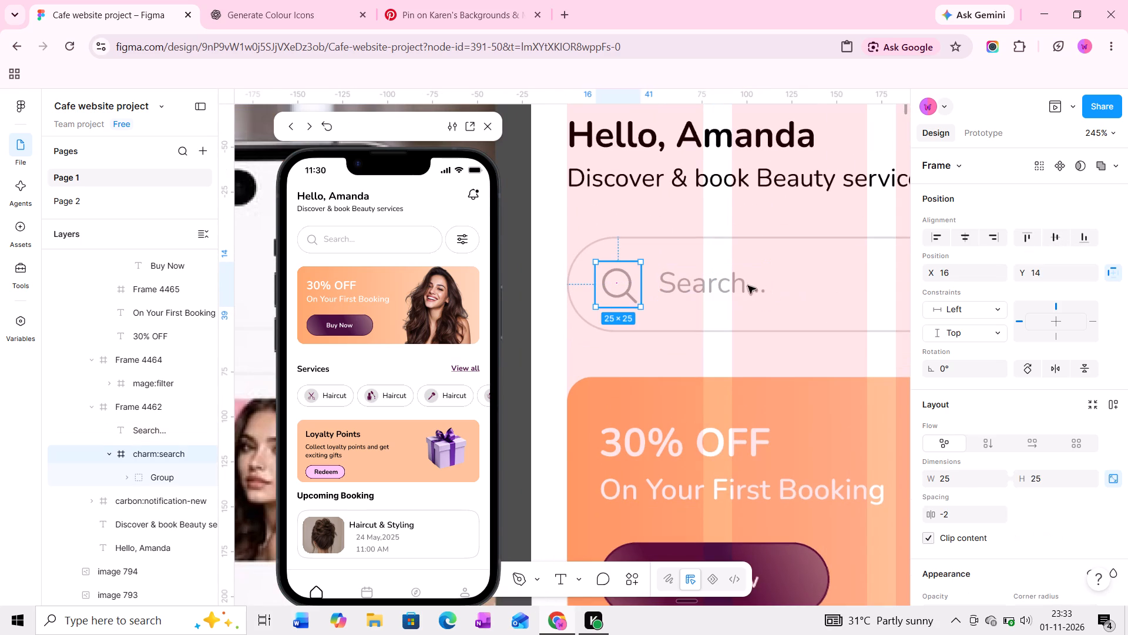
pyautogui.keyDown('ctrl'); pyautogui.scroll(-8, 719, 289); pyautogui.keyUp('ctrl')
pyautogui.moveTo(759, 322); pyautogui.dragTo(738, 327, button='middle')
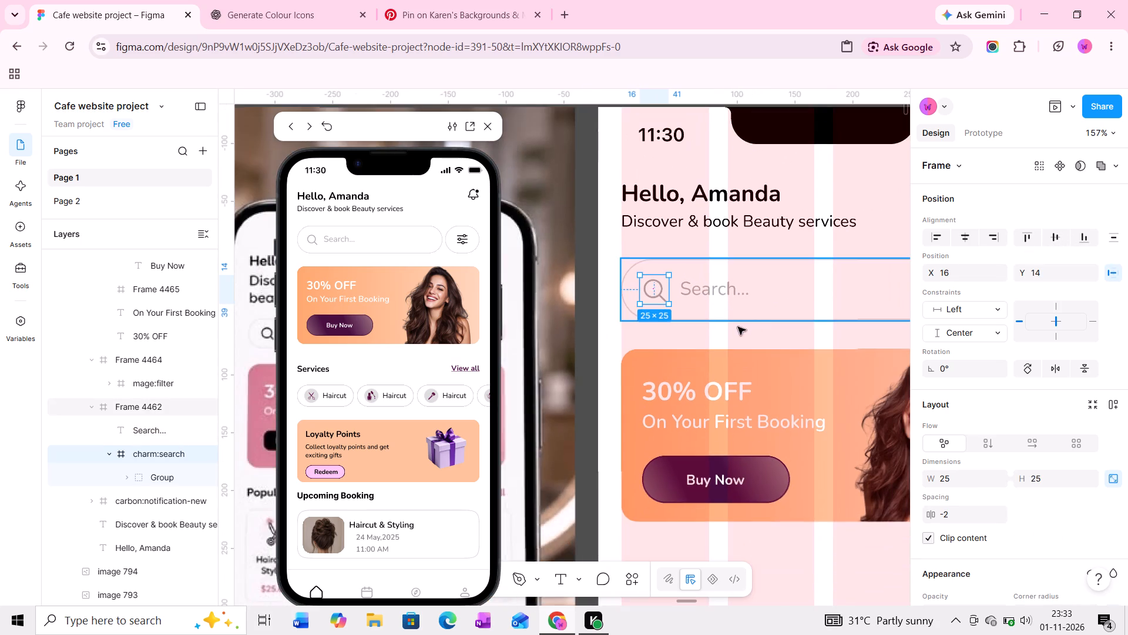
pyautogui.moveTo(738, 327); pyautogui.dragTo(723, 329, button='middle')
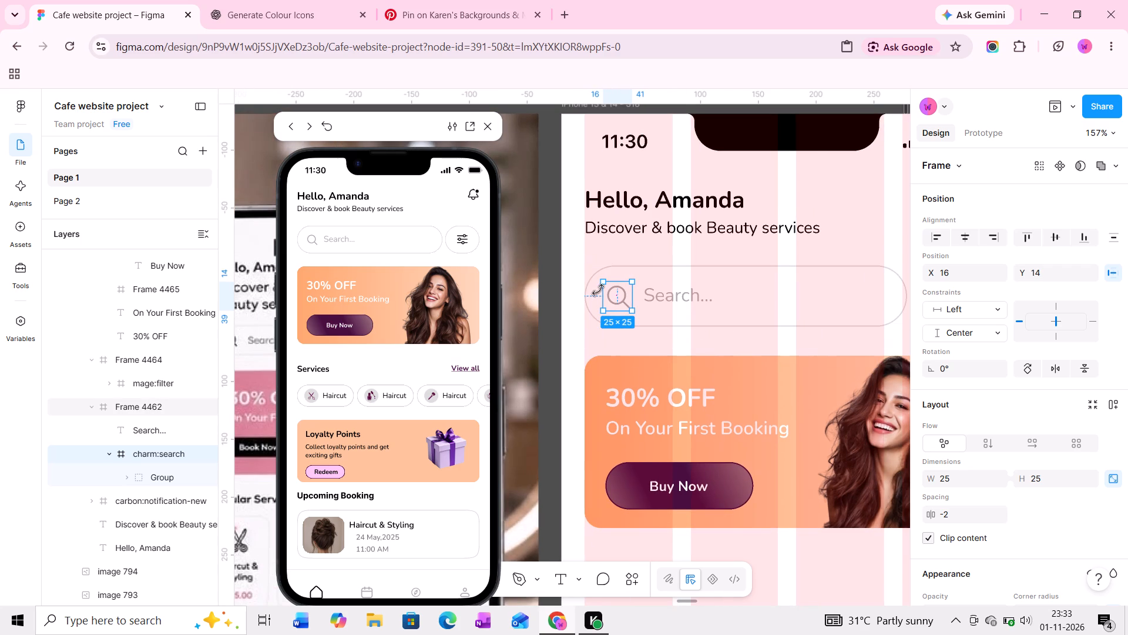
pyautogui.click(599, 289)
pyautogui.click(615, 290)
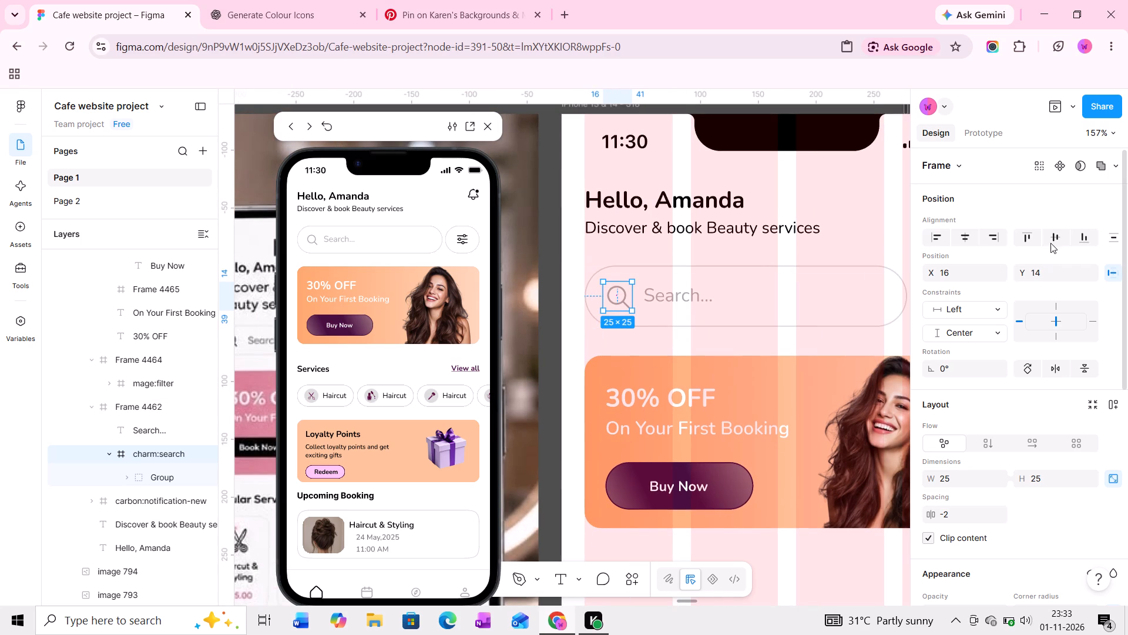
pyautogui.click(1054, 237)
# Examine the alignment of the magnifier icon and "Search..." text up close, and review the home screen as a whole.
pyautogui.keyDown('ctrl'); pyautogui.scroll(5, 603, 288); pyautogui.keyUp('ctrl')
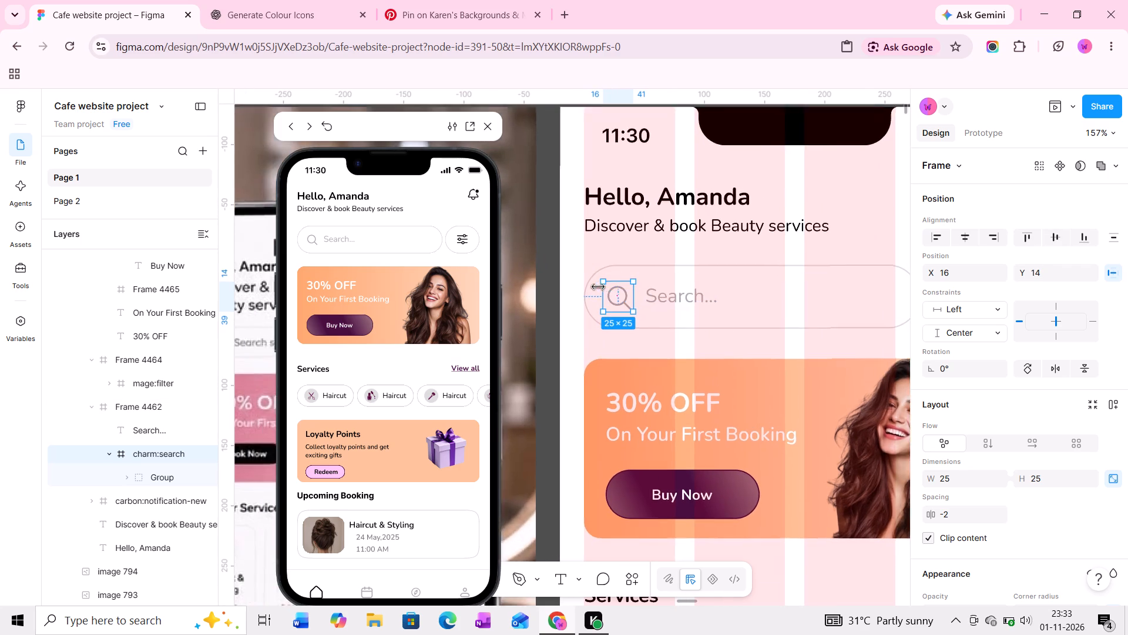
pyautogui.keyDown('ctrl'); pyautogui.scroll(11, 616, 285); pyautogui.keyUp('ctrl')
pyautogui.moveTo(631, 310); pyautogui.dragTo(626, 343, button='middle')
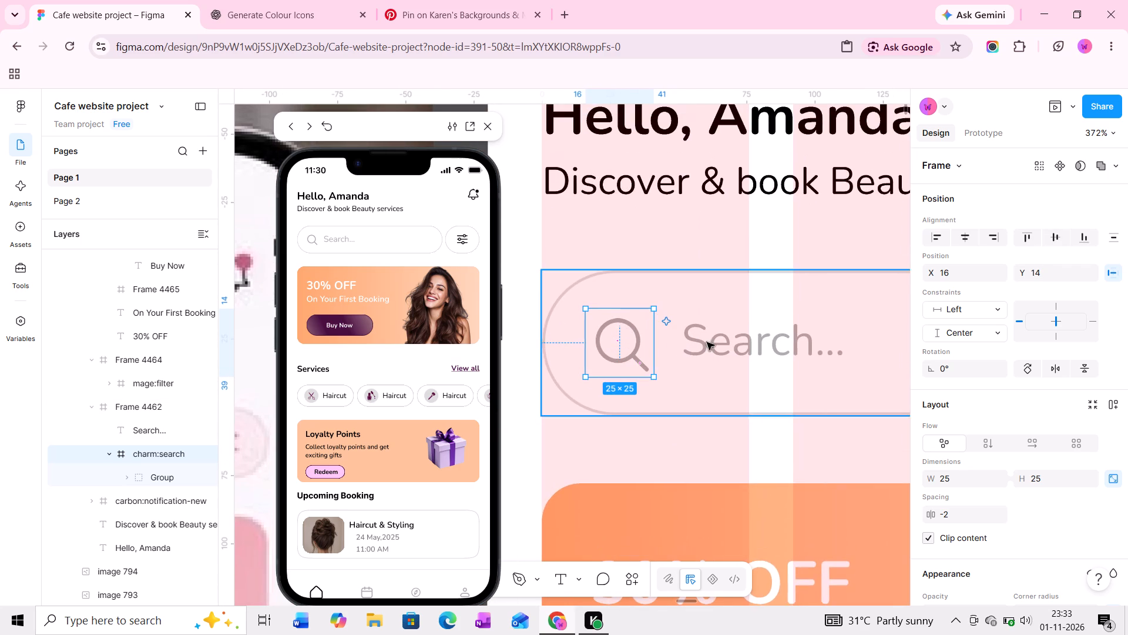
pyautogui.click(723, 346)
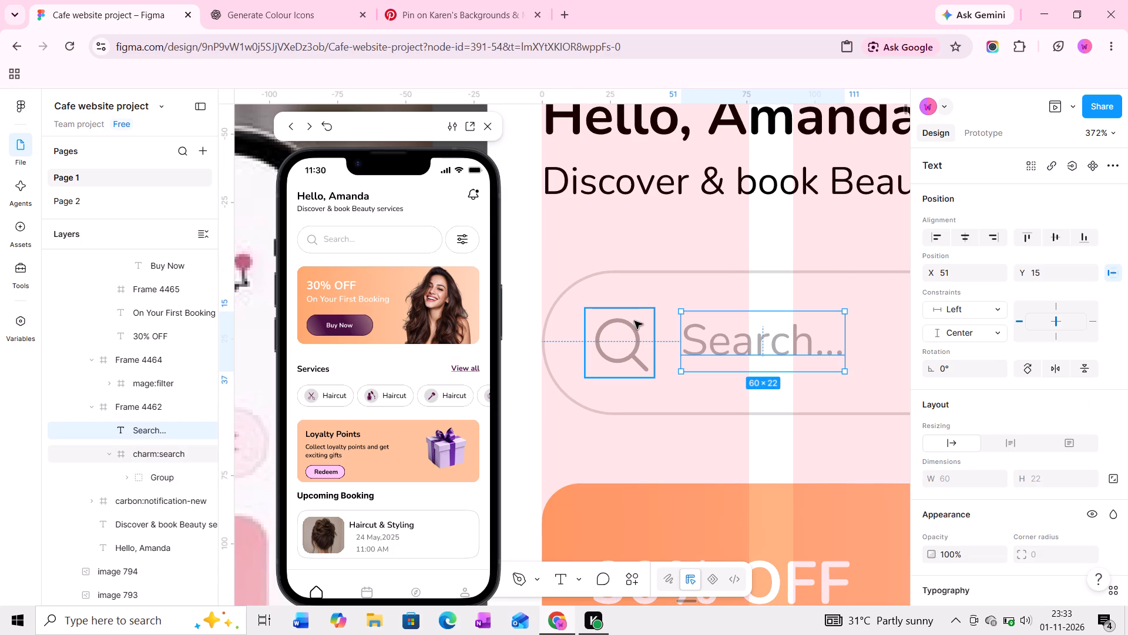
pyautogui.keyDown('ctrl'); pyautogui.scroll(-20, 726, 368); pyautogui.keyUp('ctrl')
pyautogui.keyDown('ctrl'); pyautogui.scroll(-5, 726, 368); pyautogui.keyUp('ctrl')
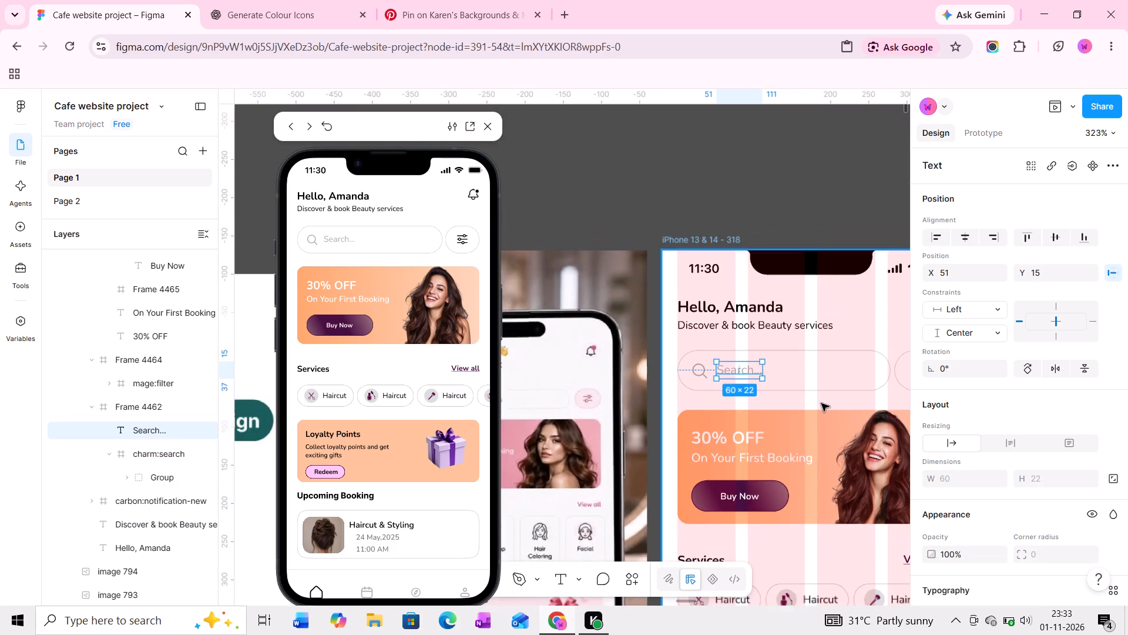
pyautogui.moveTo(826, 405); pyautogui.dragTo(707, 325, button='middle')
pyautogui.keyDown('ctrl'); pyautogui.scroll(-5, 712, 325); pyautogui.keyUp('ctrl')
pyautogui.moveTo(733, 359); pyautogui.dragTo(738, 279, button='middle')
pyautogui.moveTo(738, 363); pyautogui.dragTo(737, 287, button='middle')
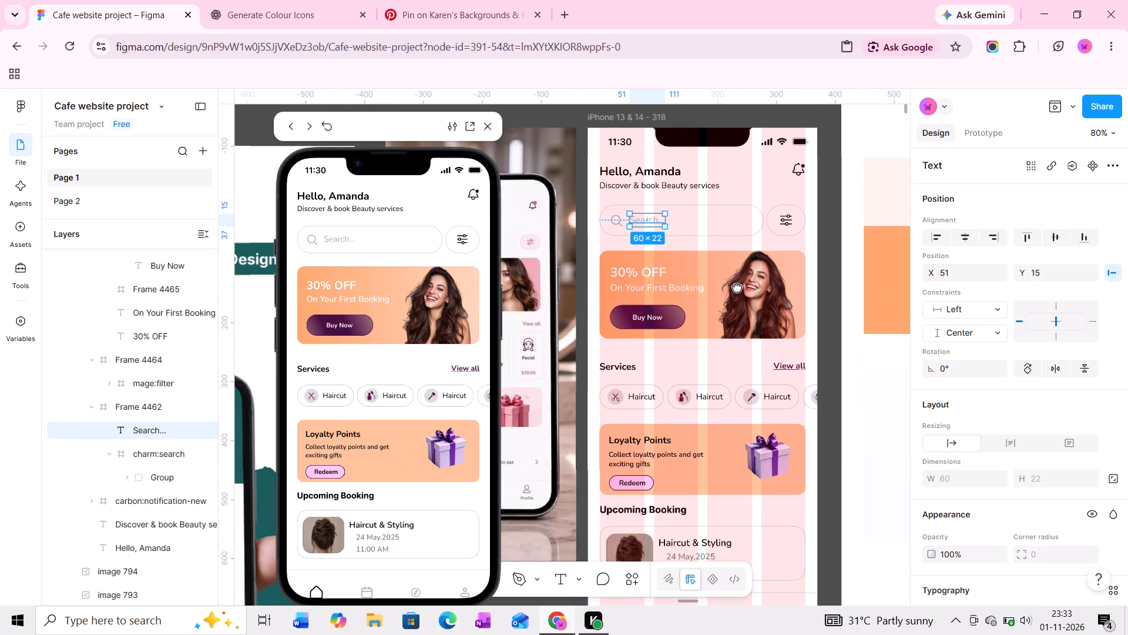
pyautogui.moveTo(737, 287); pyautogui.dragTo(737, 284, button='middle')
pyautogui.moveTo(731, 377); pyautogui.dragTo(718, 273, button='middle')
# Hide the 4-column layout guide on the iPhone 13 & 14 - 318 frame.
pyautogui.click(843, 480)
pyautogui.keyDown('ctrl'); pyautogui.scroll(-6, 713, 456); pyautogui.keyUp('ctrl')
pyautogui.keyDown('ctrl'); pyautogui.scroll(-5, 710, 369); pyautogui.keyUp('ctrl')
pyautogui.moveTo(753, 350); pyautogui.dragTo(744, 461, button='middle')
pyautogui.keyDown('ctrl'); pyautogui.scroll(-8, 744, 461); pyautogui.keyUp('ctrl')
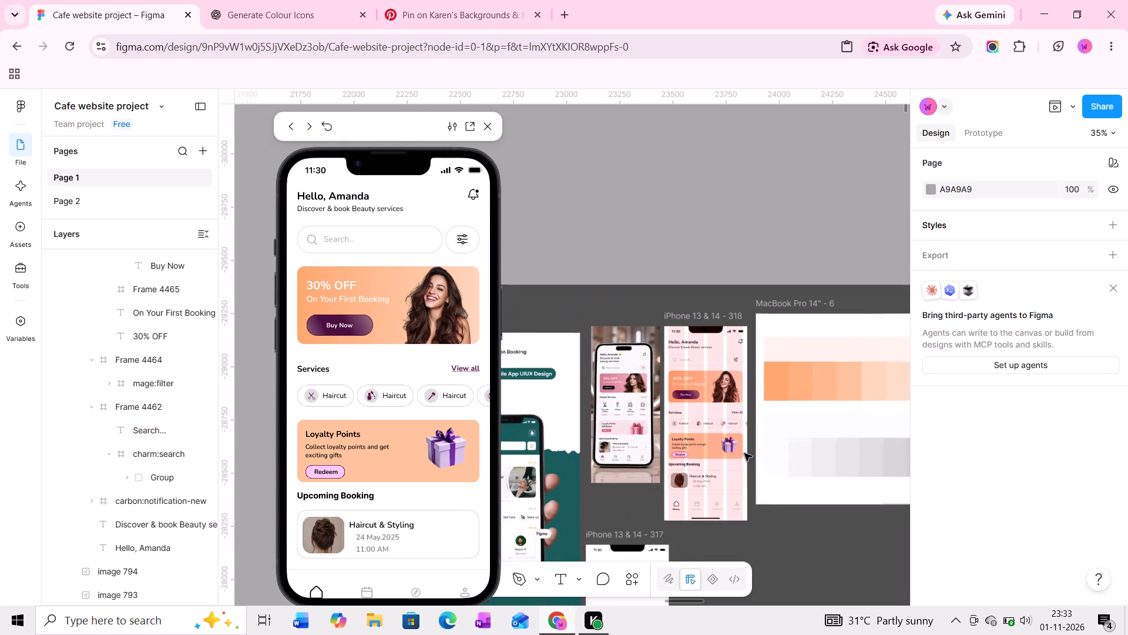
pyautogui.moveTo(747, 447); pyautogui.dragTo(774, 337, button='middle')
pyautogui.click(731, 210)
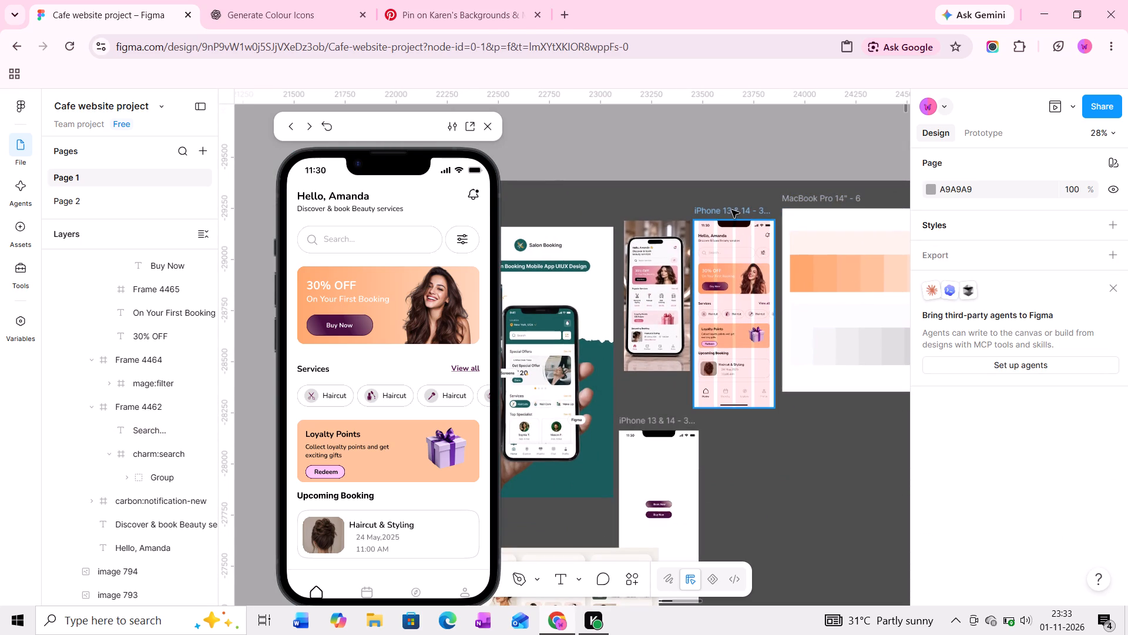
pyautogui.scroll(-6, 1103, 333)
pyautogui.scroll(-6, 1066, 416)
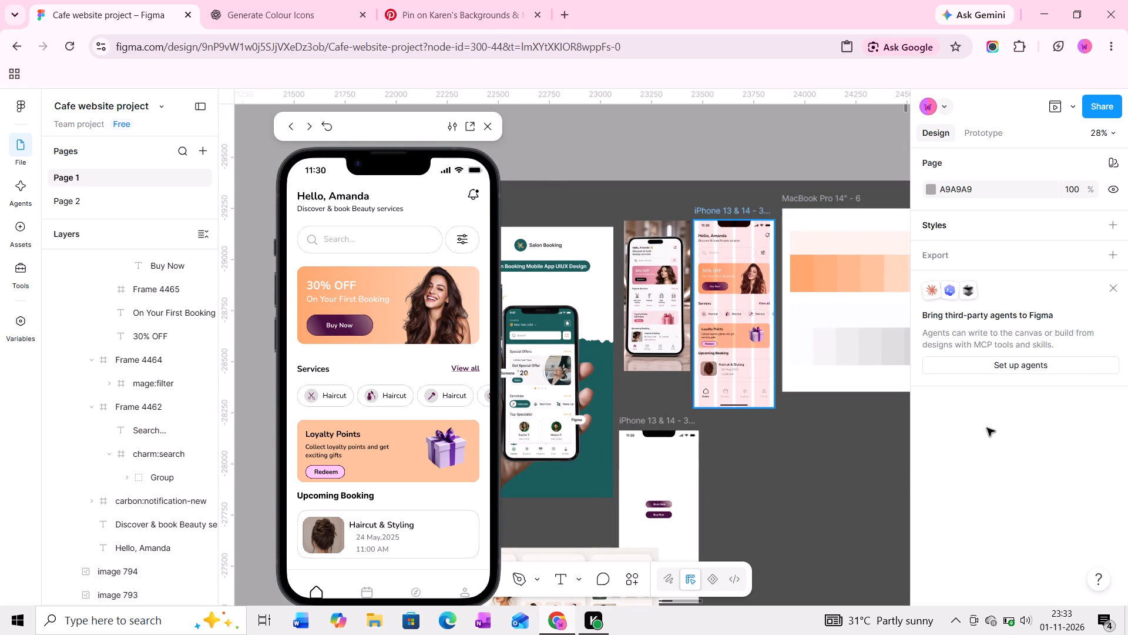
pyautogui.scroll(-5, 999, 462)
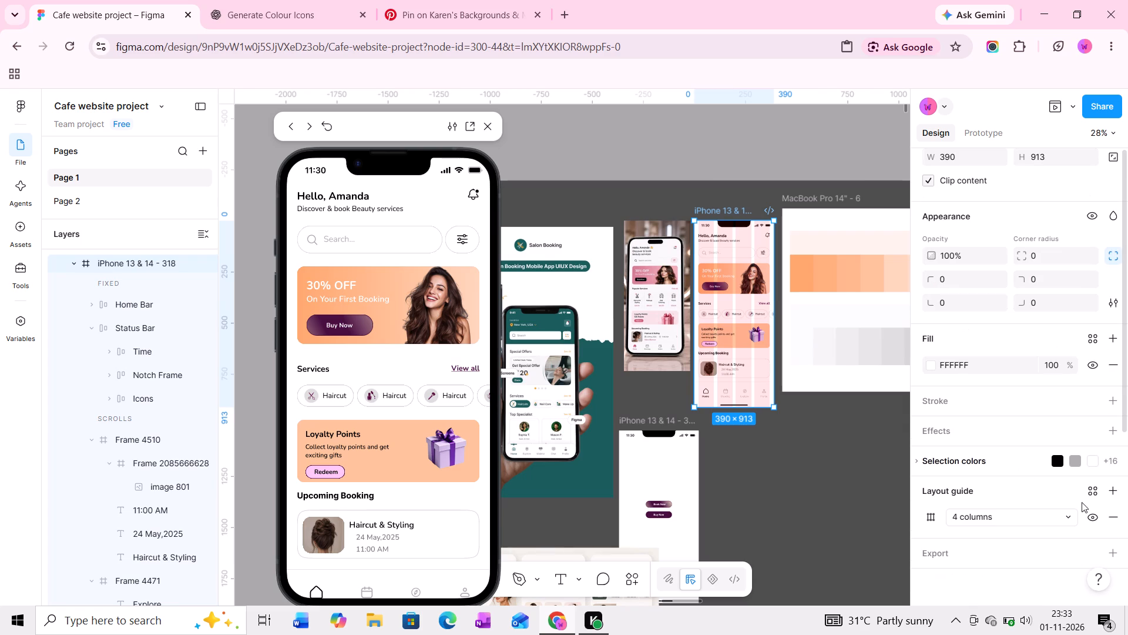
pyautogui.click(1088, 518)
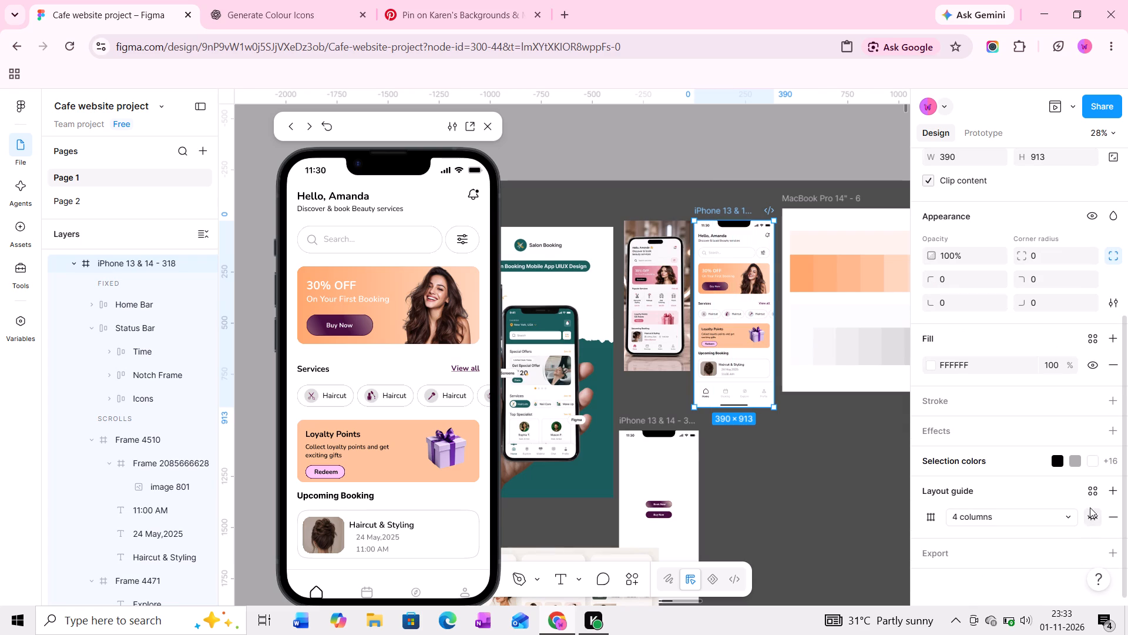
pyautogui.moveTo(822, 442); pyautogui.dragTo(816, 460, button='middle')
pyautogui.click(778, 471)
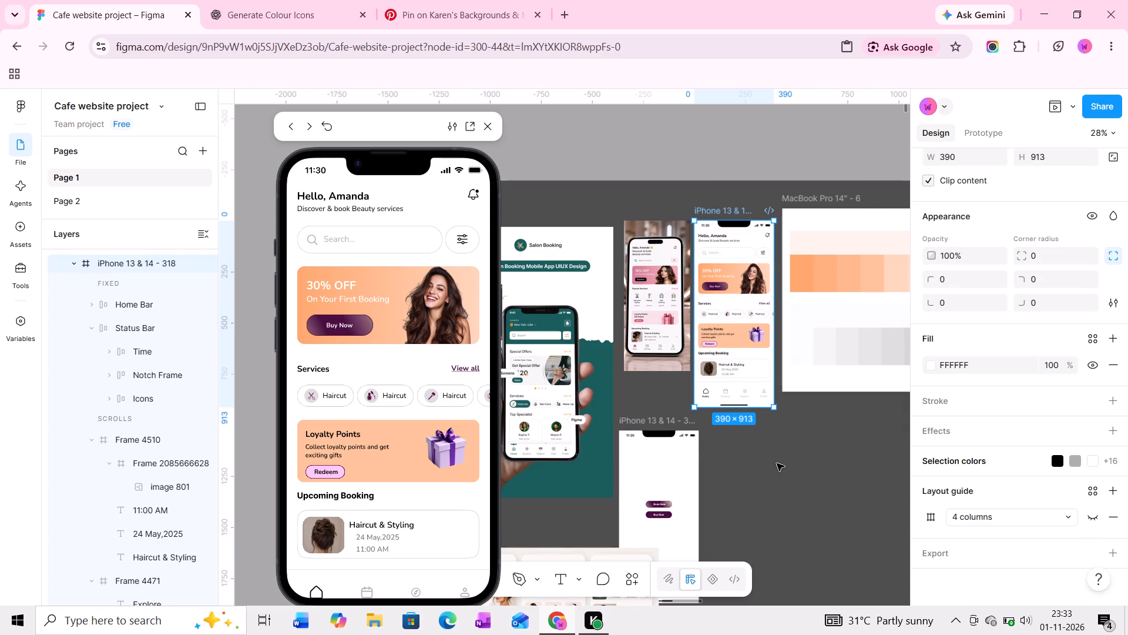
pyautogui.moveTo(787, 463); pyautogui.dragTo(788, 473, button='middle')
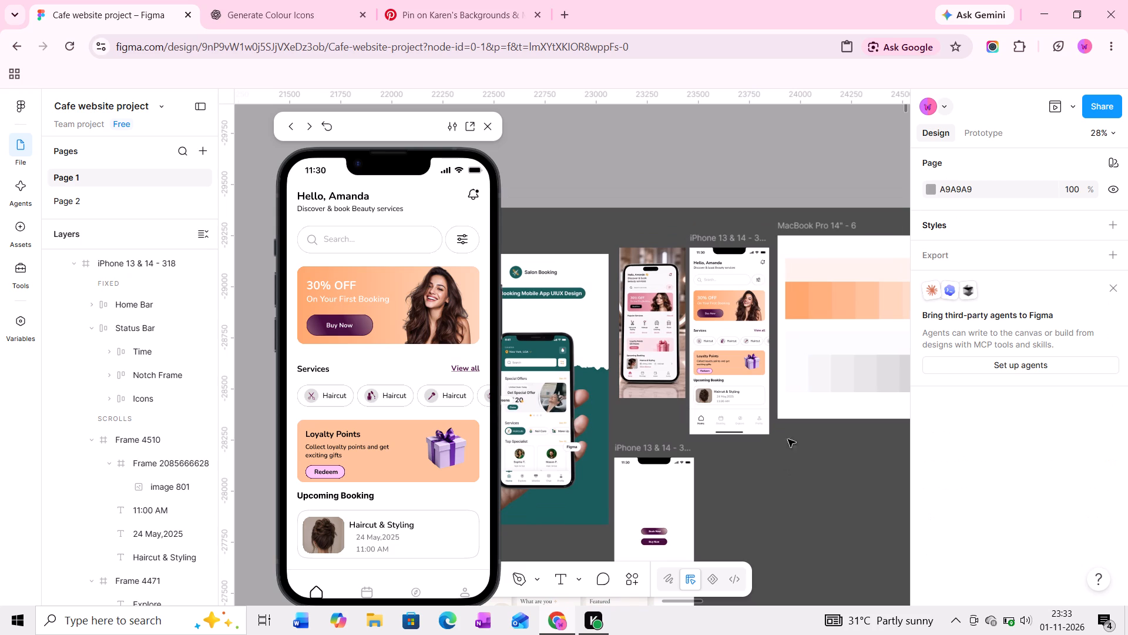
# Move the gift box image on the Loyalty Points card down to about X 239, Y 44, against the card's lower edge.
pyautogui.keyDown('ctrl'); pyautogui.scroll(13, 747, 361); pyautogui.keyUp('ctrl')
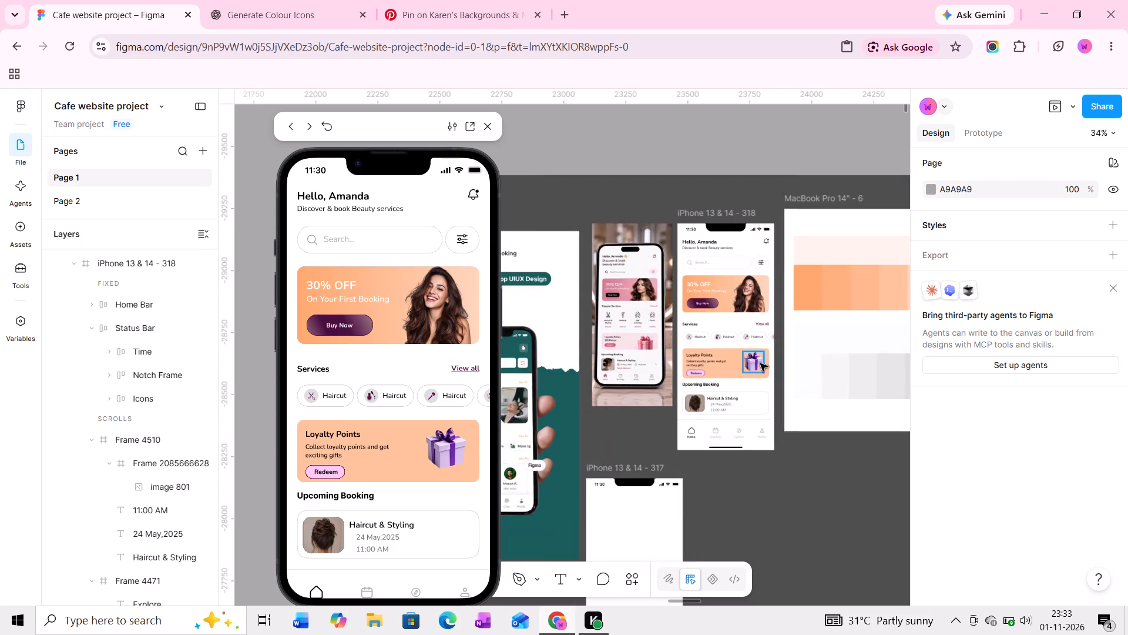
pyautogui.keyDown('ctrl'); pyautogui.scroll(17, 760, 363); pyautogui.keyUp('ctrl')
pyautogui.moveTo(748, 364); pyautogui.dragTo(766, 364, button='middle')
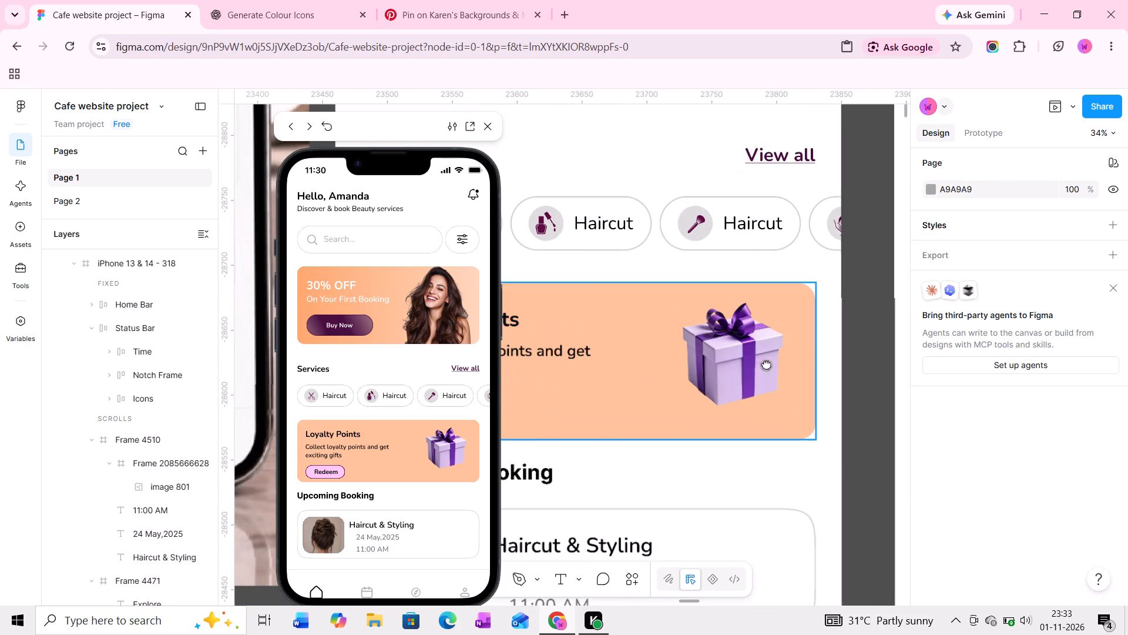
pyautogui.moveTo(766, 364); pyautogui.dragTo(863, 376, button='middle')
pyautogui.keyDown('ctrl'); pyautogui.click(862, 375); pyautogui.keyUp('ctrl')
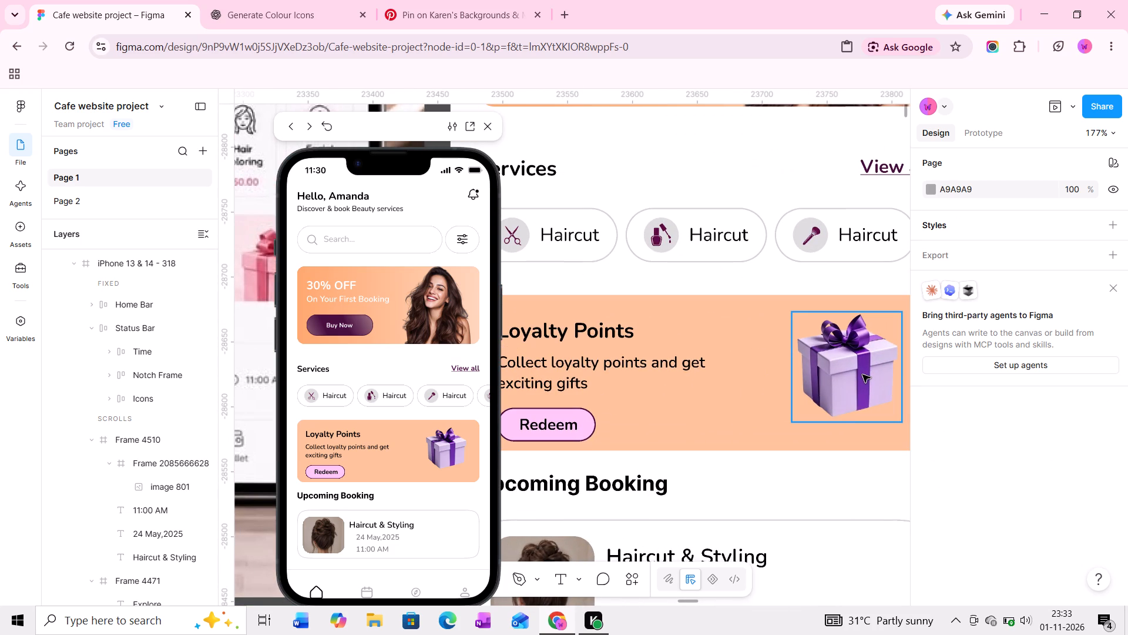
pyautogui.moveTo(862, 375); pyautogui.dragTo(815, 373, button='middle')
pyautogui.moveTo(815, 373); pyautogui.dragTo(814, 386)
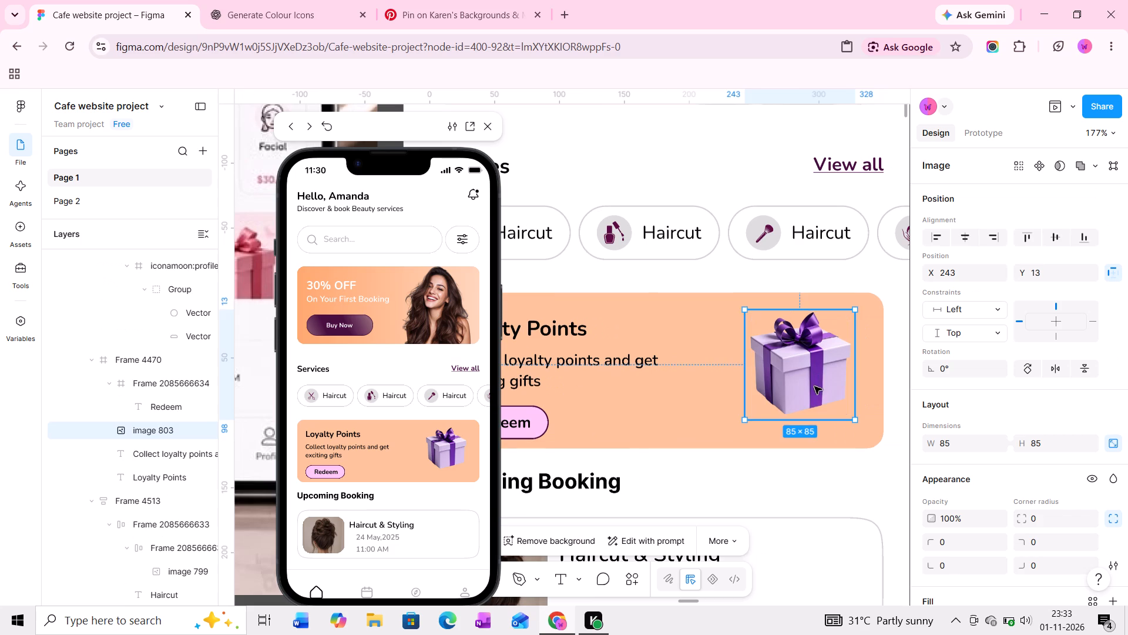
pyautogui.moveTo(814, 386); pyautogui.dragTo(810, 413)
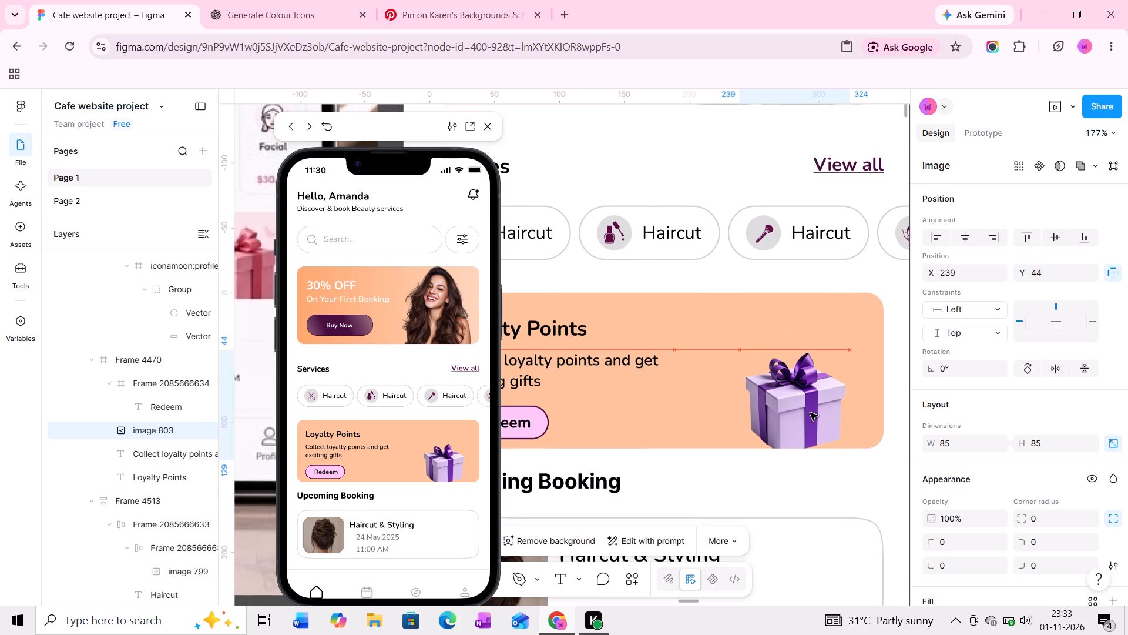
pyautogui.moveTo(810, 413); pyautogui.dragTo(810, 415)
# Switch to Pinterest, open the dark purple gift box with the purple ribbon, copy its image and return to the Figma file.
pyautogui.click(449, 11)
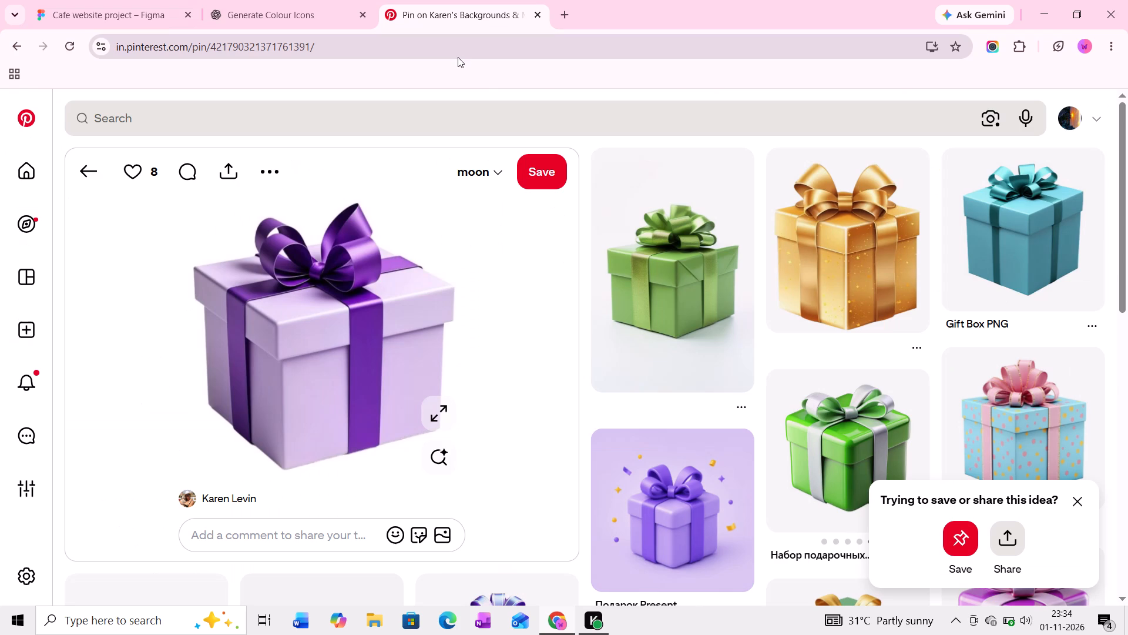
pyautogui.scroll(-7, 663, 331)
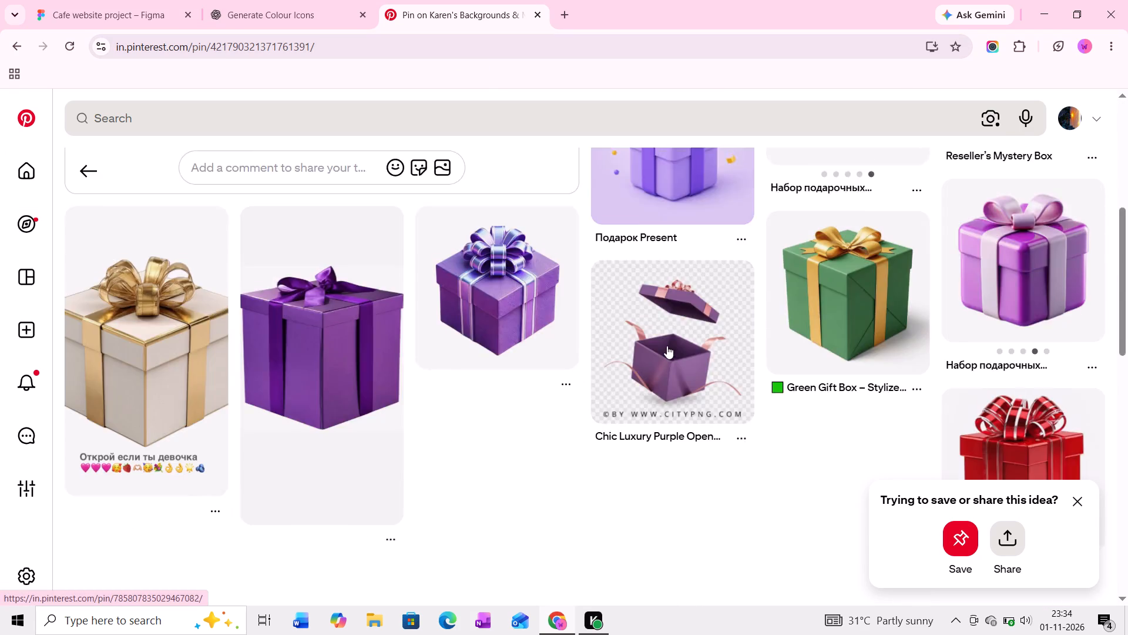
pyautogui.scroll(-2, 667, 346)
pyautogui.scroll(4, 667, 347)
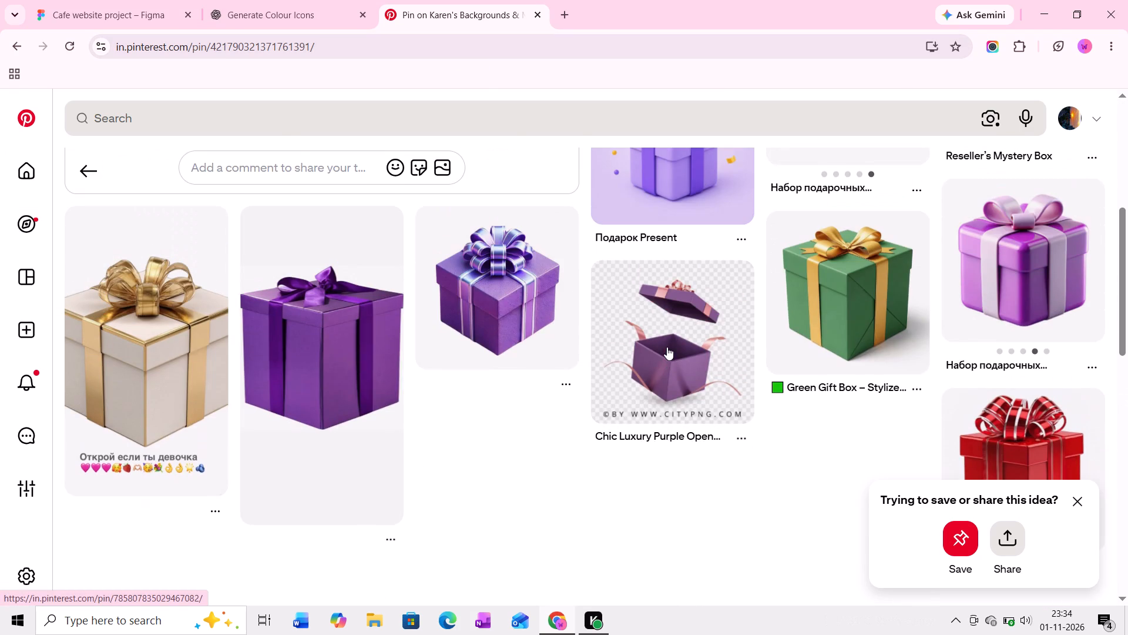
pyautogui.scroll(-1, 667, 347)
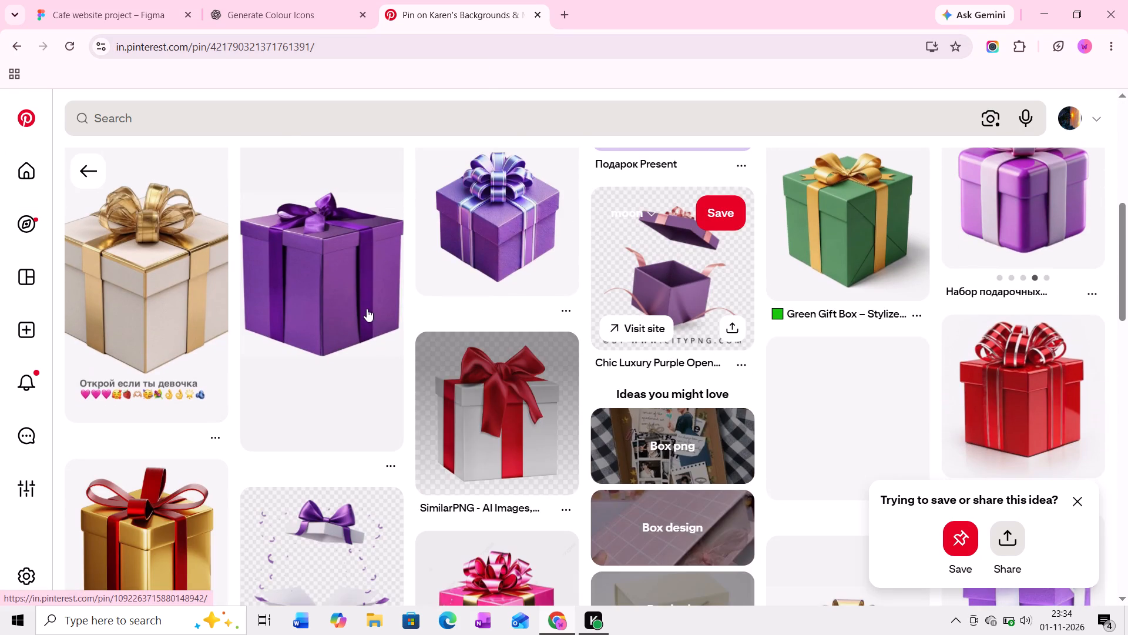
pyautogui.click(352, 309)
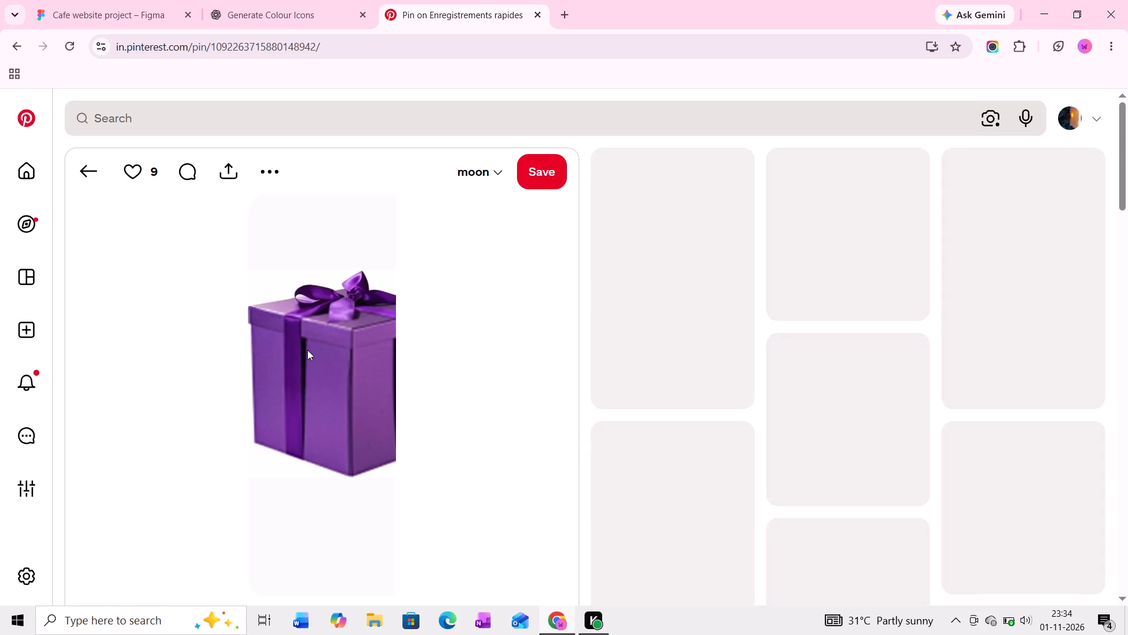
pyautogui.rightClick(315, 357)
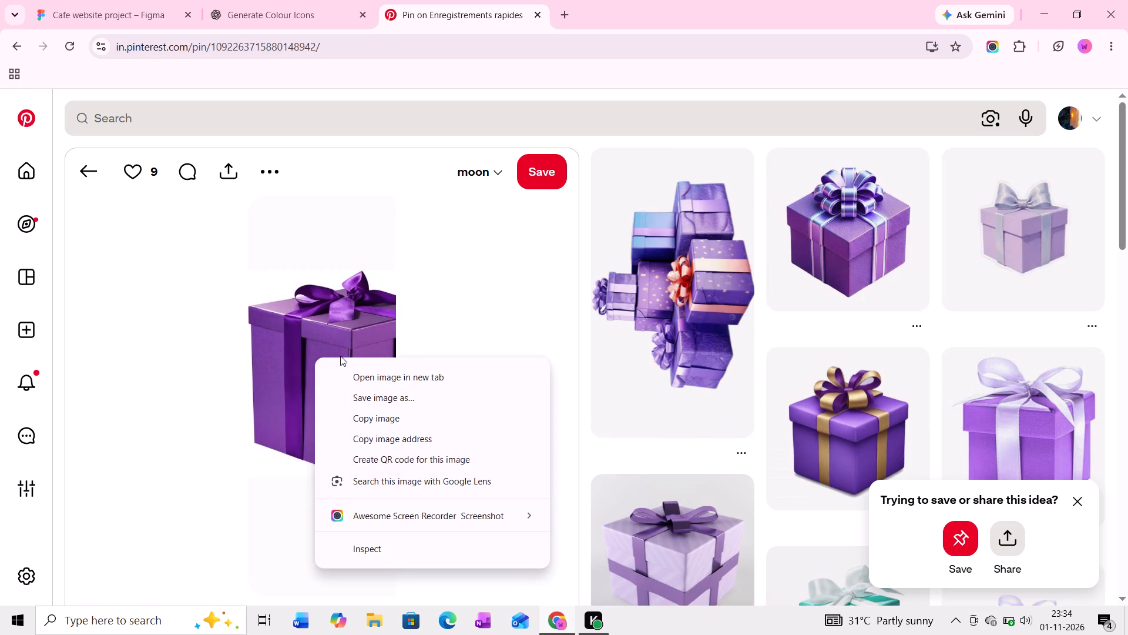
pyautogui.click(418, 416)
pyautogui.click(143, 12)
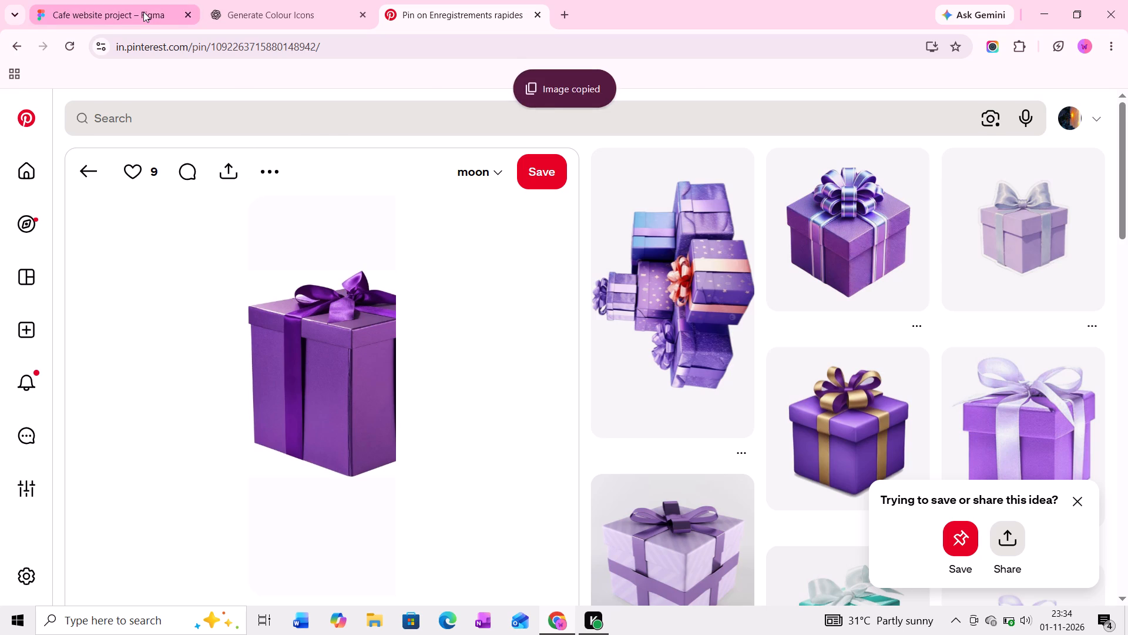
# Paste the copied dark purple gift box image onto the canvas, outside the home screen frame.
pyautogui.keyDown('ctrl'); pyautogui.scroll(-7, 639, 377); pyautogui.keyUp('ctrl')
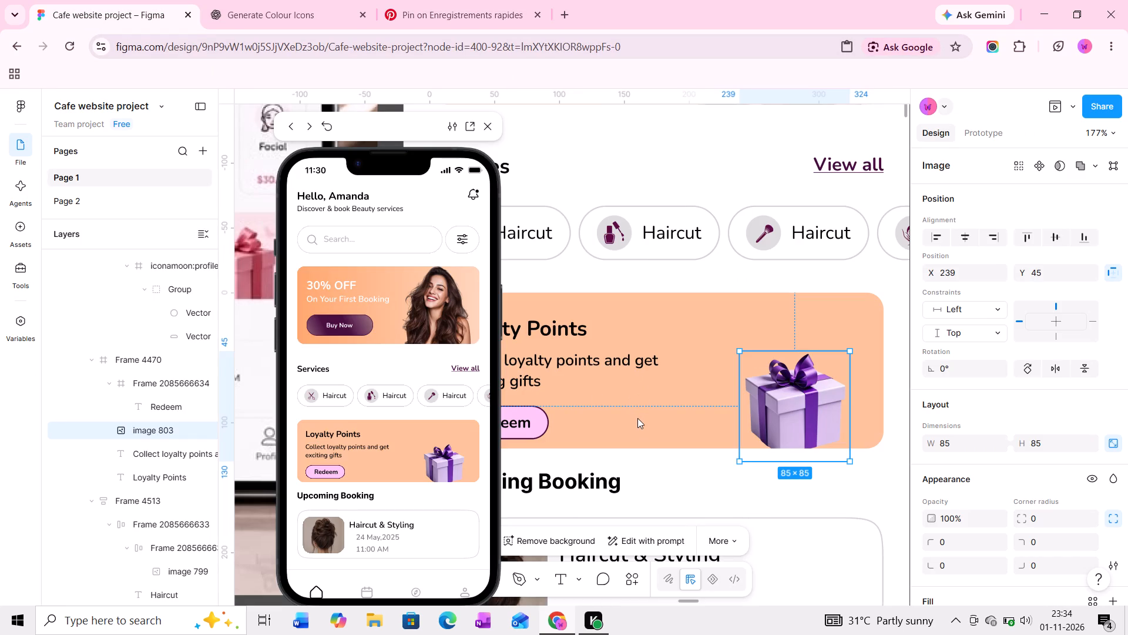
pyautogui.keyDown('ctrl'); pyautogui.scroll(-8, 637, 418); pyautogui.keyUp('ctrl')
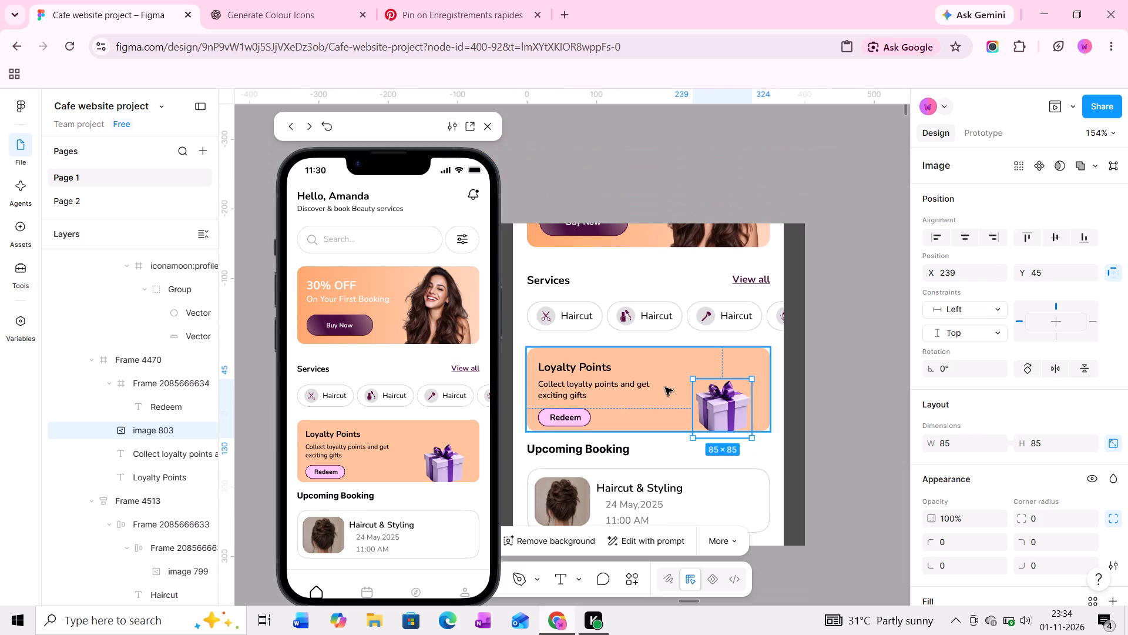
pyautogui.moveTo(723, 399); pyautogui.dragTo(696, 323, button='middle')
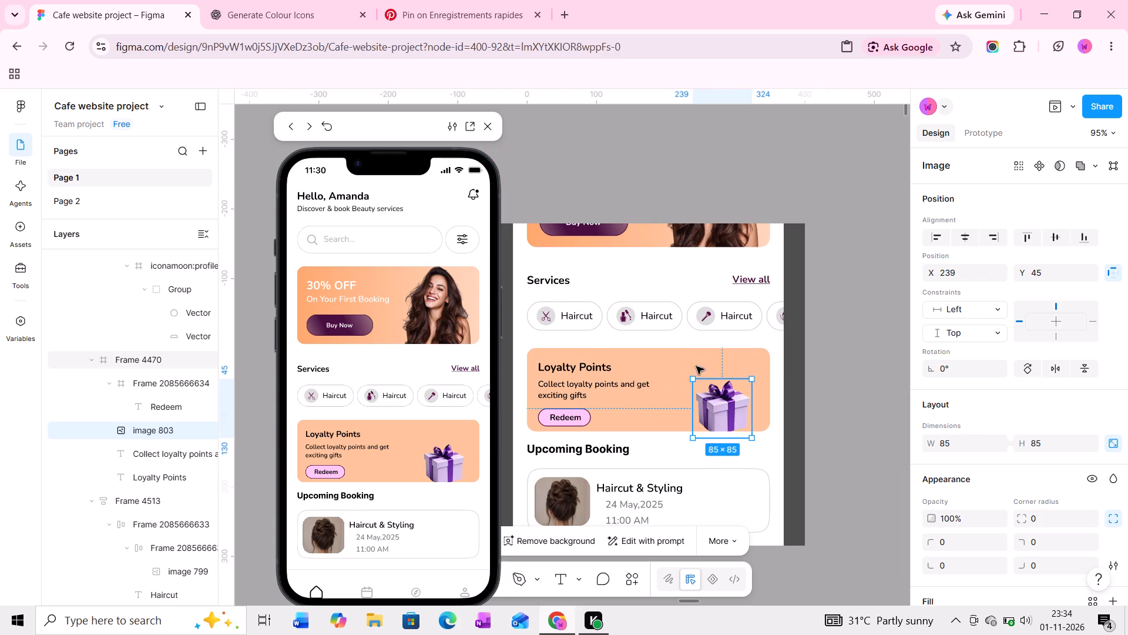
pyautogui.moveTo(738, 426); pyautogui.dragTo(712, 320, button='middle')
pyautogui.click(769, 422)
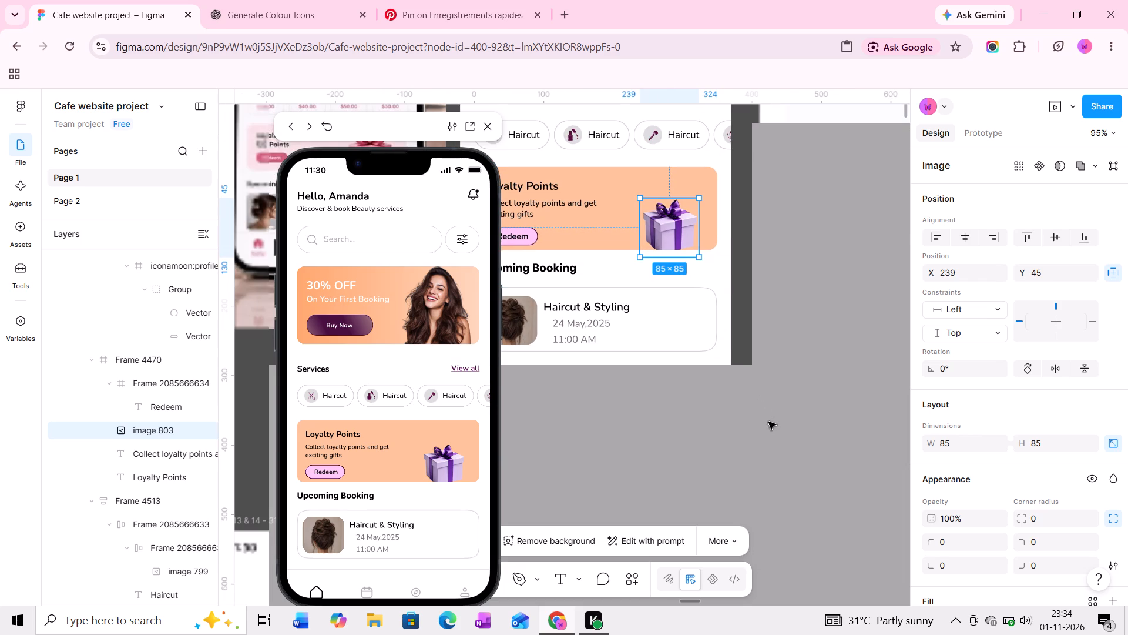
pyautogui.hotkey('ctrl', 'v')
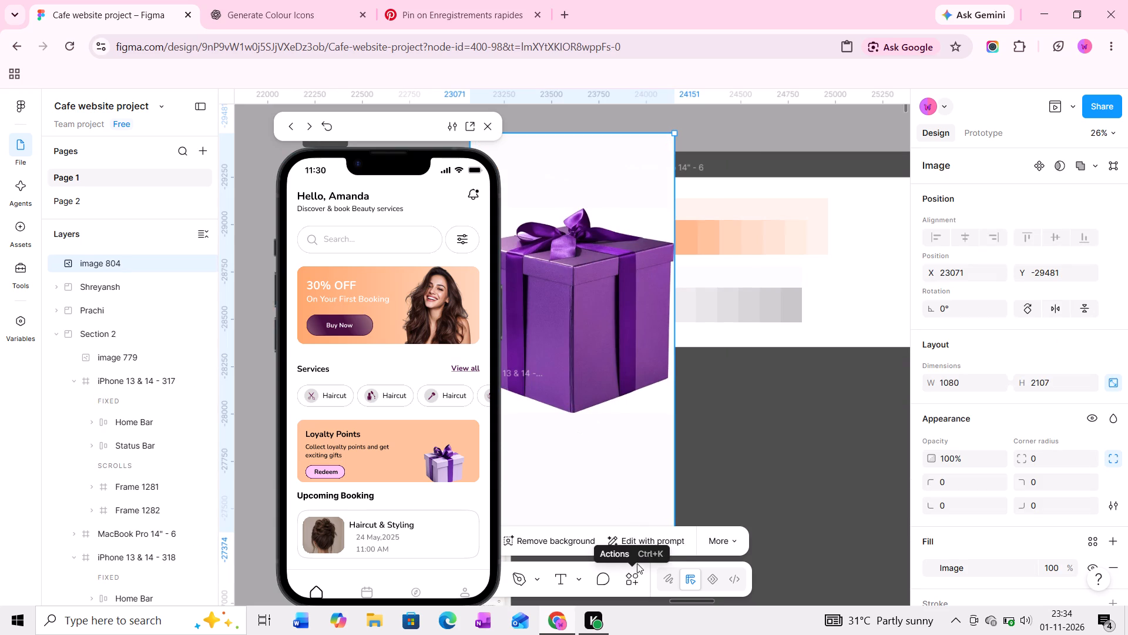
# Run the Remove BG plugin on the pasted gift box image.
pyautogui.click(626, 578)
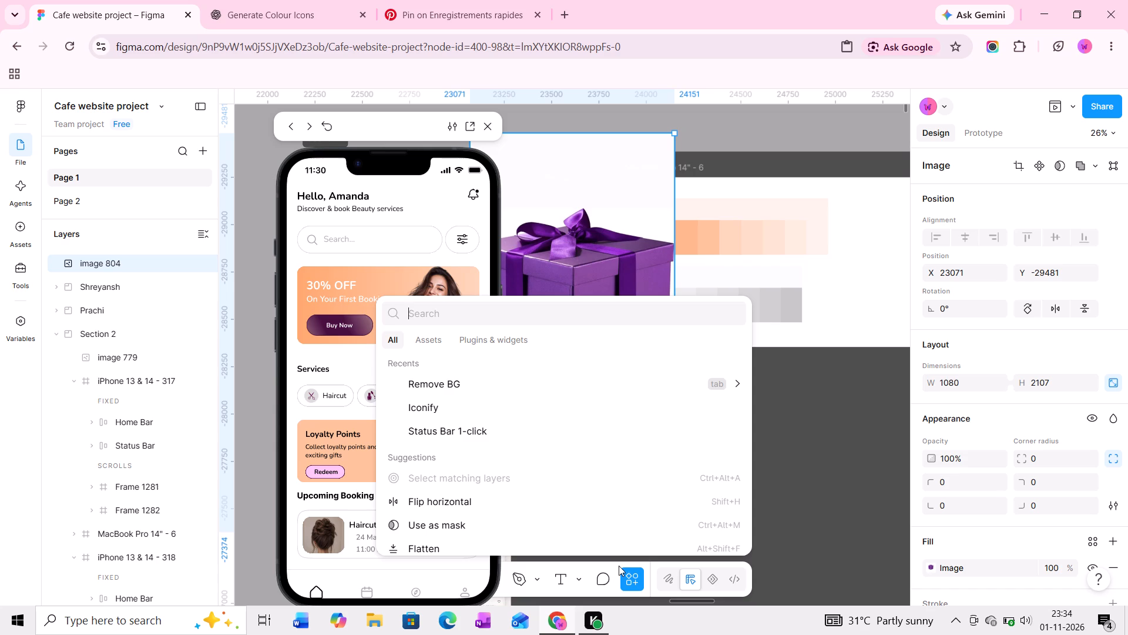
pyautogui.click(476, 382)
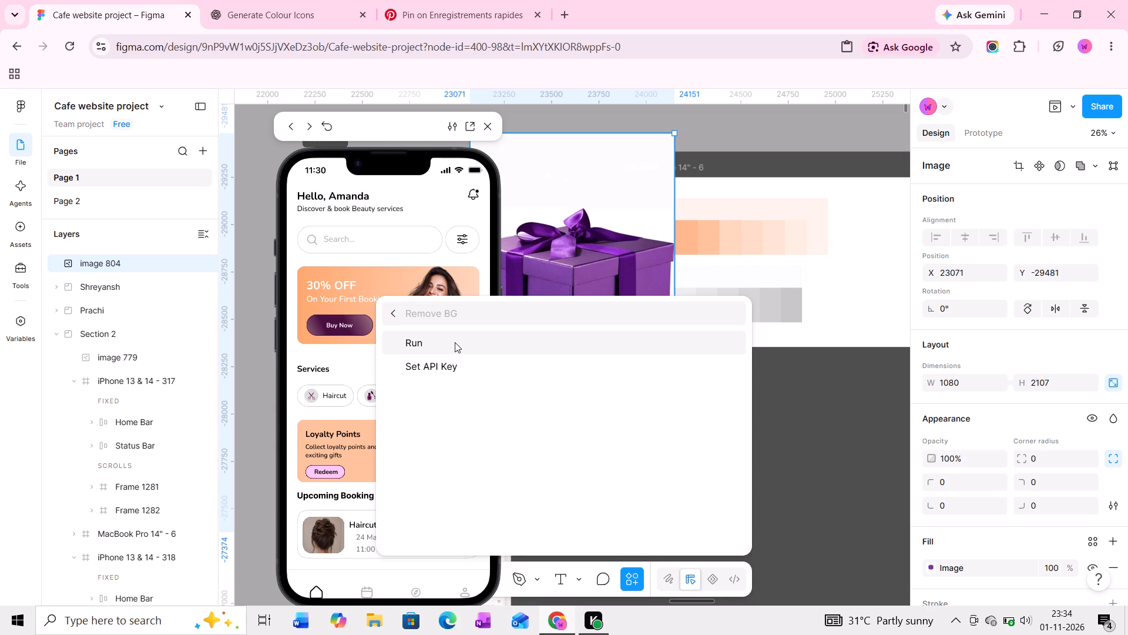
pyautogui.click(455, 342)
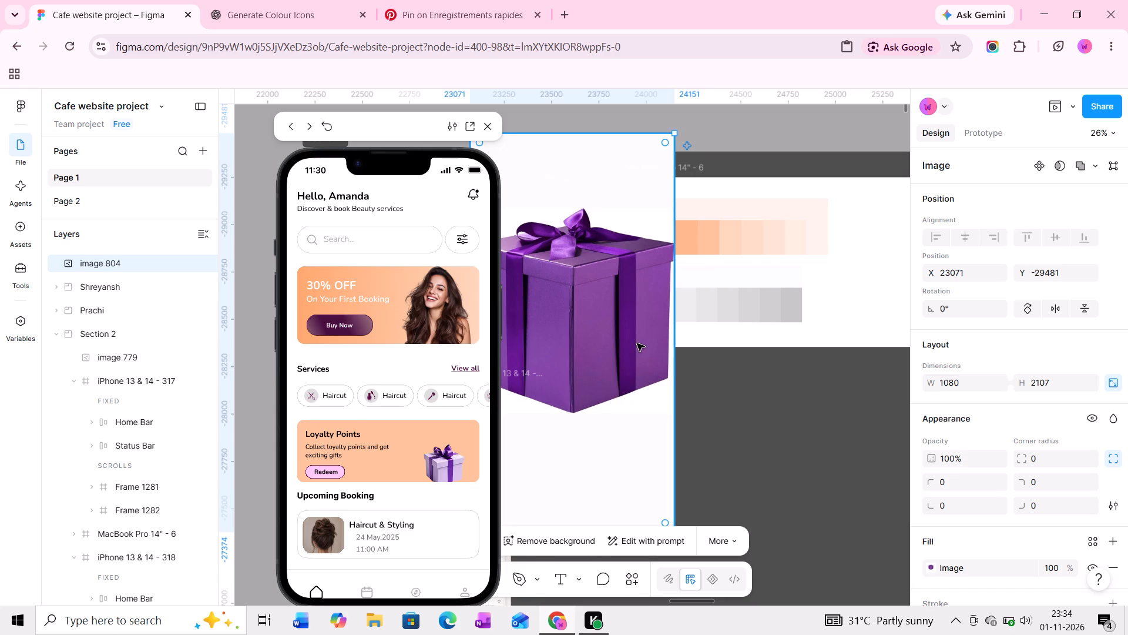
# Trim the empty space below and above the pasted gift box, cutting the image to about 1080 × 1242.
pyautogui.moveTo(637, 343); pyautogui.dragTo(767, 303, button='middle')
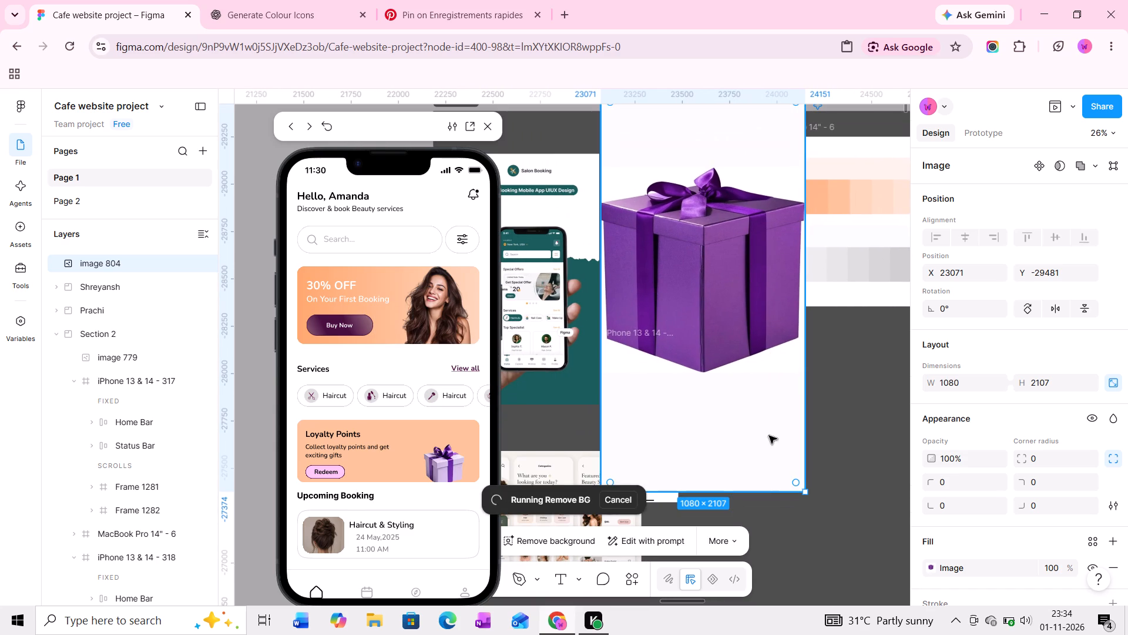
pyautogui.keyDown('ctrl'); pyautogui.moveTo(767, 494); pyautogui.dragTo(756, 415); pyautogui.keyUp('ctrl')
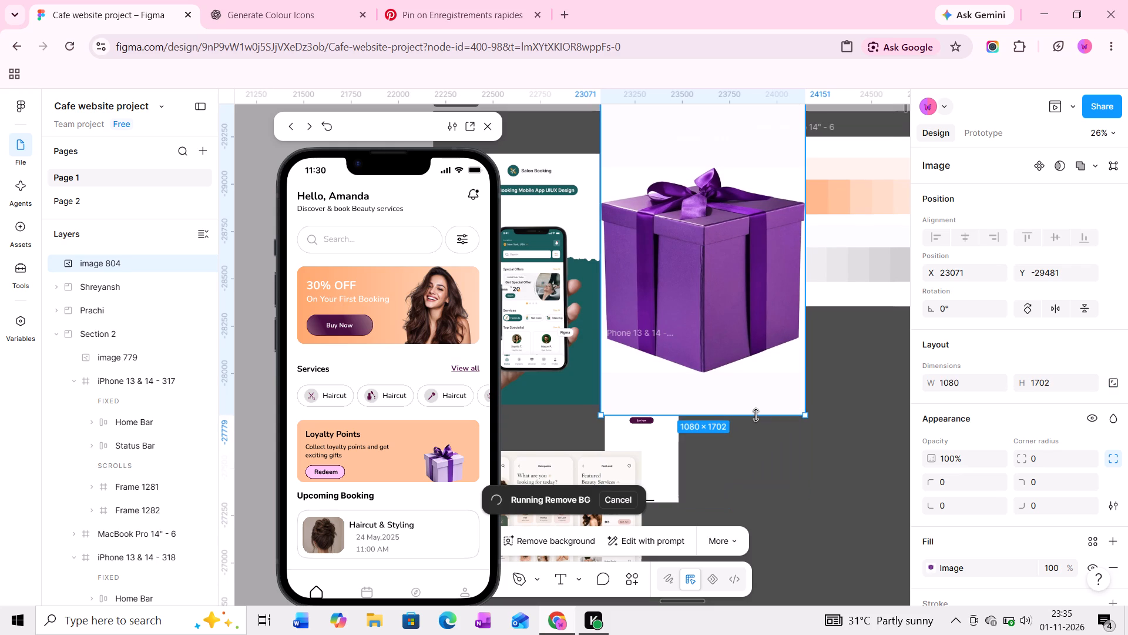
pyautogui.keyDown('ctrl'); pyautogui.moveTo(756, 415); pyautogui.dragTo(756, 390); pyautogui.keyUp('ctrl')
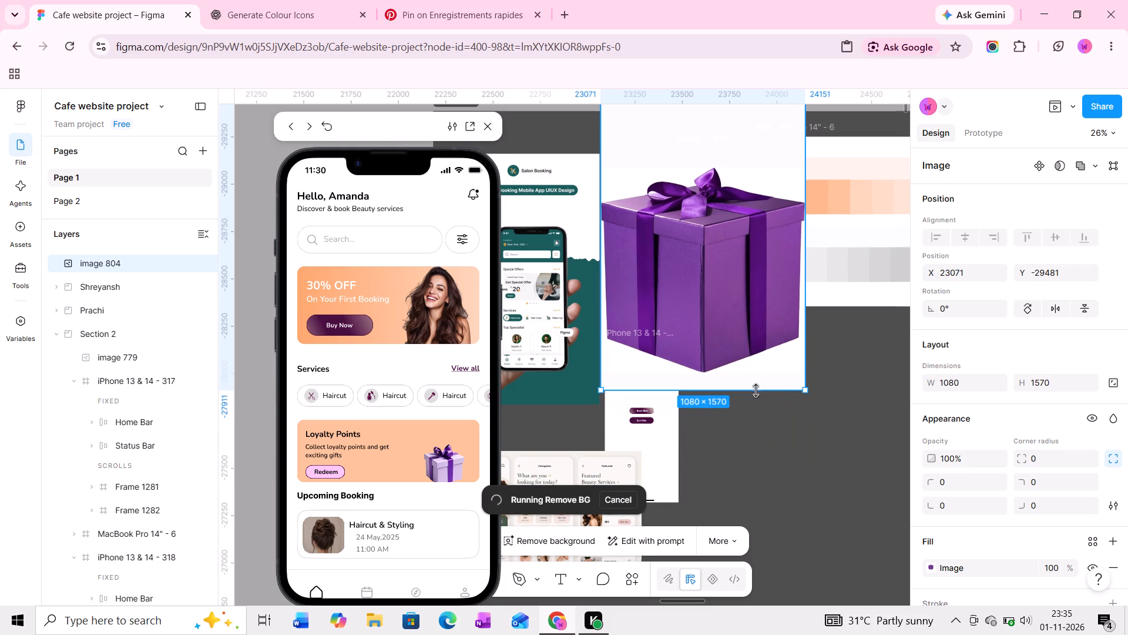
pyautogui.moveTo(757, 348); pyautogui.dragTo(757, 434, button='middle')
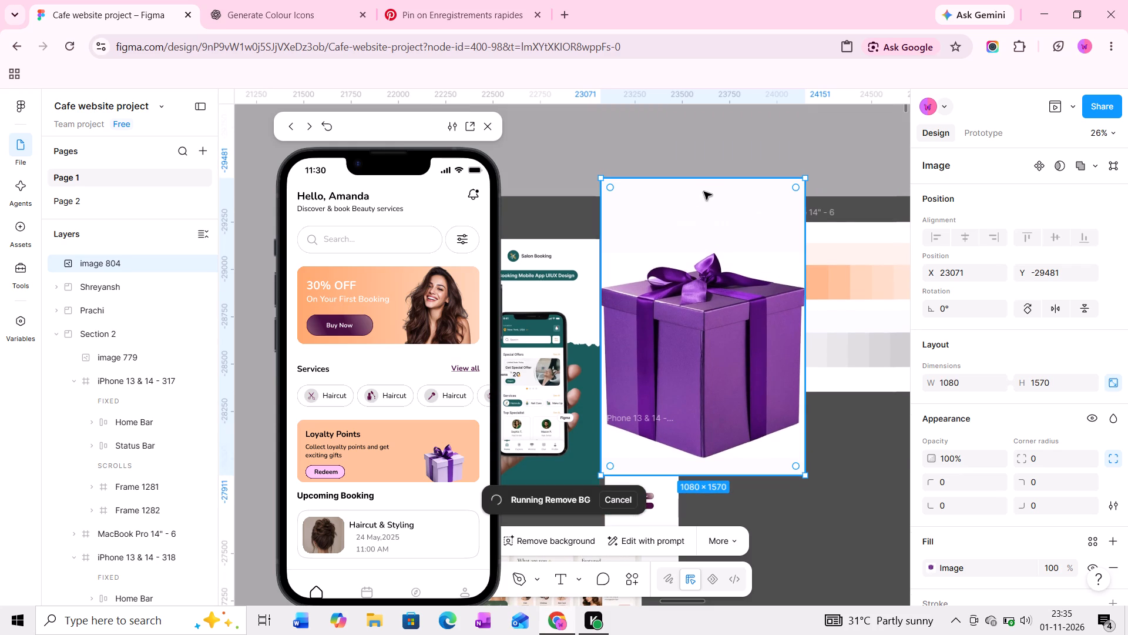
pyautogui.keyDown('ctrl'); pyautogui.moveTo(707, 178); pyautogui.dragTo(707, 240); pyautogui.keyUp('ctrl')
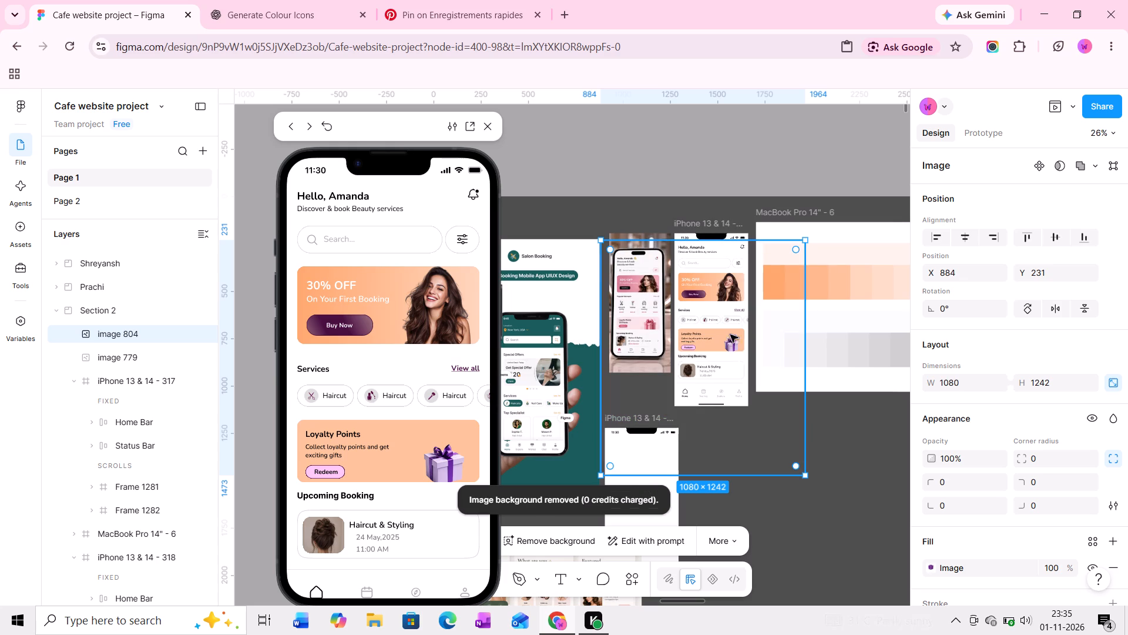
# Scale the dark purple gift box down to about 296 × 340 and place it below the iPhone 13 & 14 - 318 frame.
pyautogui.moveTo(808, 242); pyautogui.dragTo(657, 440)
pyautogui.moveTo(637, 446); pyautogui.dragTo(693, 398)
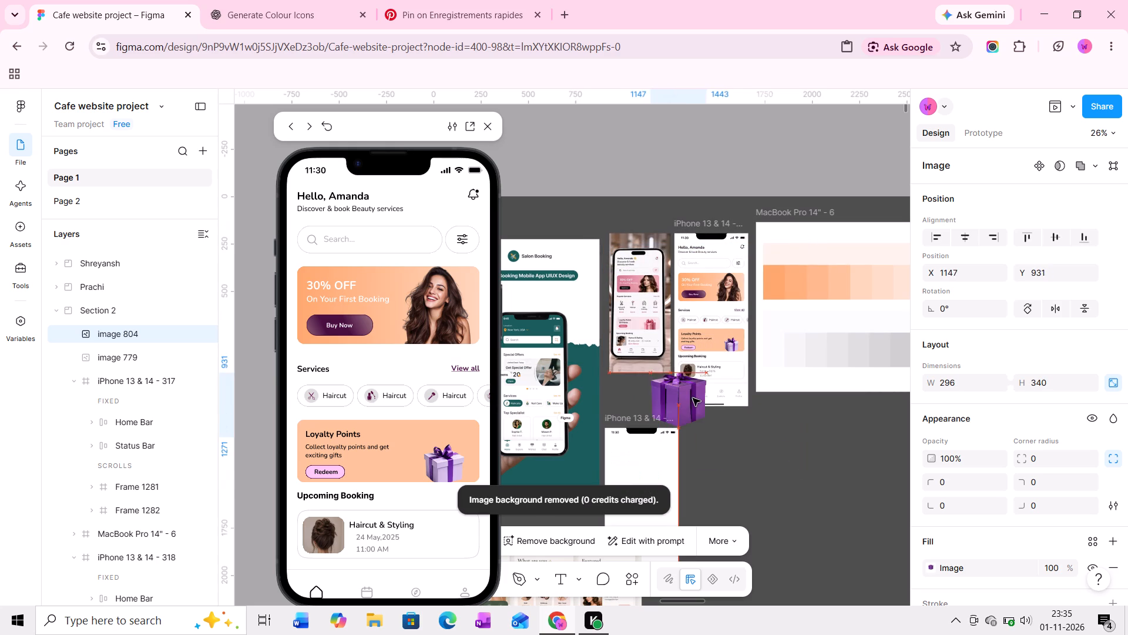
pyautogui.moveTo(693, 398); pyautogui.dragTo(766, 450)
# Delete the old light purple gift box image from the Loyalty Points card.
pyautogui.keyDown('ctrl'); pyautogui.scroll(17, 718, 340); pyautogui.keyUp('ctrl')
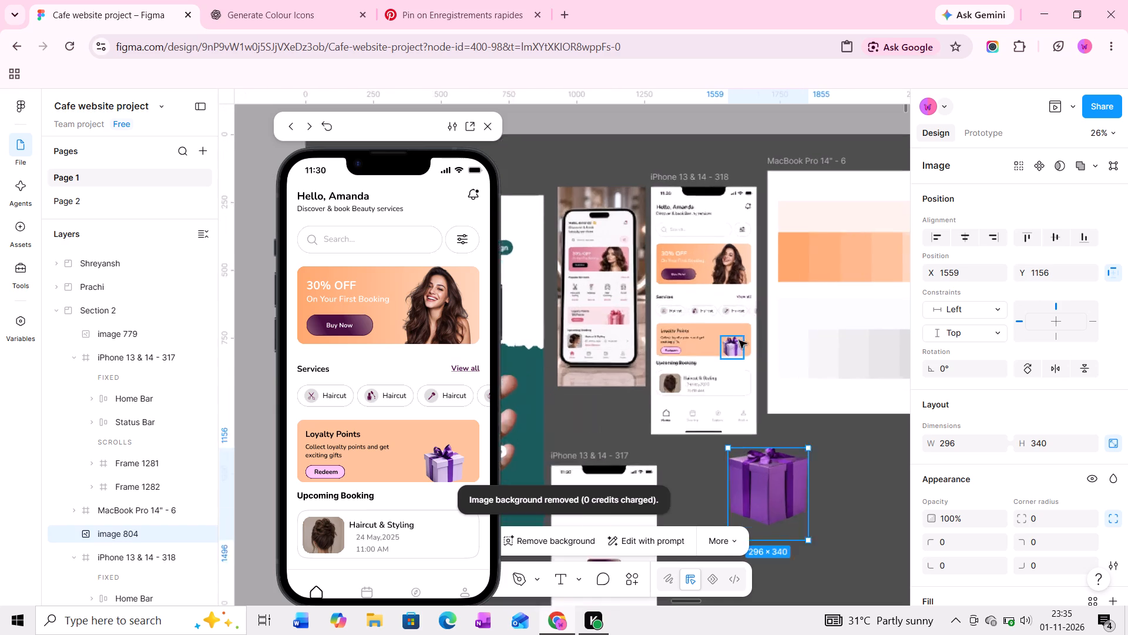
pyautogui.keyDown('ctrl'); pyautogui.scroll(12, 739, 340); pyautogui.keyUp('ctrl')
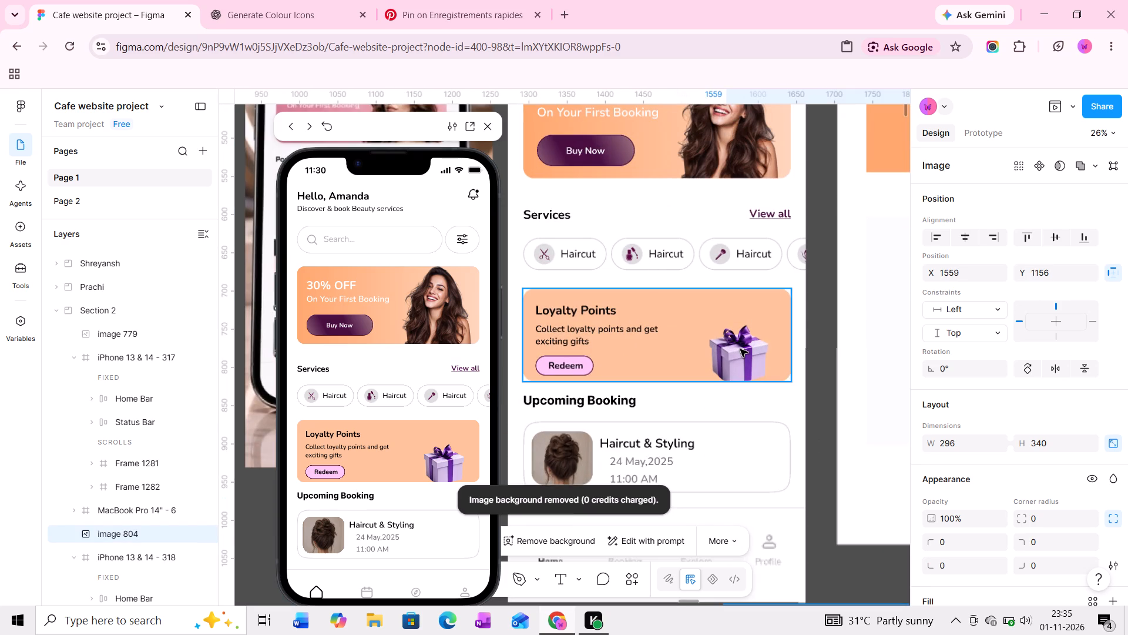
pyautogui.keyDown('ctrl'); pyautogui.click(740, 349); pyautogui.keyUp('ctrl')
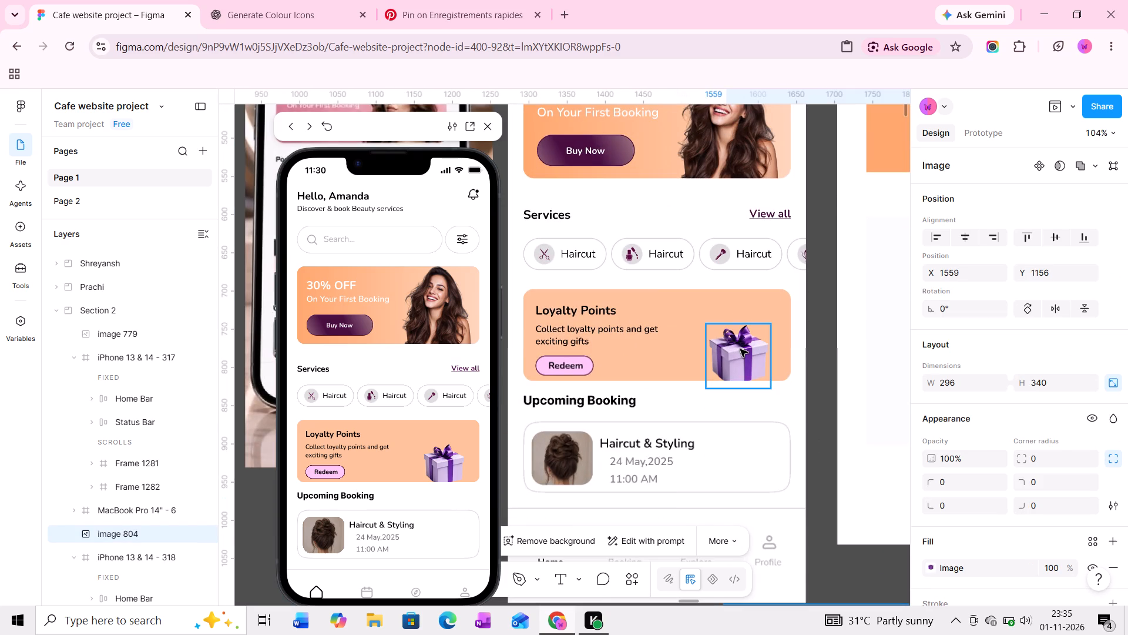
pyautogui.press('Delete')
# Move the dark purple gift box over the Loyalty Points card and scale it down to about 196 × 225.
pyautogui.scroll(-5, 791, 444)
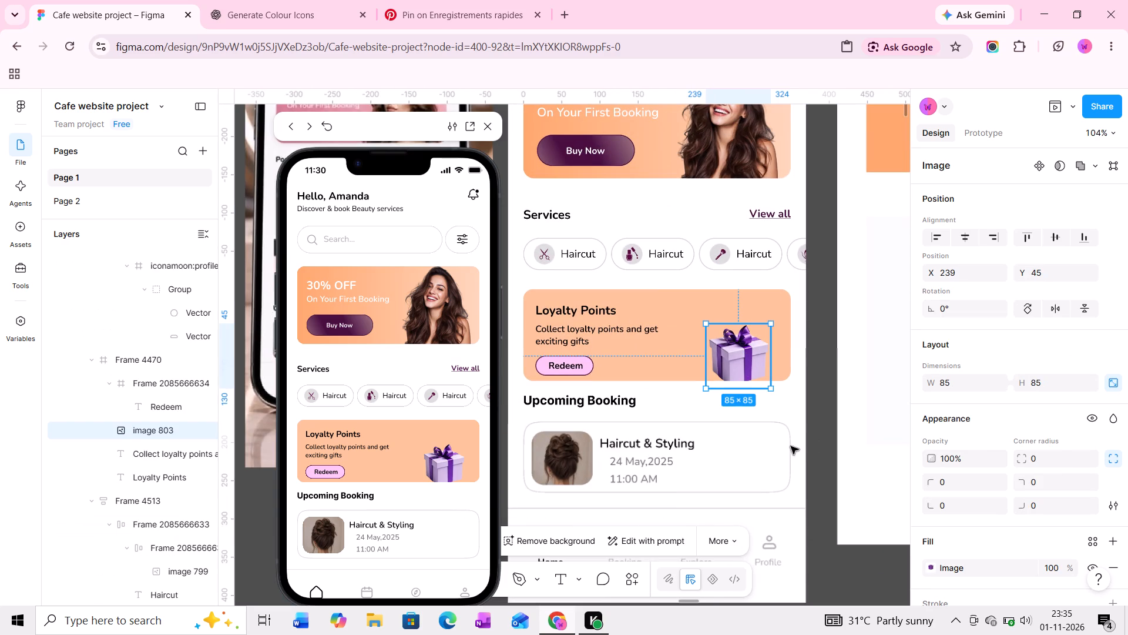
pyautogui.scroll(-14, 791, 446)
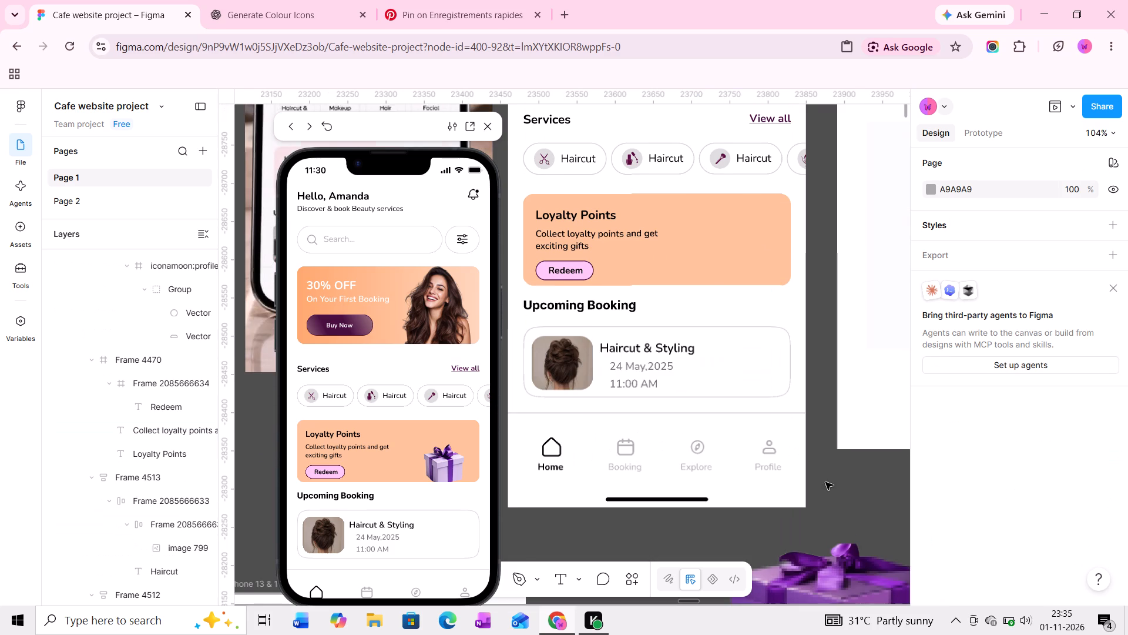
pyautogui.moveTo(825, 526); pyautogui.dragTo(702, 238)
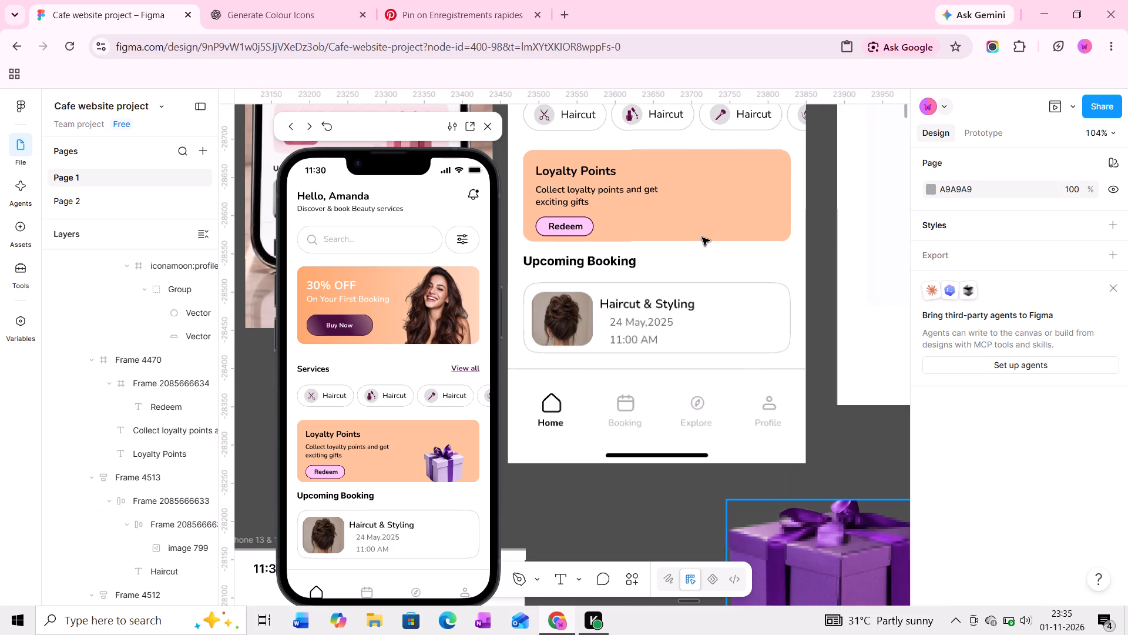
pyautogui.moveTo(702, 238); pyautogui.dragTo(701, 235)
pyautogui.moveTo(701, 234); pyautogui.dragTo(704, 256, button='middle')
pyautogui.moveTo(832, 230); pyautogui.dragTo(767, 298)
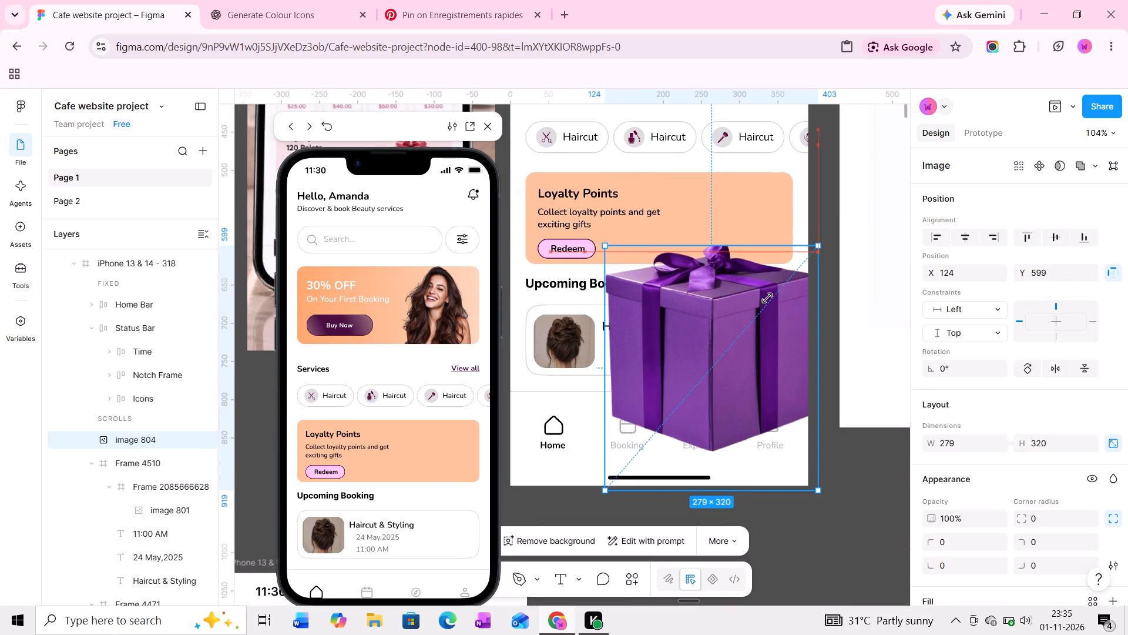
pyautogui.moveTo(767, 298); pyautogui.dragTo(743, 317)
pyautogui.moveTo(688, 379); pyautogui.dragTo(724, 244)
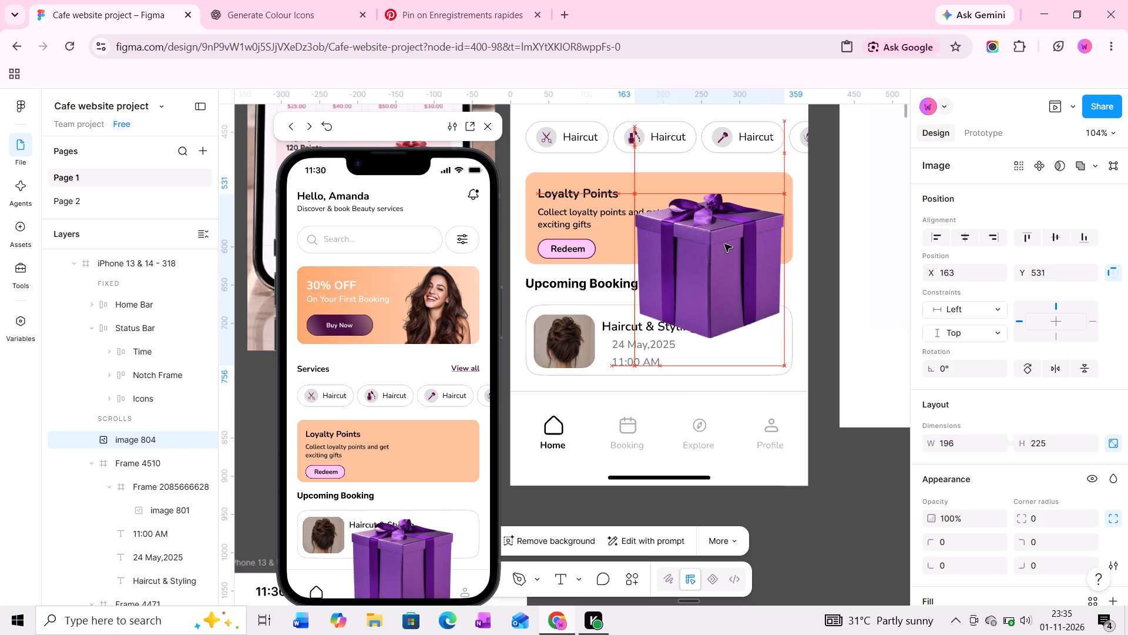
pyautogui.moveTo(724, 244); pyautogui.dragTo(734, 233)
# Shrink the gift box to about 115 × 132 and place it on the Loyalty Points card at about X 250, Y 522.
pyautogui.keyDown('ctrl'); pyautogui.scroll(12, 734, 233); pyautogui.keyUp('ctrl')
pyautogui.moveTo(735, 233); pyautogui.dragTo(751, 296, button='middle')
pyautogui.moveTo(892, 171); pyautogui.dragTo(826, 273)
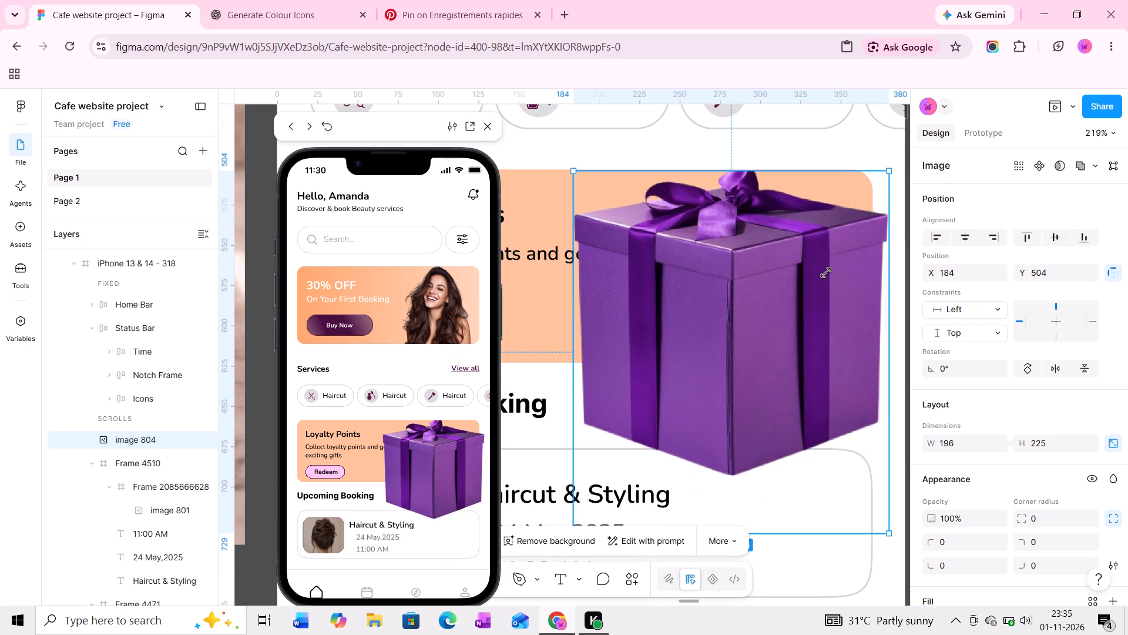
pyautogui.moveTo(826, 273); pyautogui.dragTo(756, 337)
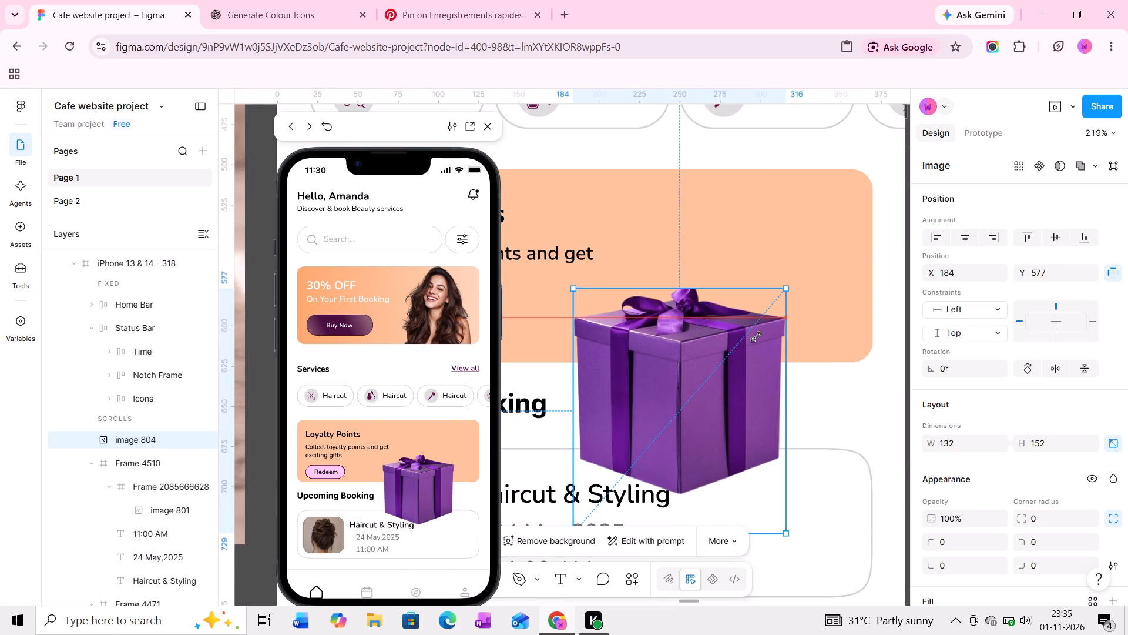
pyautogui.moveTo(756, 337); pyautogui.dragTo(756, 337)
pyautogui.moveTo(673, 377); pyautogui.dragTo(770, 260)
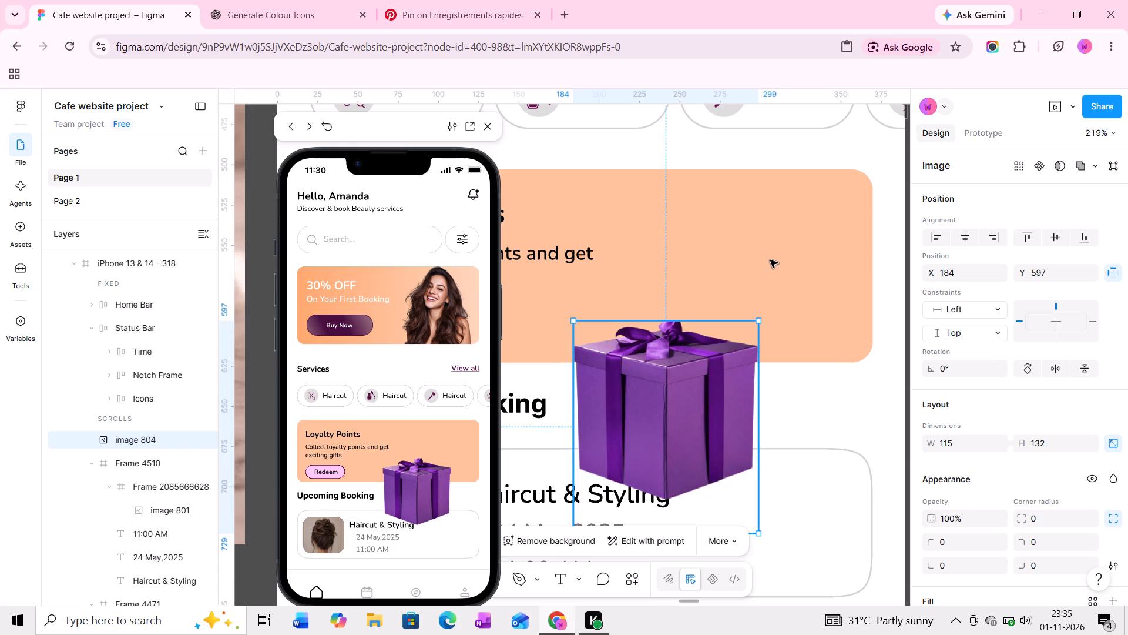
pyautogui.moveTo(770, 260); pyautogui.dragTo(778, 257)
# Trim the gift box image's empty lower area to about 113 high and shift it to about X 241, Y 519.
pyautogui.moveTo(781, 259); pyautogui.dragTo(722, 310, button='middle')
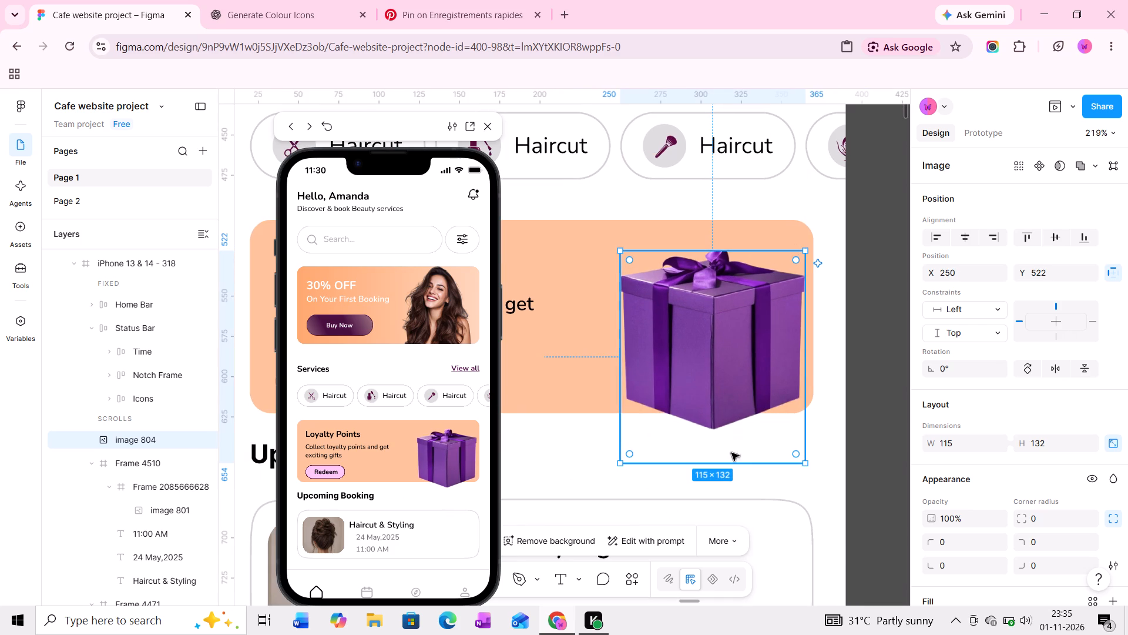
pyautogui.keyDown('ctrl'); pyautogui.moveTo(730, 463); pyautogui.dragTo(729, 433); pyautogui.keyUp('ctrl')
pyautogui.moveTo(727, 369); pyautogui.dragTo(726, 367)
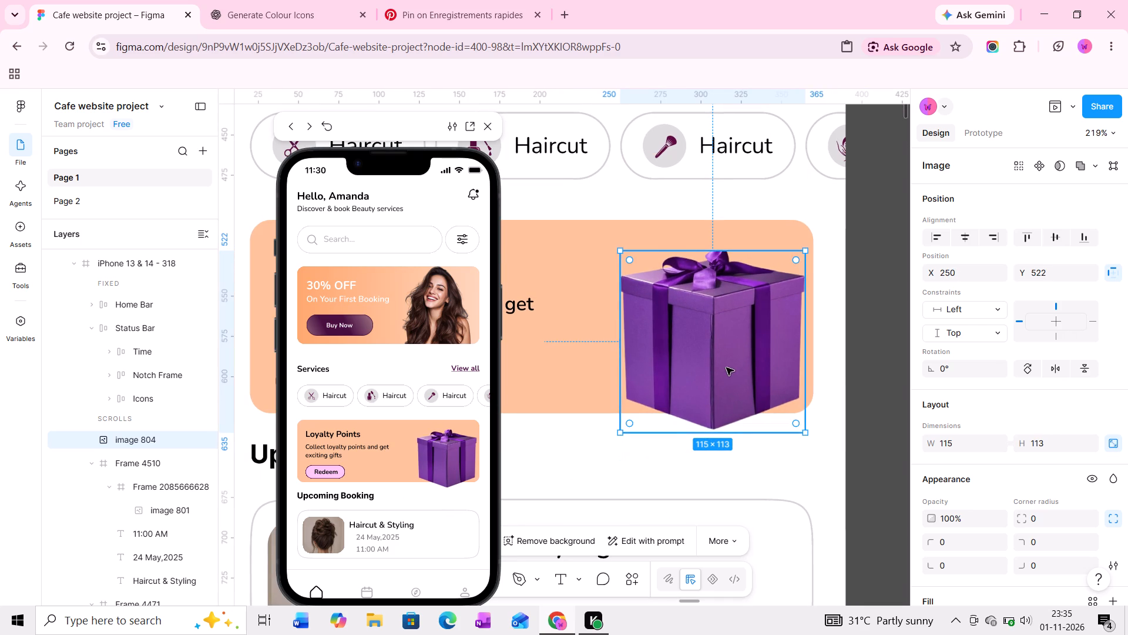
pyautogui.moveTo(726, 367); pyautogui.dragTo(714, 373)
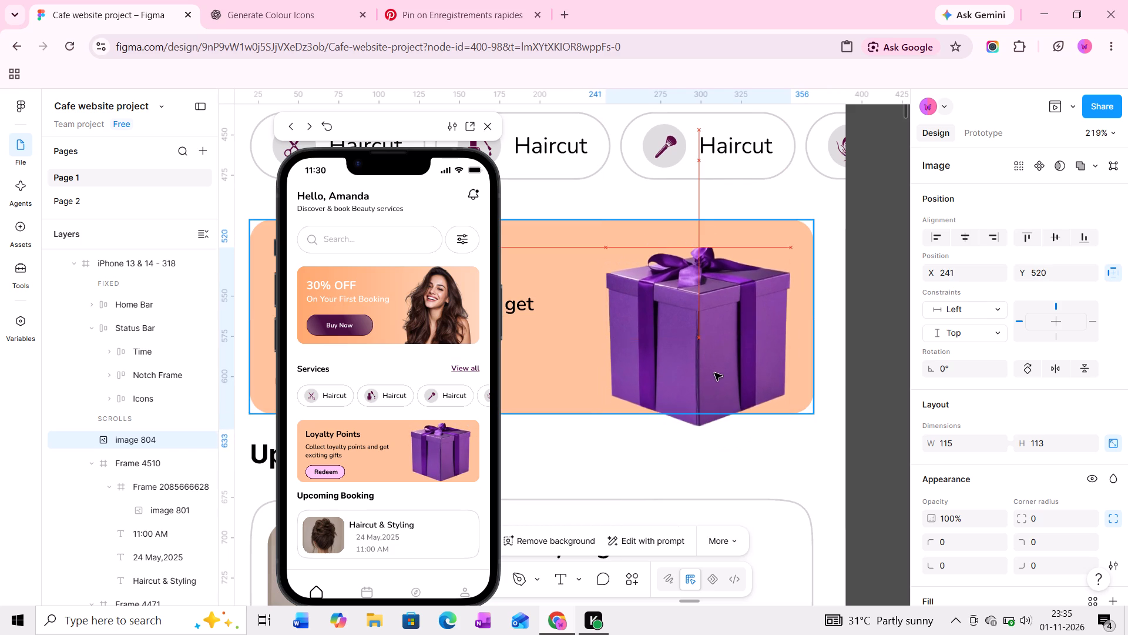
pyautogui.moveTo(714, 373); pyautogui.dragTo(714, 360)
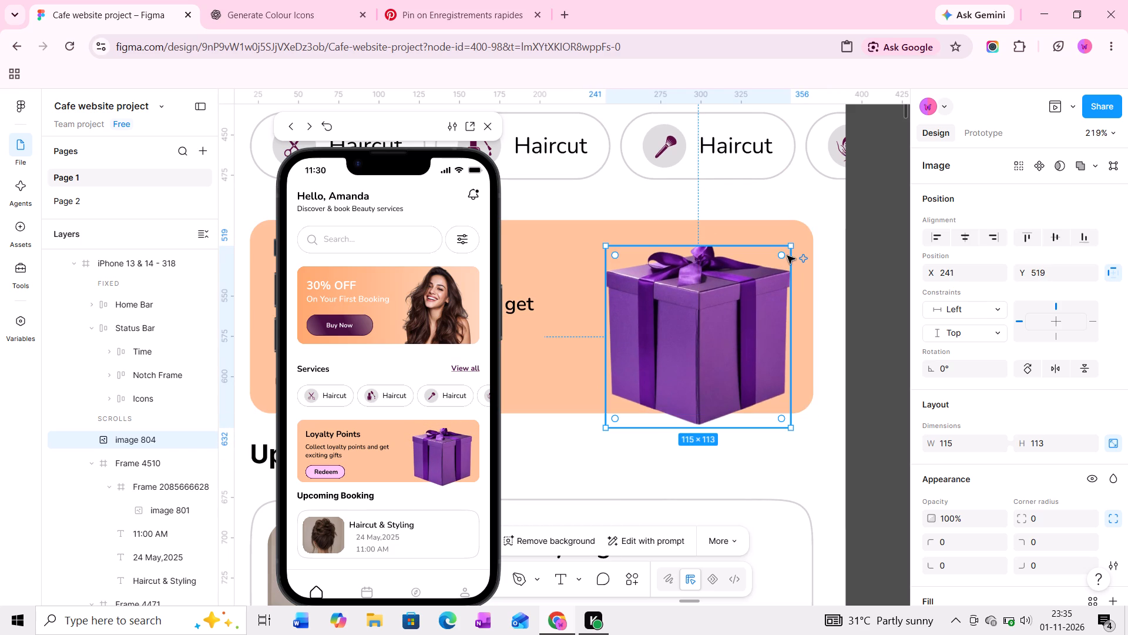
# Scale the gift box down to about 95 × 93 and position it inside the Loyalty Points card at about X 257, Y 520.
pyautogui.moveTo(788, 247); pyautogui.dragTo(758, 308)
pyautogui.moveTo(697, 352); pyautogui.dragTo(698, 349)
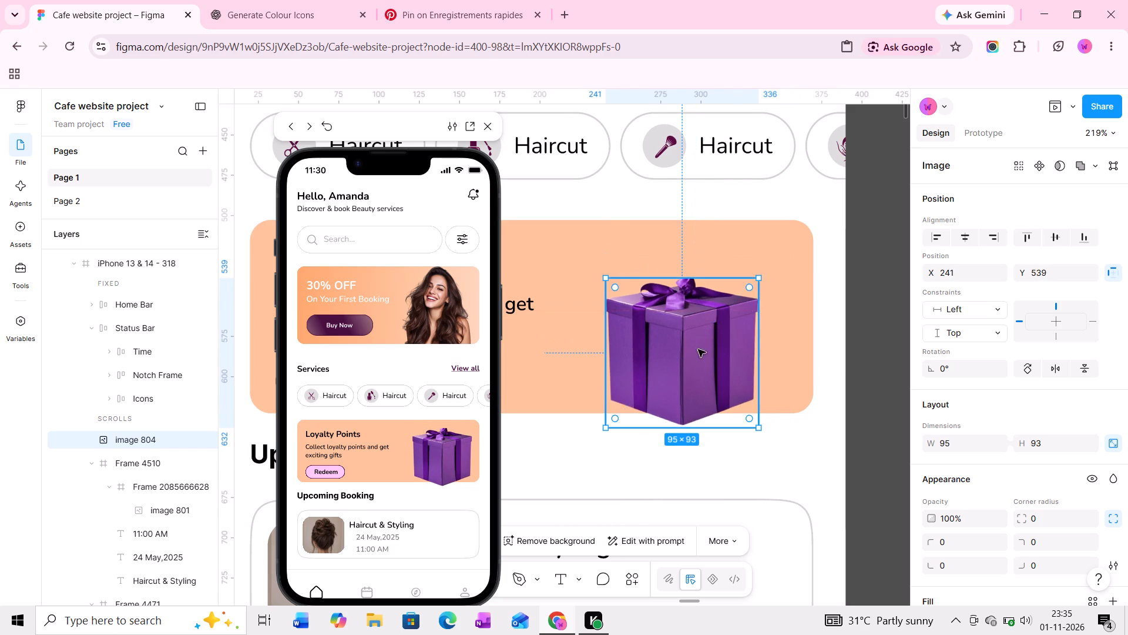
pyautogui.moveTo(698, 349); pyautogui.dragTo(719, 349)
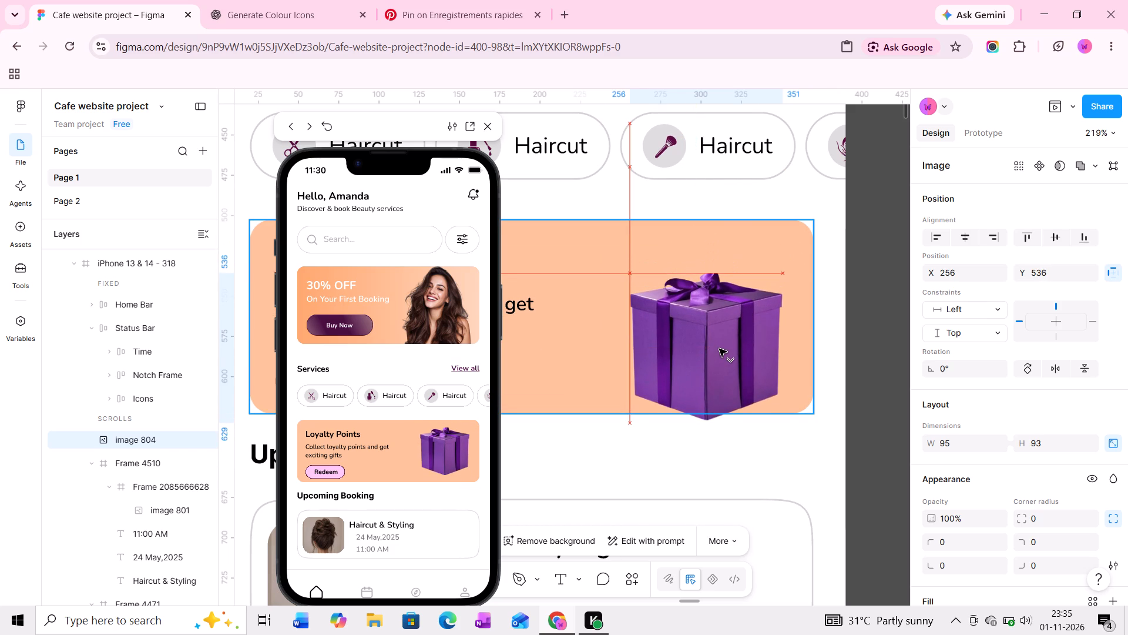
pyautogui.moveTo(719, 349); pyautogui.dragTo(719, 338)
pyautogui.keyDown('ctrl'); pyautogui.scroll(6, 711, 330); pyautogui.keyUp('ctrl')
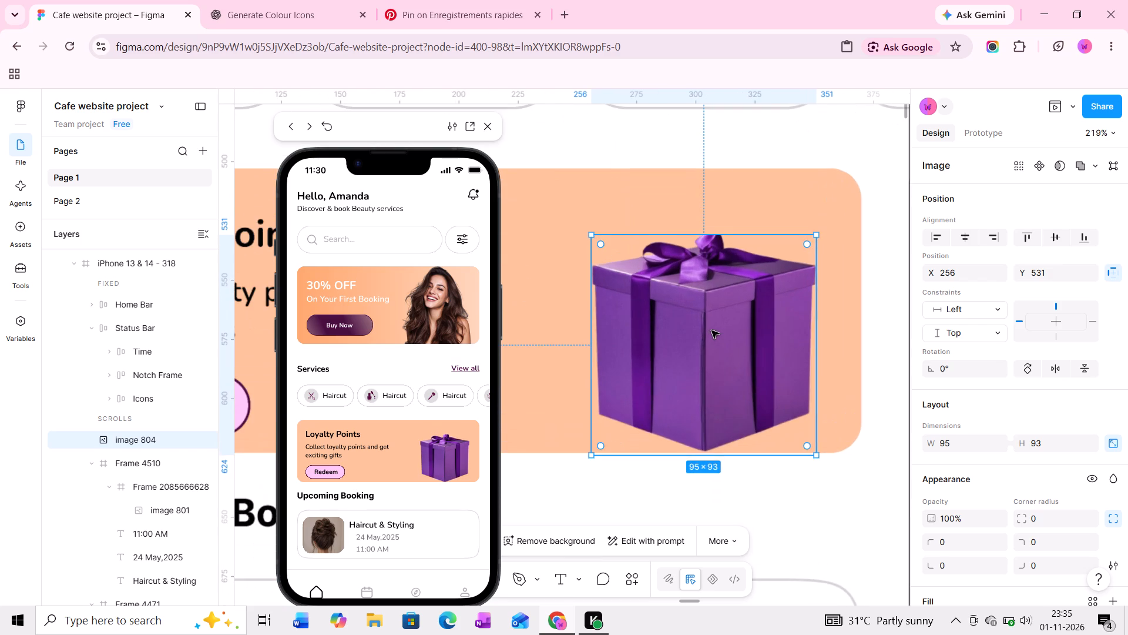
pyautogui.moveTo(710, 329); pyautogui.dragTo(710, 330)
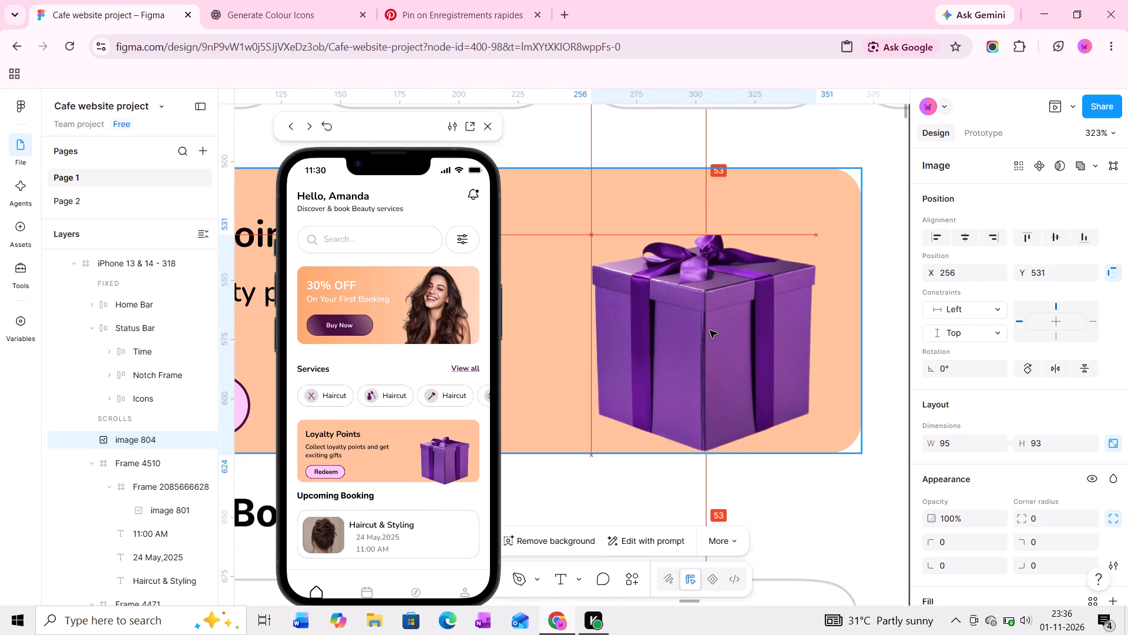
pyautogui.moveTo(710, 330); pyautogui.dragTo(793, 300)
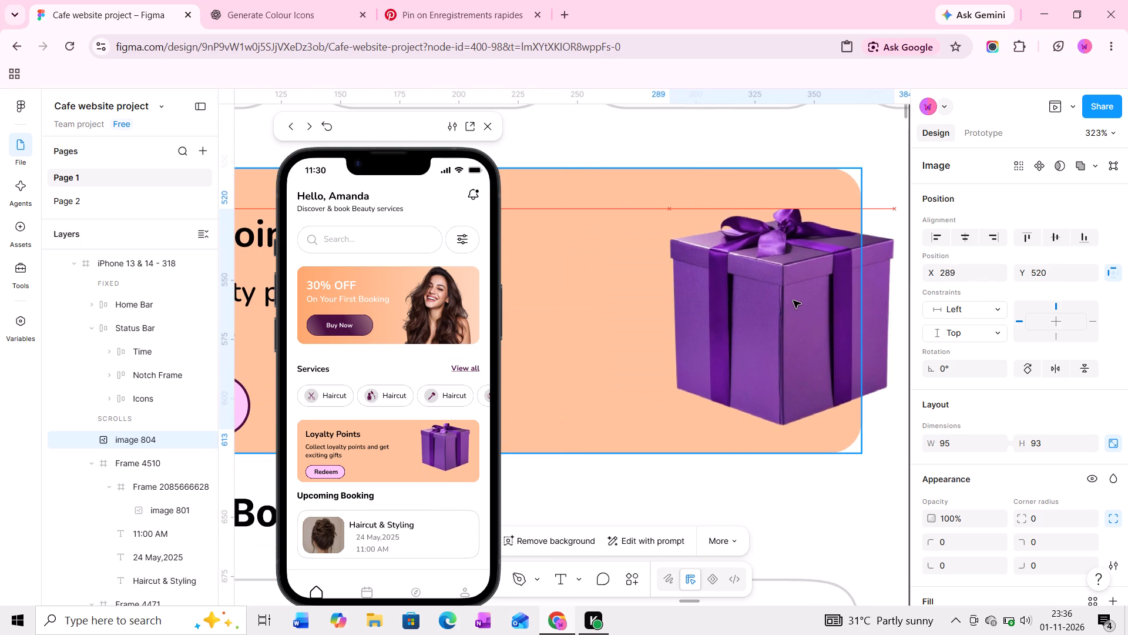
pyautogui.moveTo(793, 300); pyautogui.dragTo(713, 300)
pyautogui.keyDown('ctrl'); pyautogui.scroll(-8, 714, 300); pyautogui.keyUp('ctrl')
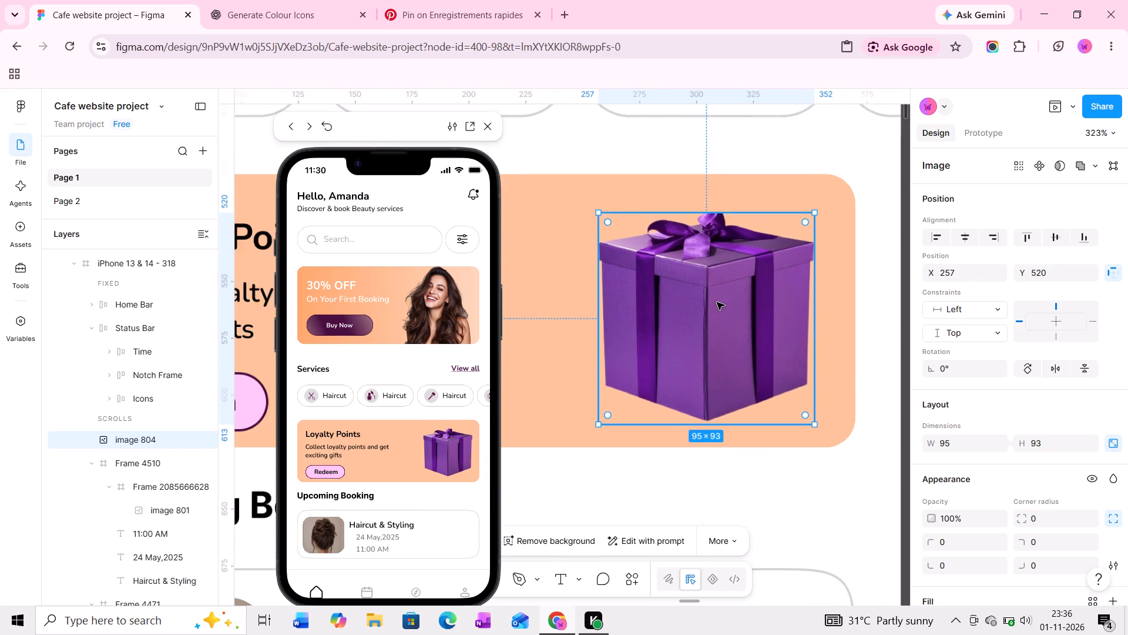
# Nest the gift box inside the Loyalty Points card frame at about X 235, Y 44, its base extending past the card's lower edge.
pyautogui.keyDown('ctrl'); pyautogui.scroll(-3, 717, 302); pyautogui.keyUp('ctrl')
pyautogui.moveTo(716, 302); pyautogui.dragTo(835, 302)
pyautogui.moveTo(837, 302); pyautogui.dragTo(706, 302)
pyautogui.moveTo(707, 302); pyautogui.dragTo(707, 334)
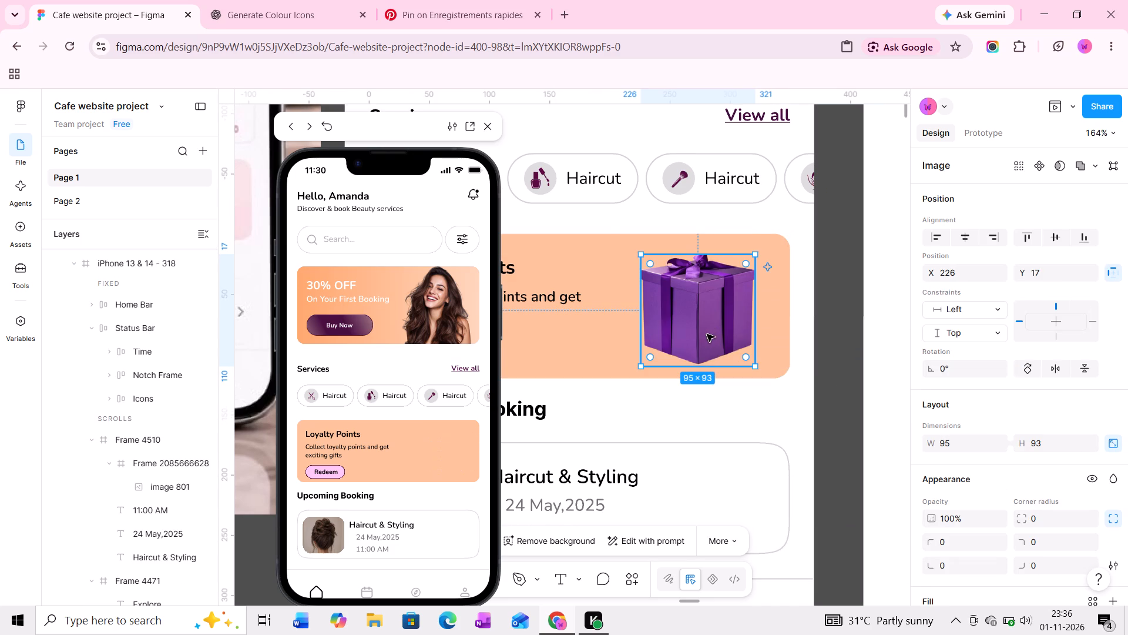
pyautogui.moveTo(707, 334); pyautogui.dragTo(717, 332)
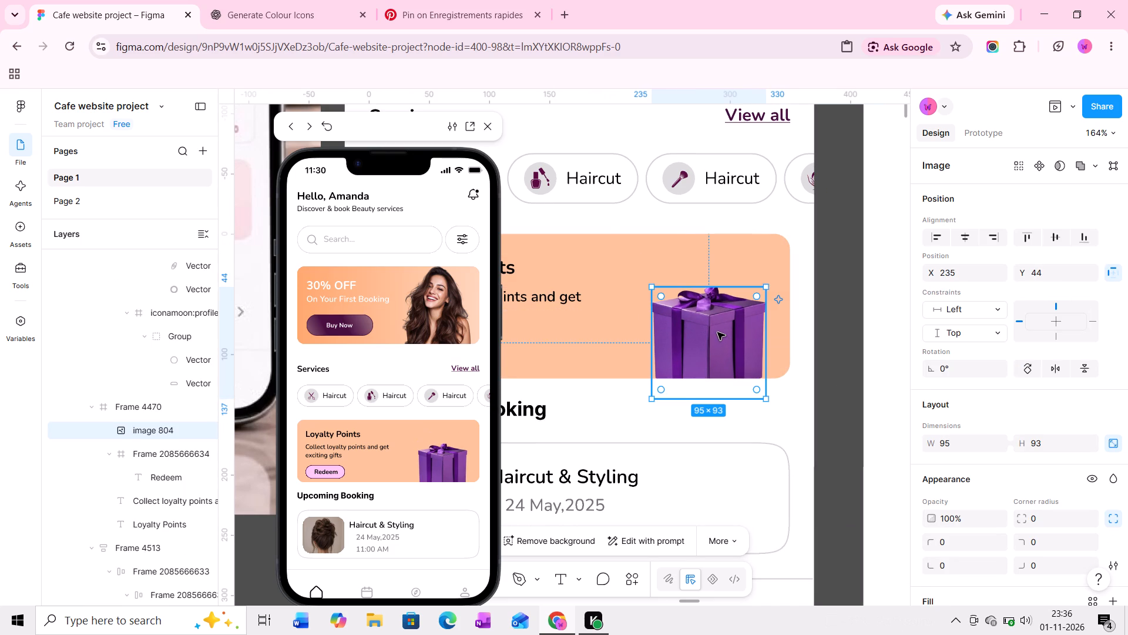
# Enlarge the gift box to about 118 × 116 and place it at about X 214, Y 39 within the Loyalty Points card.
pyautogui.keyDown('ctrl'); pyautogui.scroll(5, 717, 332); pyautogui.keyUp('ctrl')
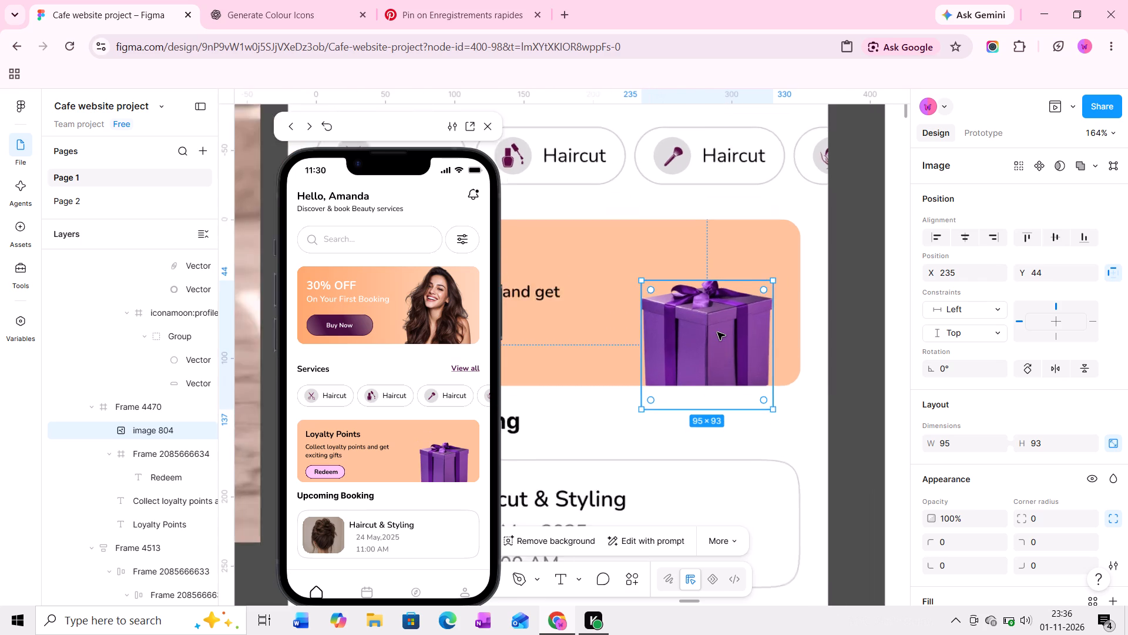
pyautogui.keyDown('ctrl'); pyautogui.scroll(4, 717, 332); pyautogui.keyUp('ctrl')
pyautogui.moveTo(607, 259); pyautogui.dragTo(578, 239)
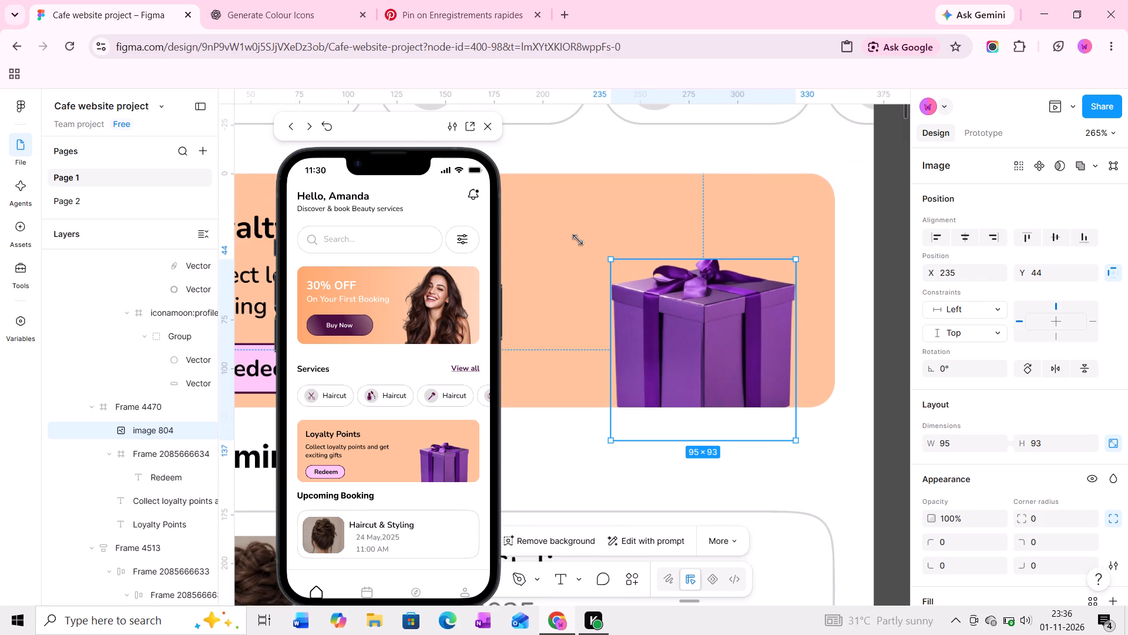
pyautogui.moveTo(578, 239); pyautogui.dragTo(566, 230)
pyautogui.moveTo(642, 250); pyautogui.dragTo(645, 287)
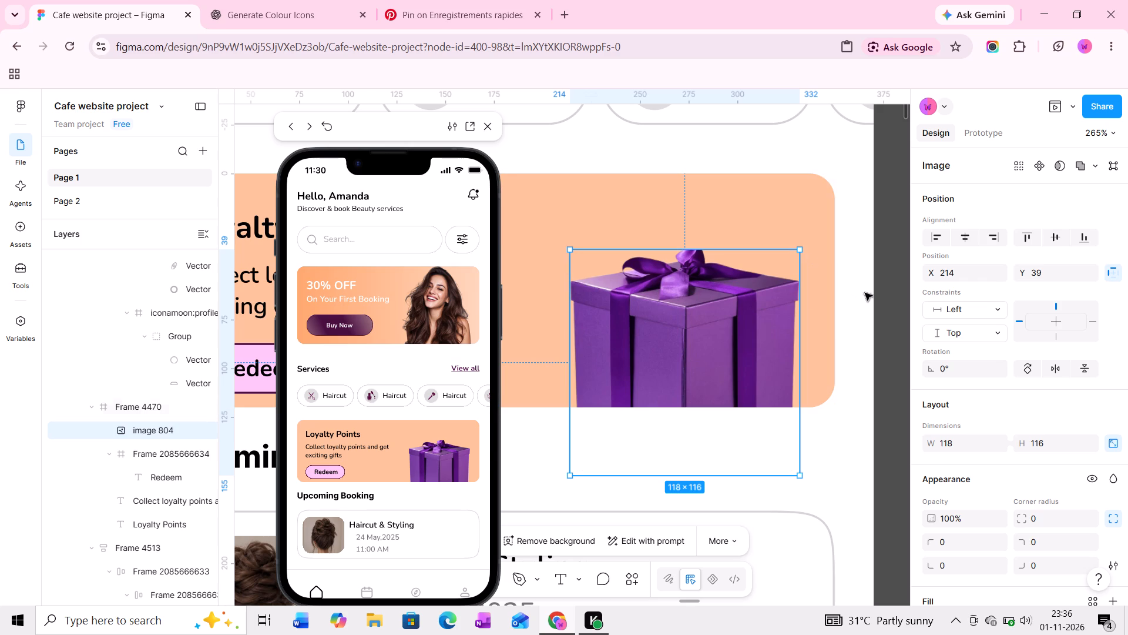
pyautogui.click(891, 286)
# Review the updated home screen as a whole alongside the pink reference design and the neighbouring frames.
pyautogui.keyDown('ctrl'); pyautogui.scroll(-9, 837, 297); pyautogui.keyUp('ctrl')
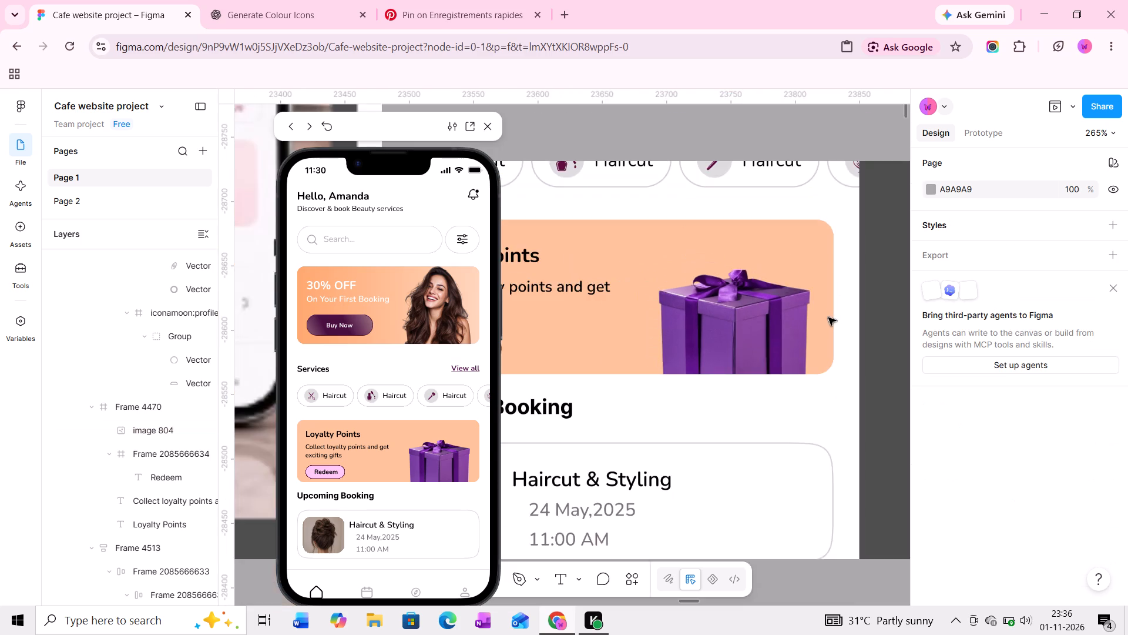
pyautogui.keyDown('ctrl'); pyautogui.scroll(-5, 828, 317); pyautogui.keyUp('ctrl')
pyautogui.moveTo(804, 377); pyautogui.dragTo(785, 280, button='middle')
pyautogui.keyDown('ctrl'); pyautogui.scroll(-8, 777, 307); pyautogui.keyUp('ctrl')
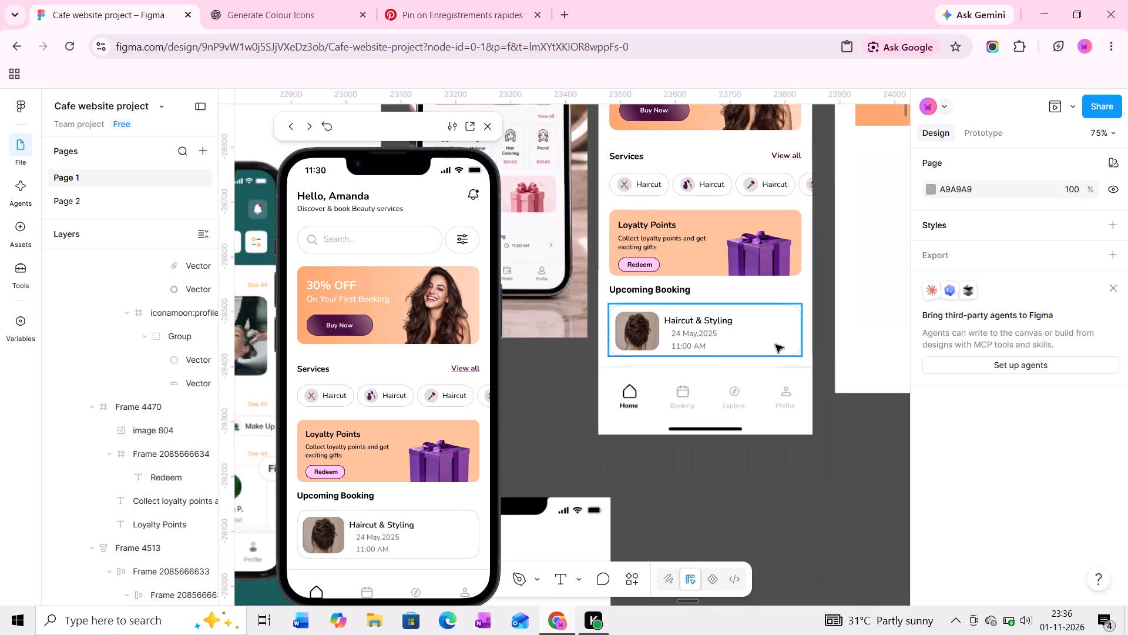
pyautogui.moveTo(775, 345); pyautogui.dragTo(777, 276, button='middle')
pyautogui.moveTo(771, 330); pyautogui.dragTo(767, 233, button='middle')
pyautogui.keyDown('ctrl'); pyautogui.scroll(-4, 766, 256); pyautogui.keyUp('ctrl')
pyautogui.moveTo(767, 309); pyautogui.dragTo(764, 340, button='middle')
pyautogui.moveTo(755, 237); pyautogui.dragTo(759, 301, button='middle')
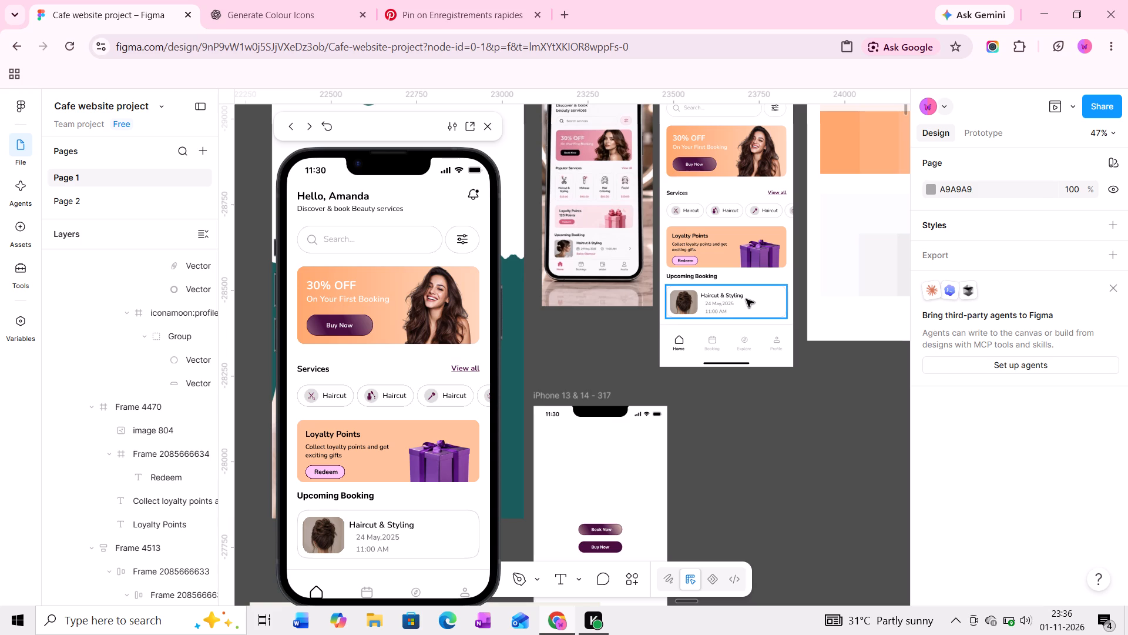
pyautogui.click(763, 460)
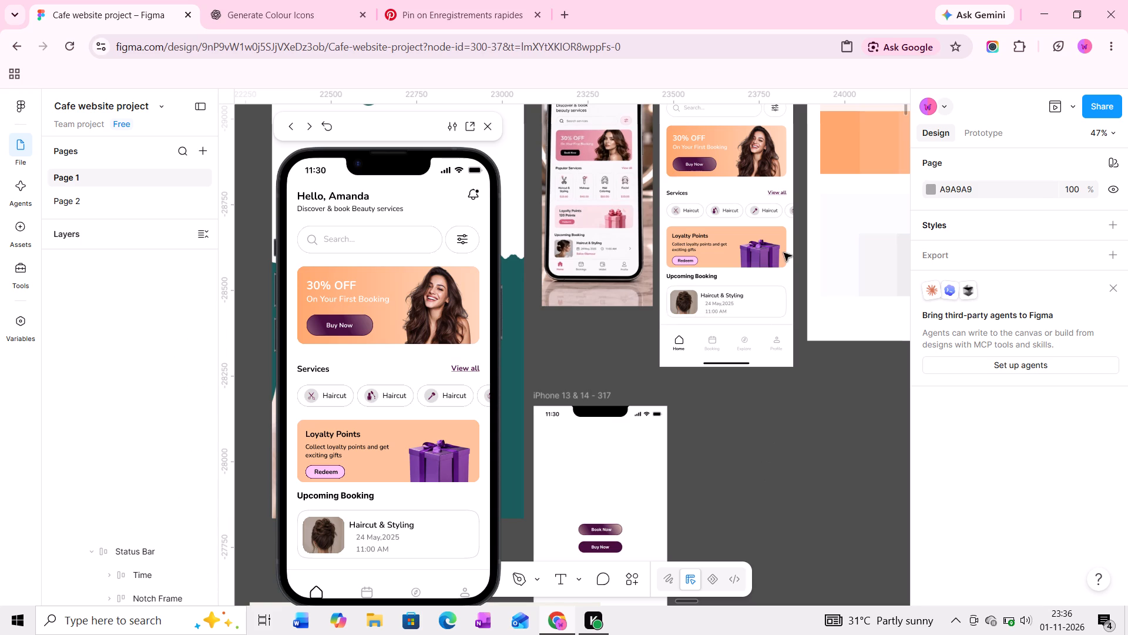
pyautogui.click(1125, 4)
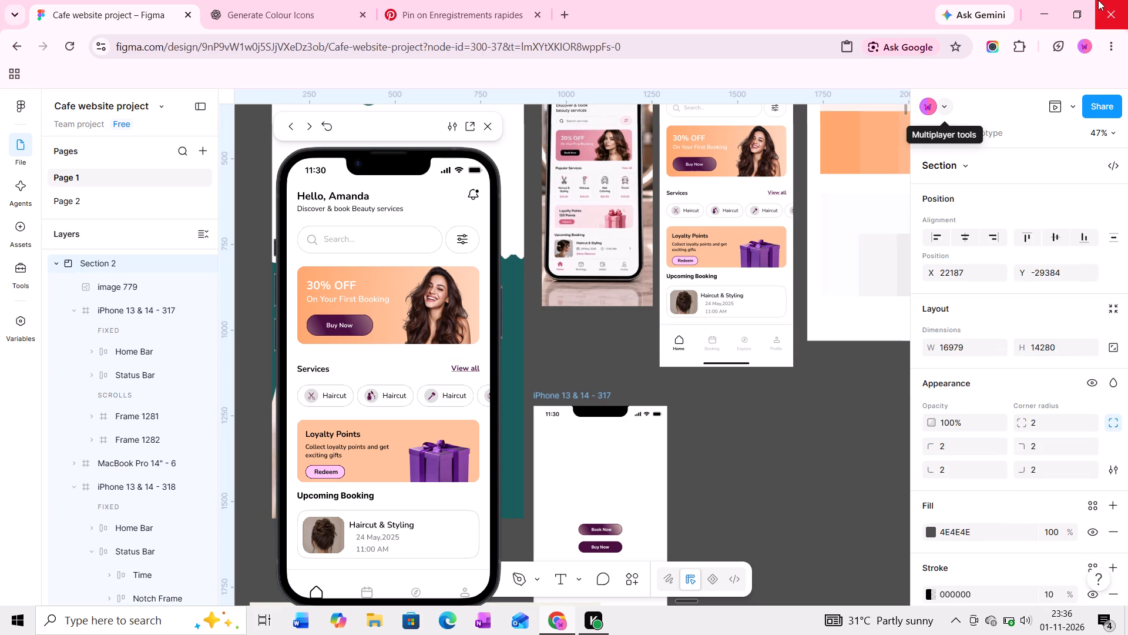
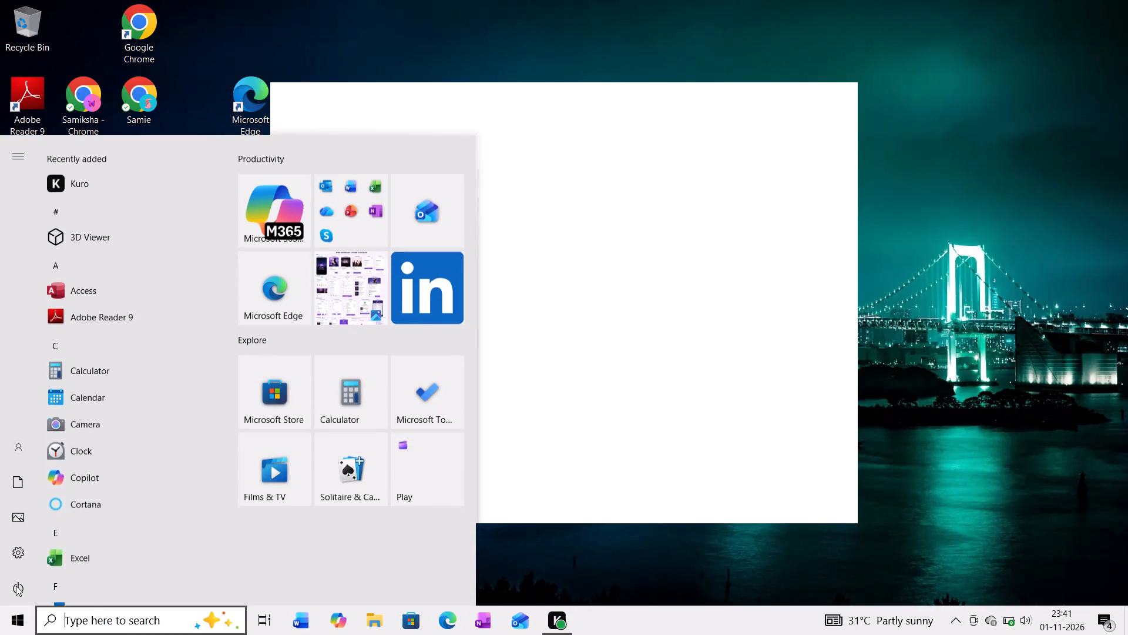
# Shut down the computer.
pyautogui.click(16, 586)
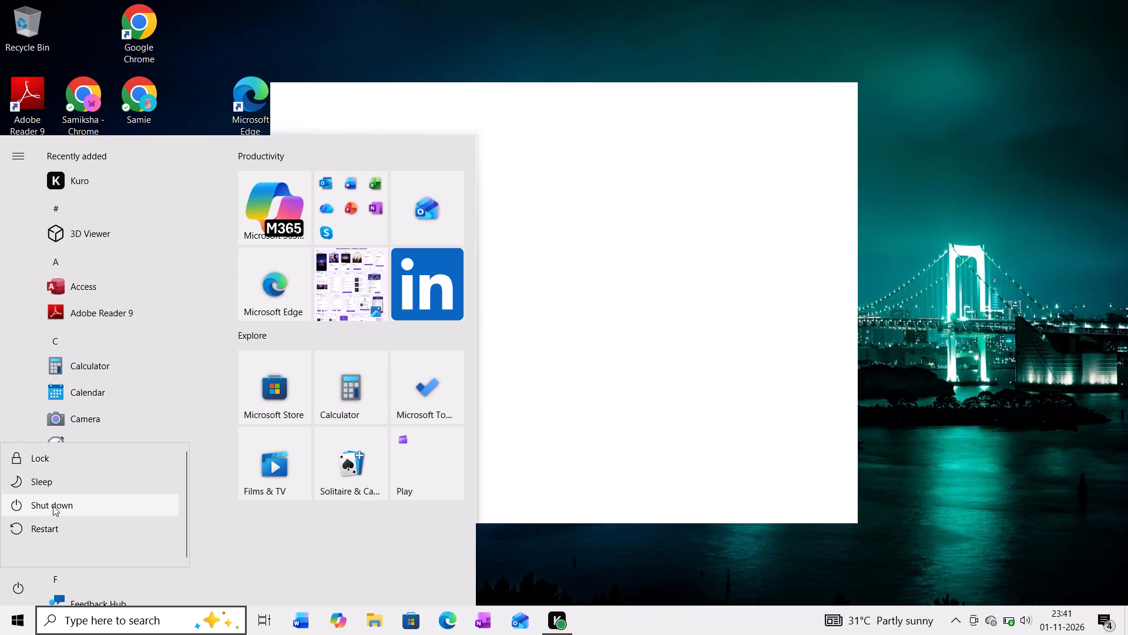
pyautogui.click(53, 507)
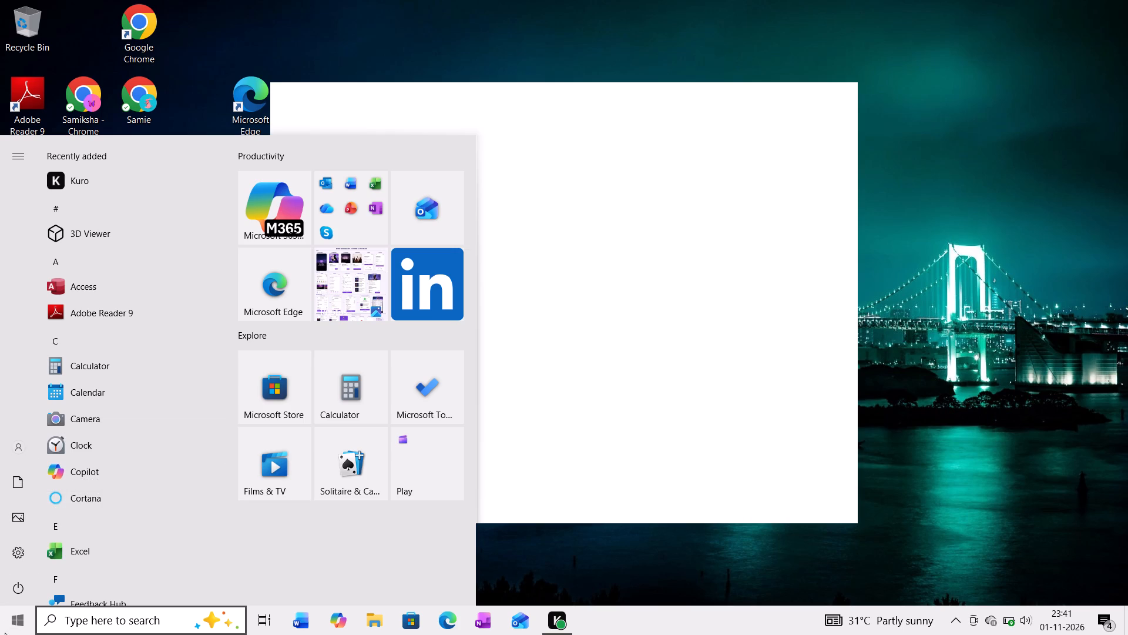